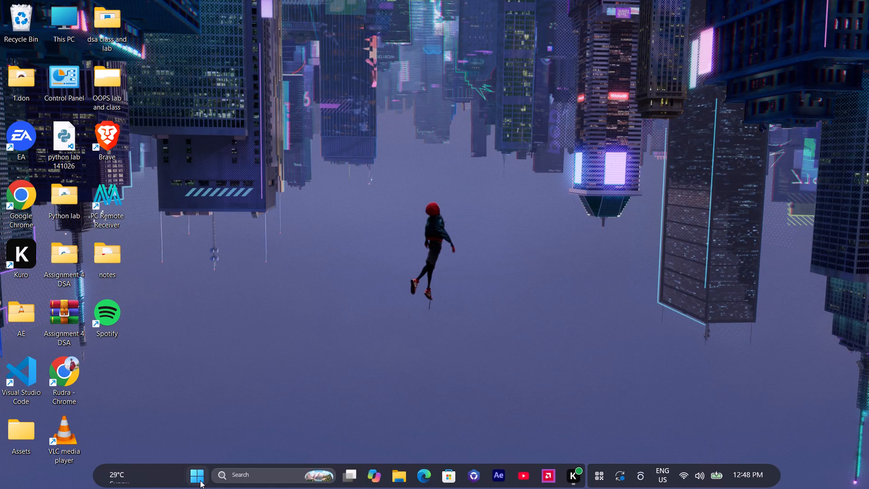
Launch Adobe After Effects from the Creativity group of installed apps.
{"action": "left_click", "coordinate": [200, 480]}
{"action": "scroll", "coordinate": [407, 300], "scroll_direction": "down", "scroll_amount": 6}
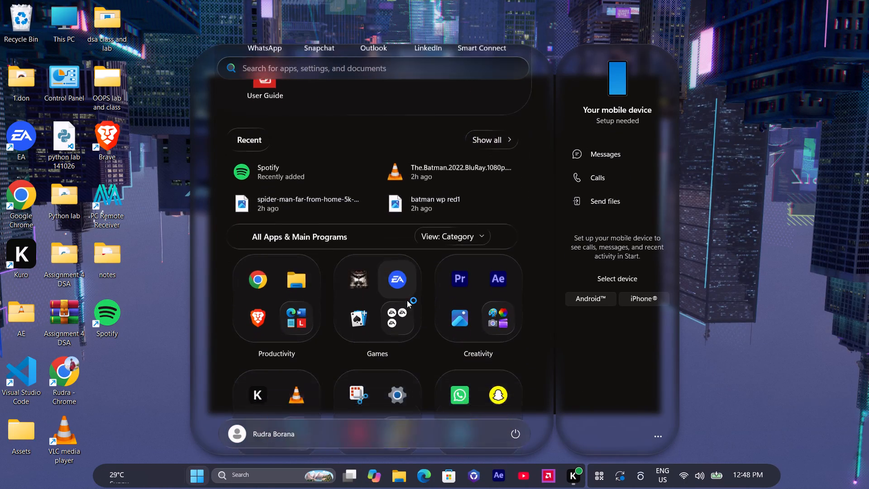
{"action": "scroll", "coordinate": [407, 300], "scroll_direction": "down", "scroll_amount": 1}
{"action": "left_click", "coordinate": [505, 124]}
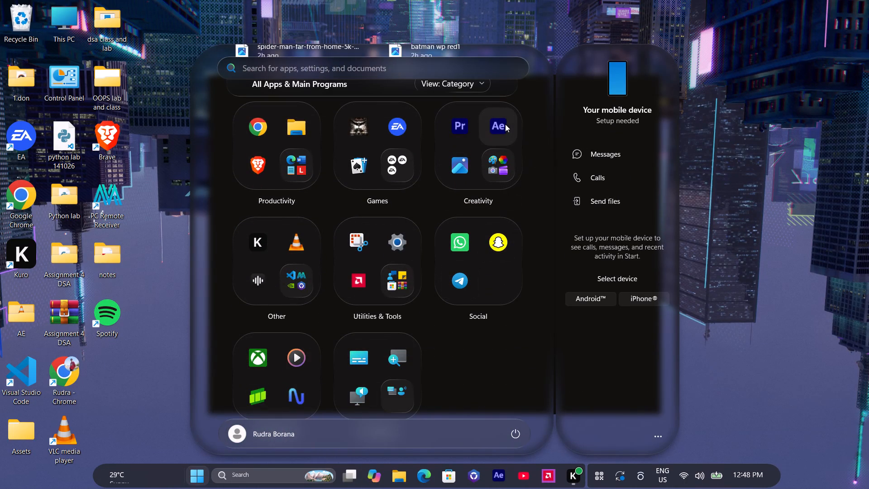
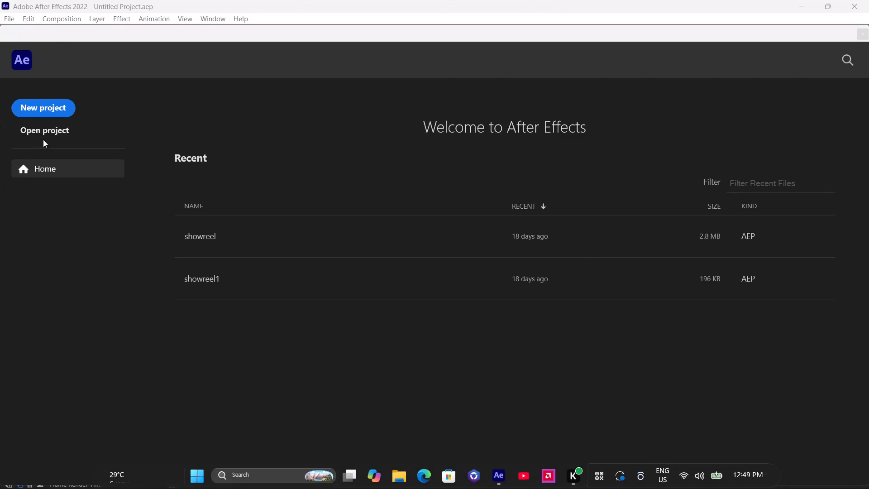
Start a new project and create a 1920 × 1080 px composition with its aspect ratio locked to 16:9.
{"action": "left_click", "coordinate": [45, 108]}
{"action": "left_click", "coordinate": [368, 180]}
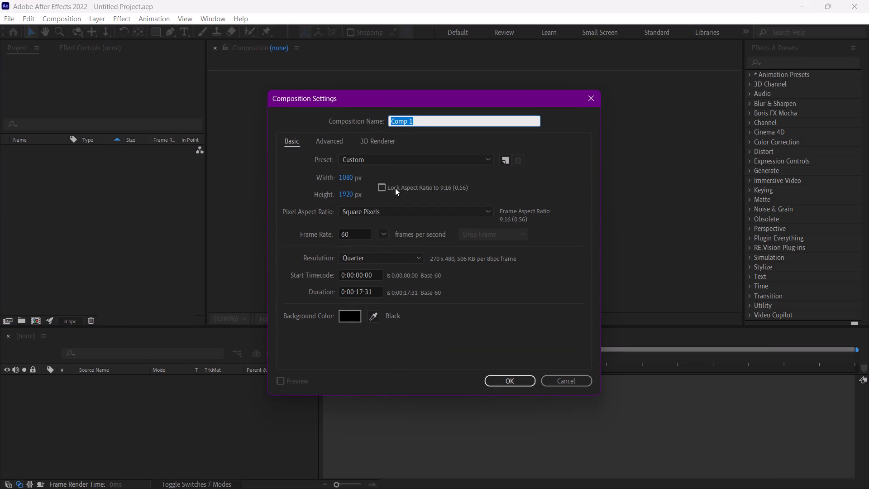
{"action": "left_click", "coordinate": [344, 178]}
{"action": "type", "text": "1920"}
{"action": "left_click", "coordinate": [352, 195]}
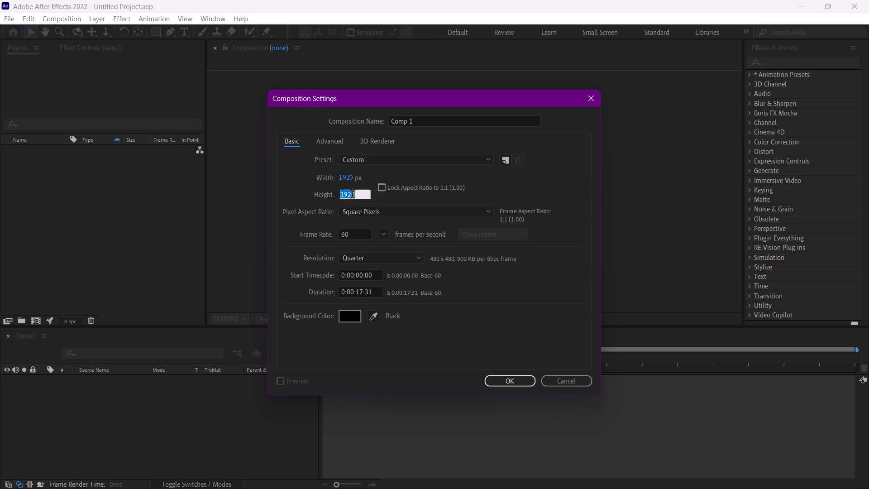
{"action": "type", "text": "1080"}
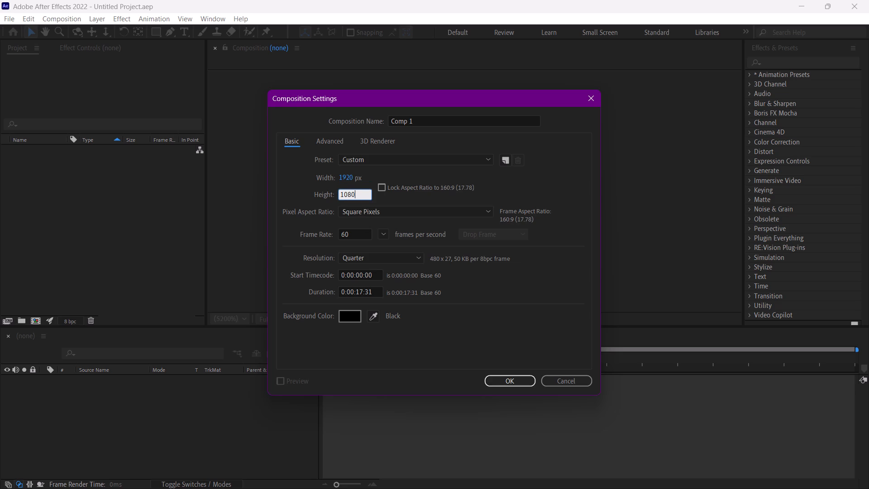
{"action": "left_click", "coordinate": [387, 189]}
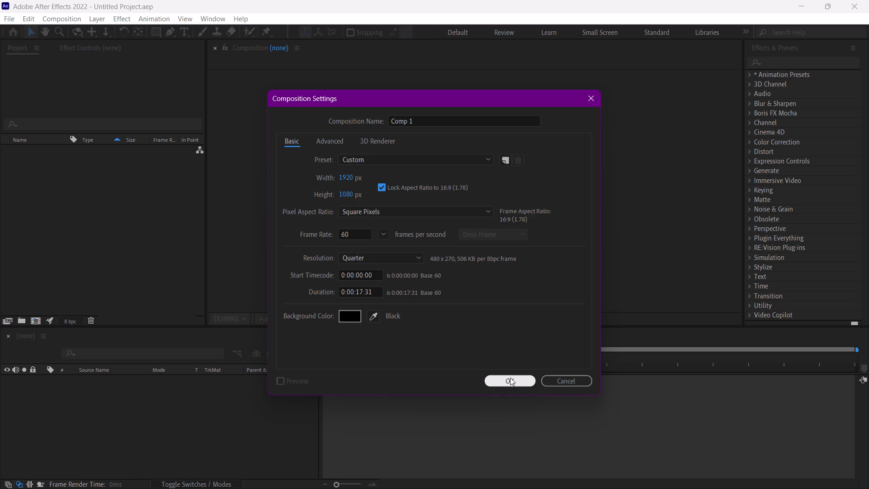
{"action": "left_click", "coordinate": [510, 378]}
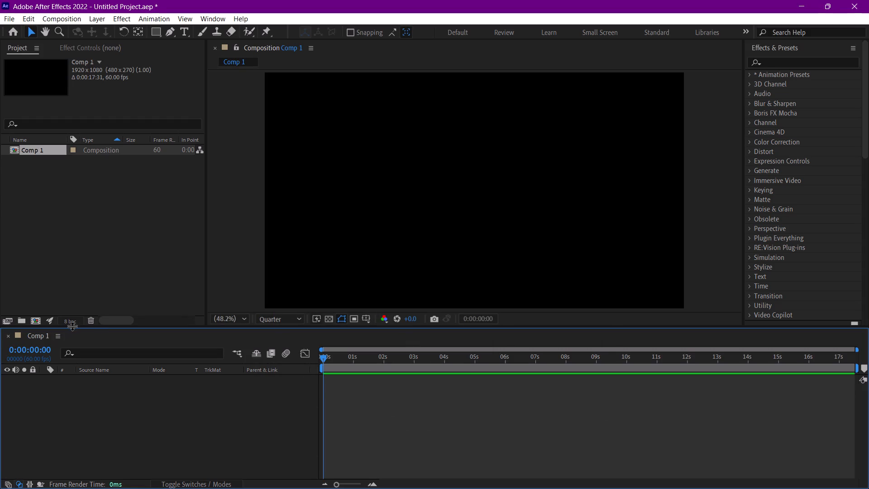
Import the obesity audio file from the 1.don folder on the Desktop into the project.
{"action": "left_click", "coordinate": [72, 48]}
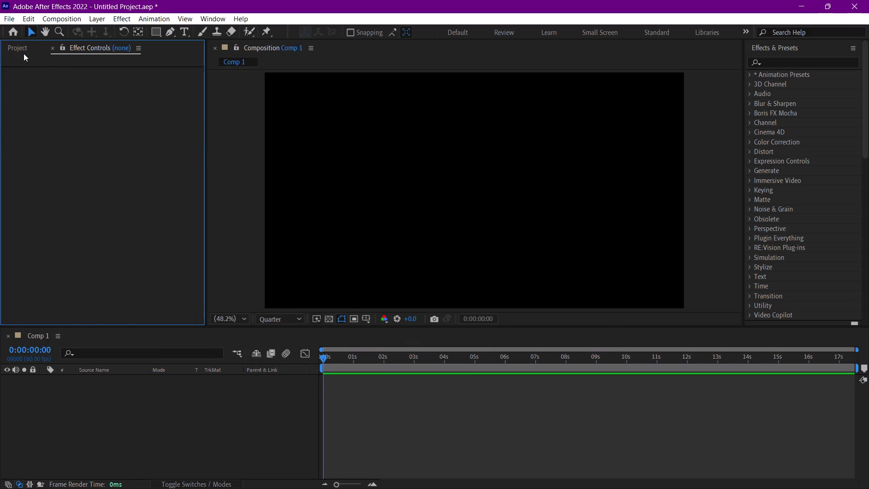
{"action": "left_click", "coordinate": [24, 53]}
{"action": "double_click", "coordinate": [57, 201]}
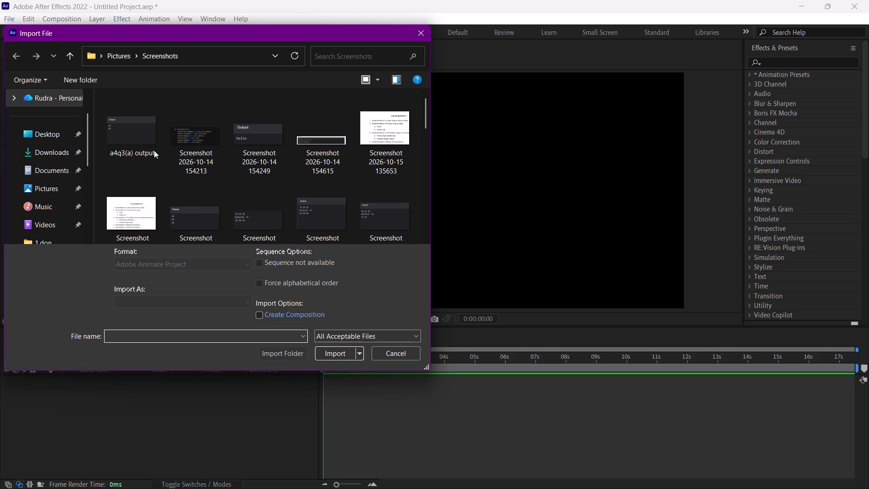
{"action": "left_click", "coordinate": [58, 131]}
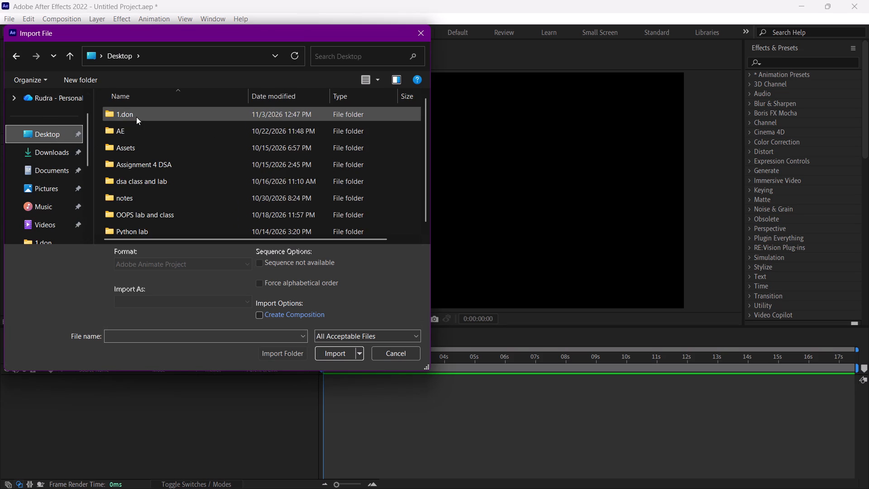
{"action": "double_click", "coordinate": [136, 117]}
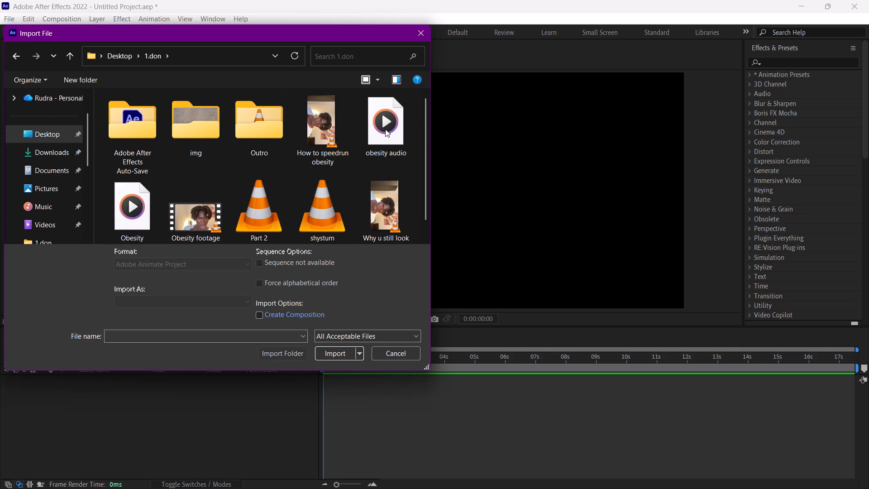
{"action": "left_click", "coordinate": [385, 129]}
{"action": "left_click", "coordinate": [333, 353]}
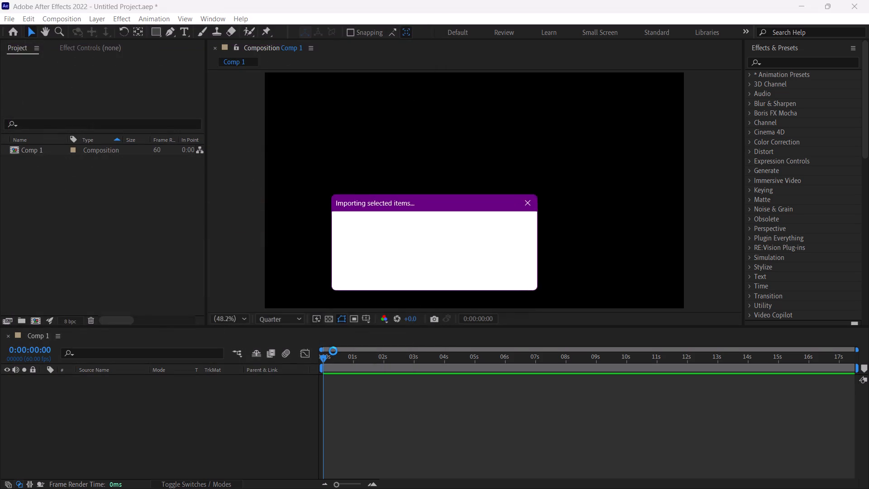
Trim the obesity audio.wav footage by ear to IN point 0:01:39:26 and OUT point 0:01:50:19.
{"action": "double_click", "coordinate": [52, 160]}
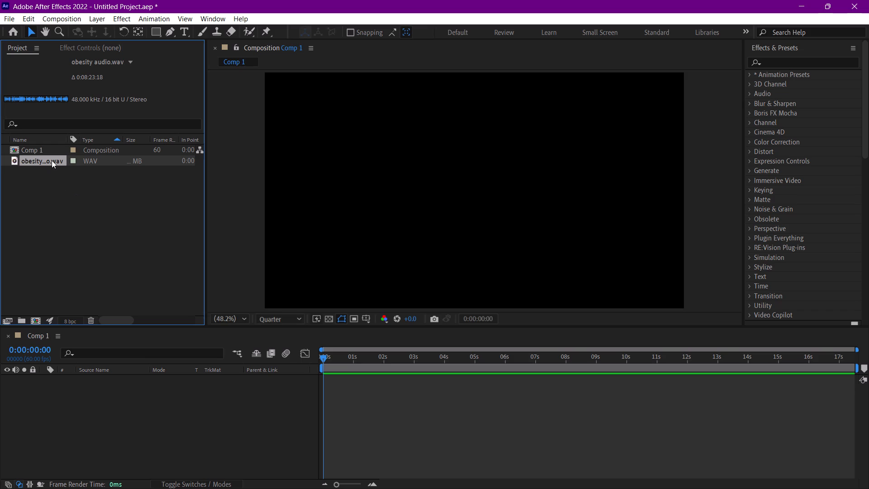
{"action": "left_click_drag", "start_coordinate": [244, 293], "coordinate": [277, 297]}
{"action": "key", "text": "space"}
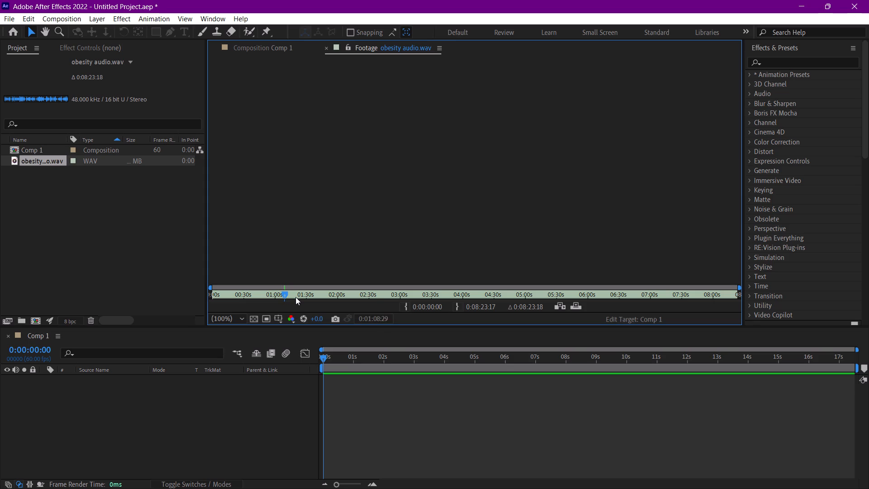
{"action": "key", "text": "space"}
{"action": "left_click_drag", "start_coordinate": [305, 292], "coordinate": [315, 293]}
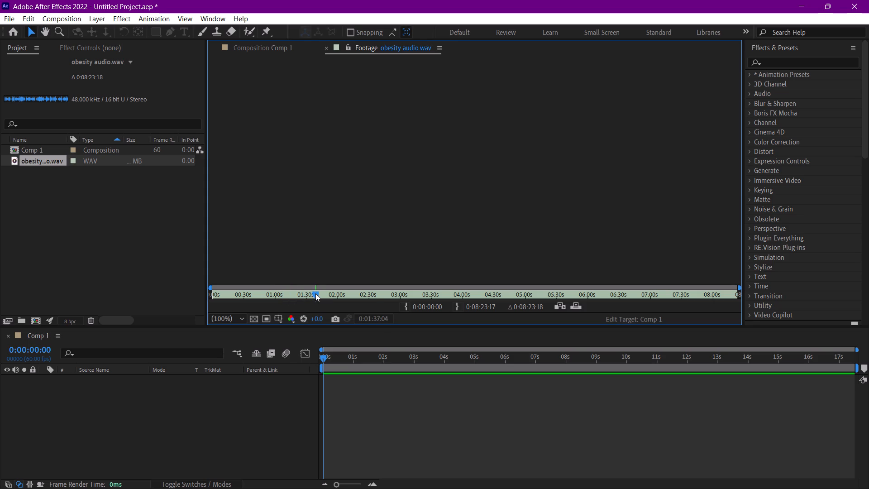
{"action": "left_click_drag", "start_coordinate": [315, 293], "coordinate": [319, 294]}
{"action": "left_click", "coordinate": [403, 305]}
{"action": "key", "text": "space"}
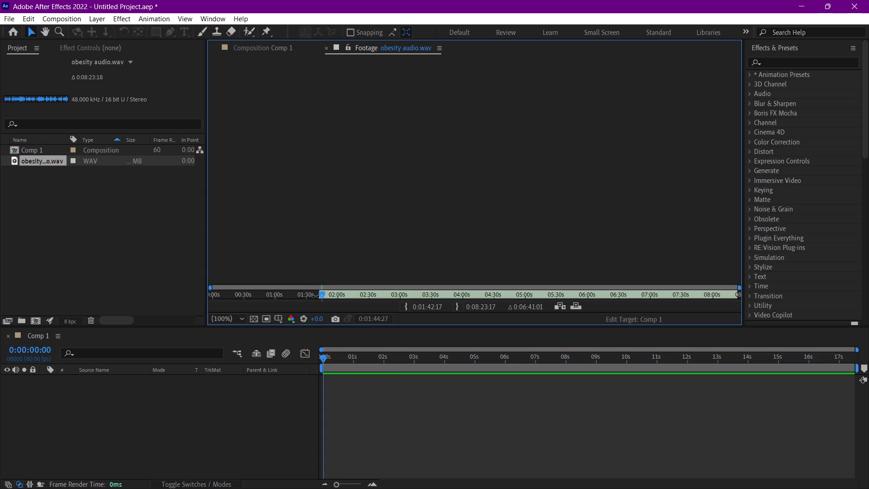
{"action": "left_click_drag", "start_coordinate": [317, 296], "coordinate": [307, 292]}
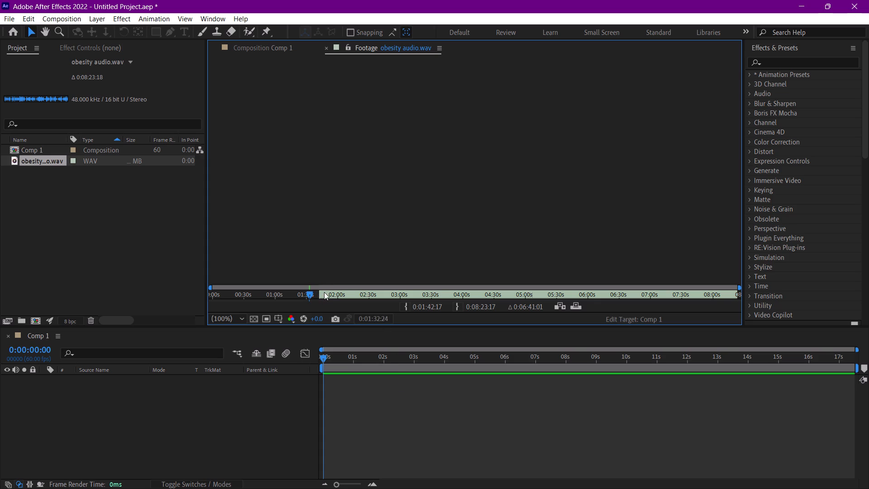
{"action": "left_click", "coordinate": [320, 297]}
{"action": "key", "text": "space"}
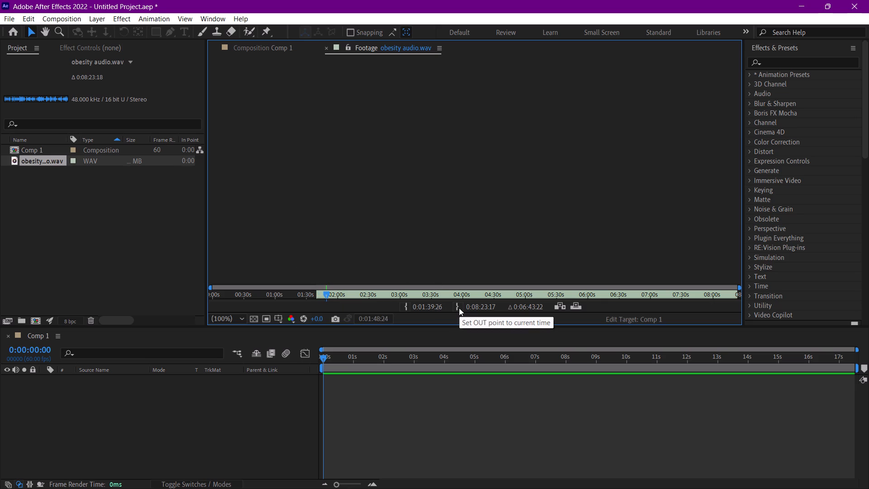
{"action": "key", "text": "space"}
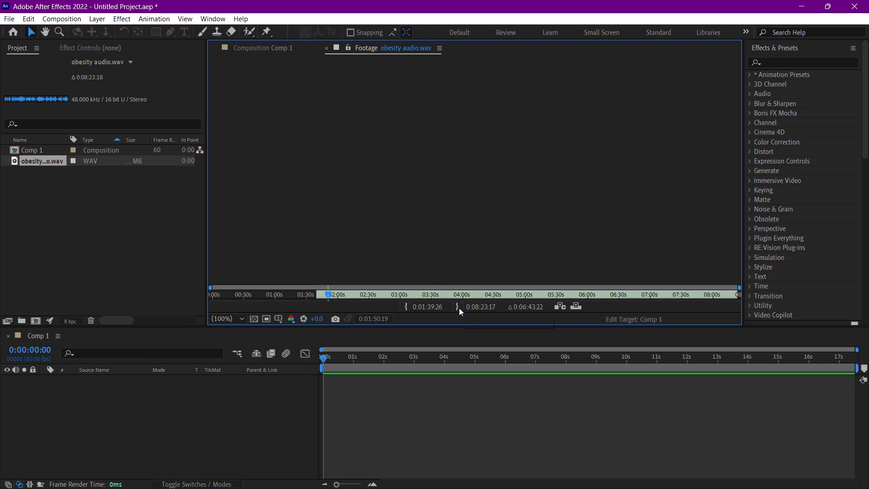
{"action": "left_click", "coordinate": [459, 308]}
Add the trimmed obesity audio.wav to the Comp 1 timeline and play it back from the start.
{"action": "left_click_drag", "start_coordinate": [54, 158], "coordinate": [105, 389]}
{"action": "left_click_drag", "start_coordinate": [374, 355], "coordinate": [280, 366]}
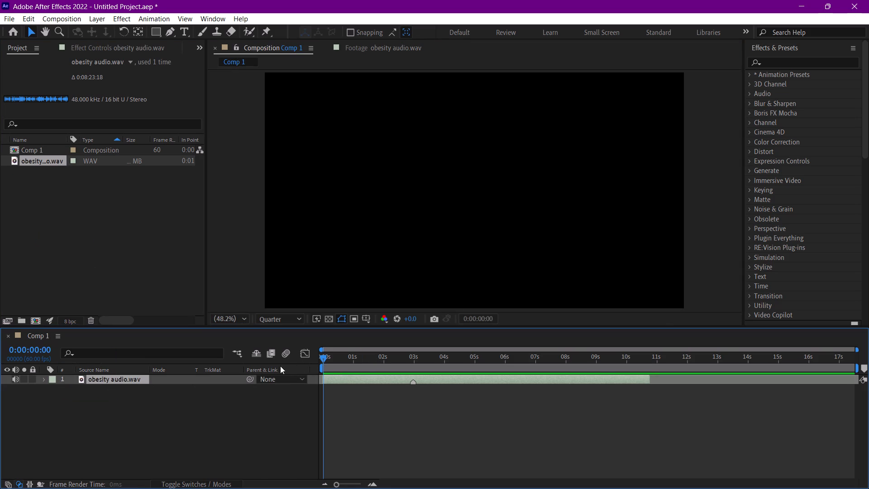
{"action": "left_click_drag", "start_coordinate": [280, 366], "coordinate": [268, 366]}
{"action": "key", "text": "space"}
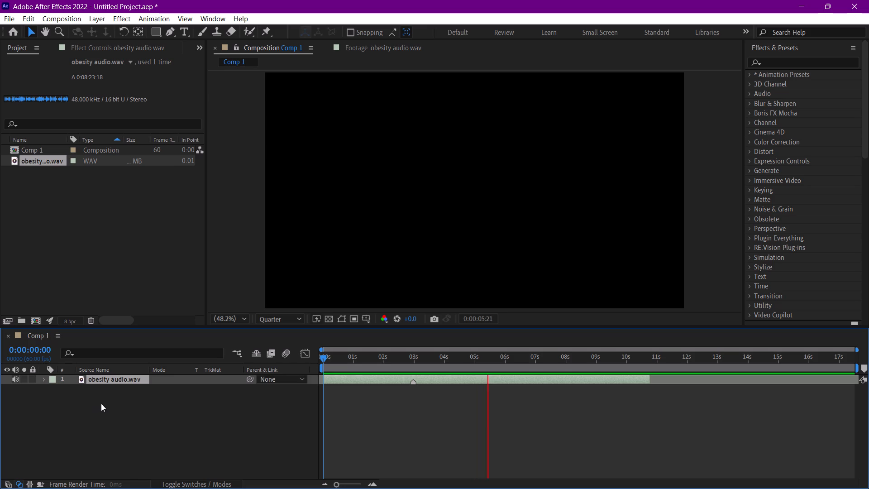
{"action": "key", "text": "space"}
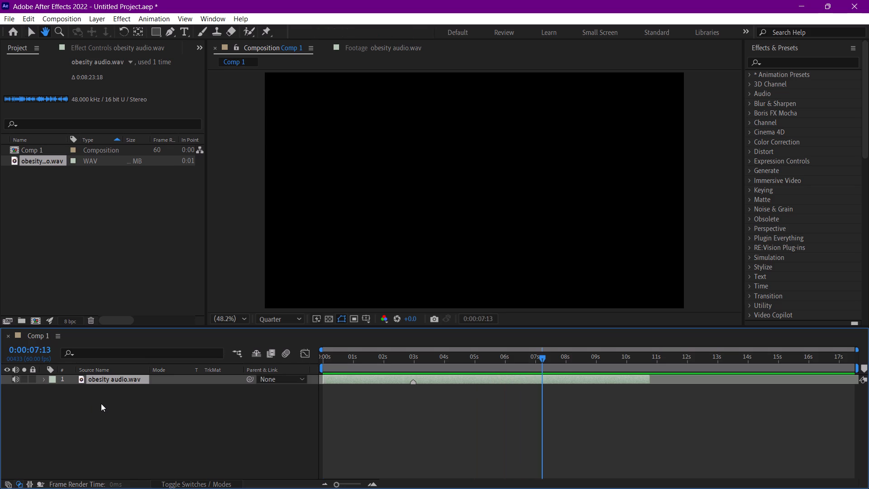
{"action": "double_click", "coordinate": [101, 403]}
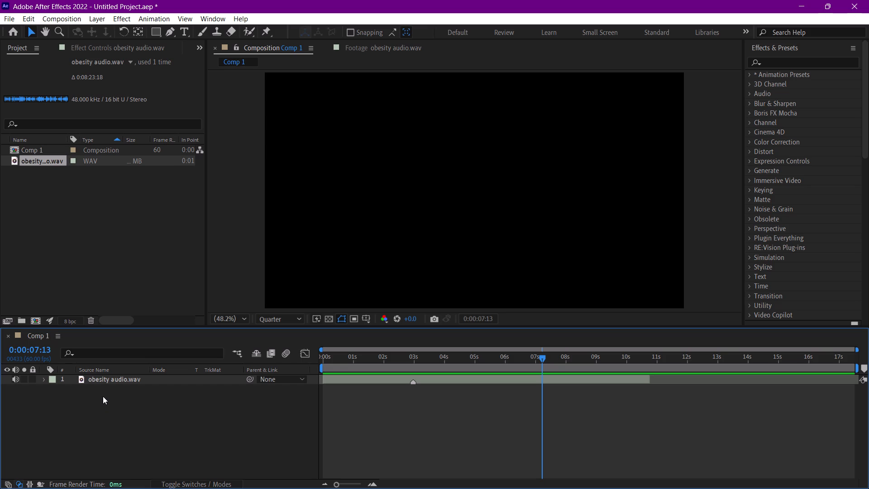
Create a comp-sized 1920 × 1080 px solid layer in a near-white colour above the audio layer.
{"action": "right_click", "coordinate": [103, 396]}
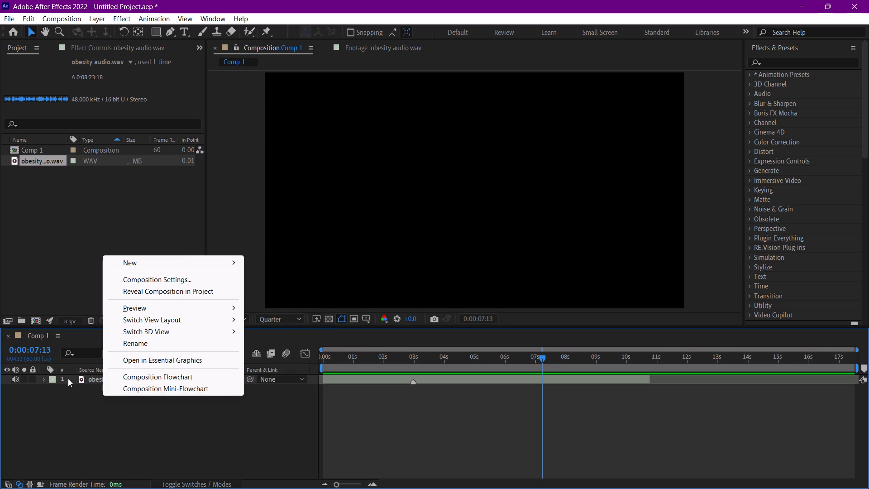
{"action": "left_click", "coordinate": [90, 380]}
{"action": "right_click", "coordinate": [107, 393]}
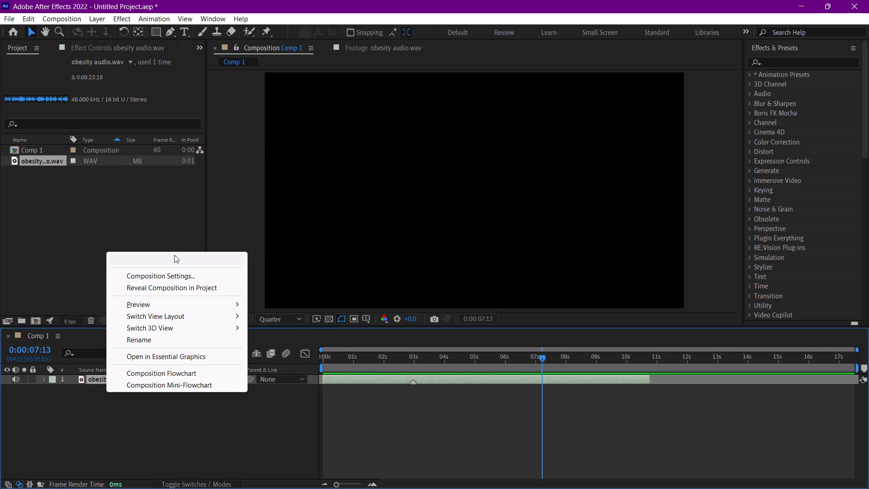
{"action": "left_click", "coordinate": [270, 291]}
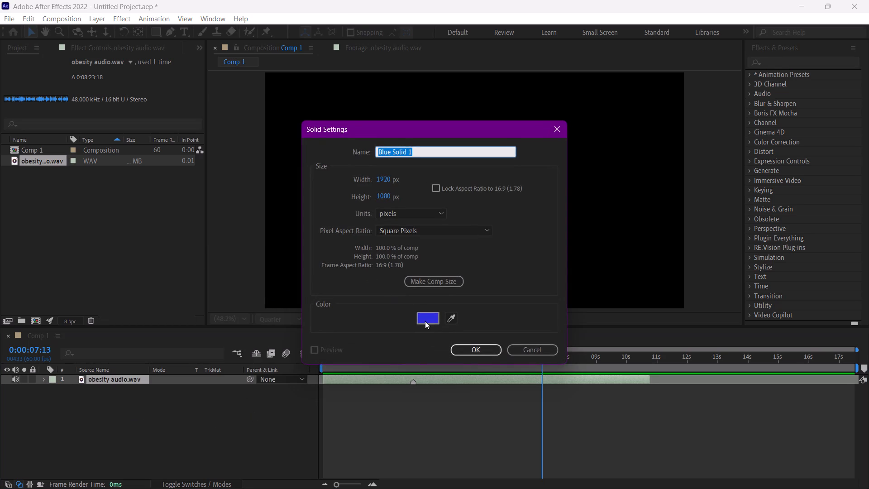
{"action": "left_click", "coordinate": [425, 321]}
{"action": "left_click_drag", "start_coordinate": [83, 144], "coordinate": [4, 116]}
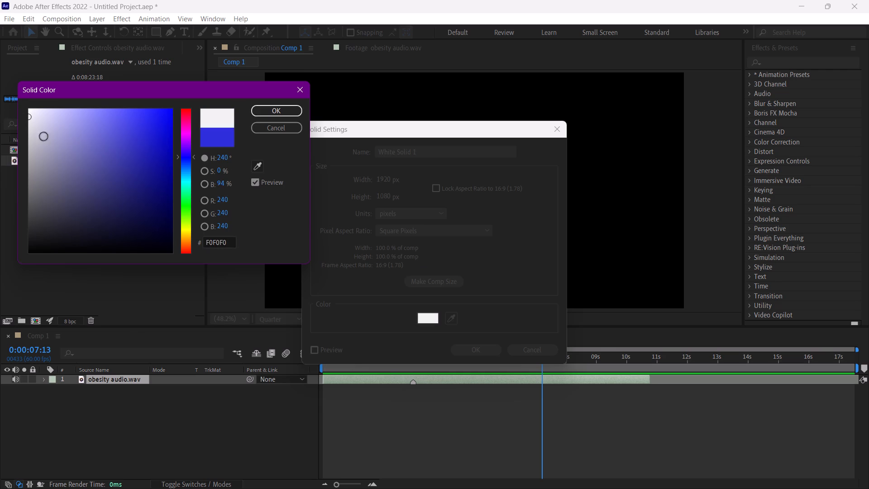
{"action": "left_click", "coordinate": [271, 110]}
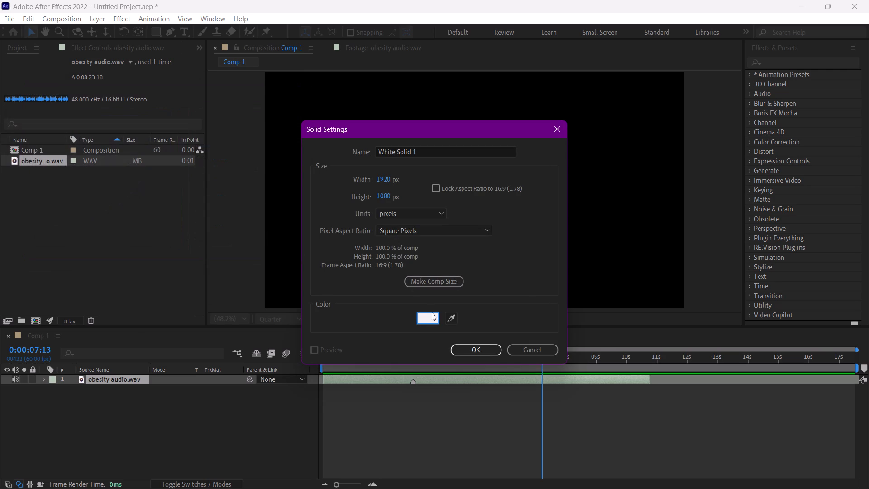
{"action": "left_click", "coordinate": [434, 280]}
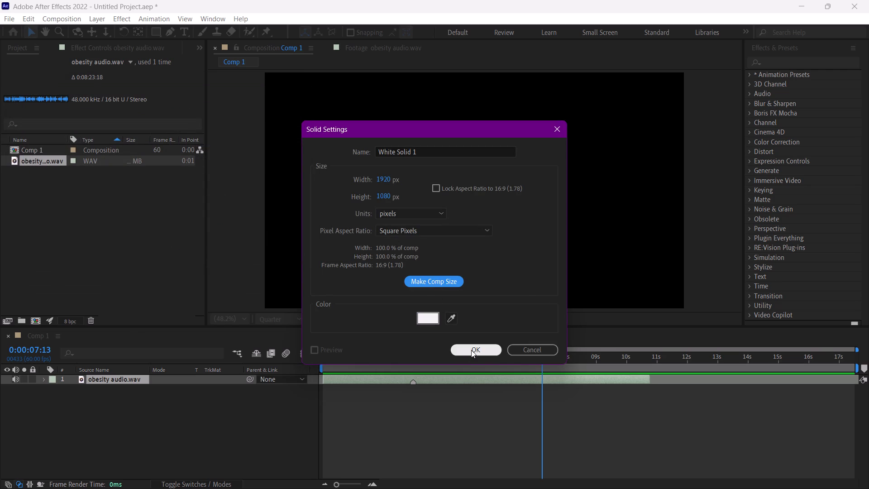
{"action": "left_click", "coordinate": [471, 350]}
Find the CC Vignette effect by searching for "vign" and apply it to the white solid.
{"action": "right_click", "coordinate": [86, 439]}
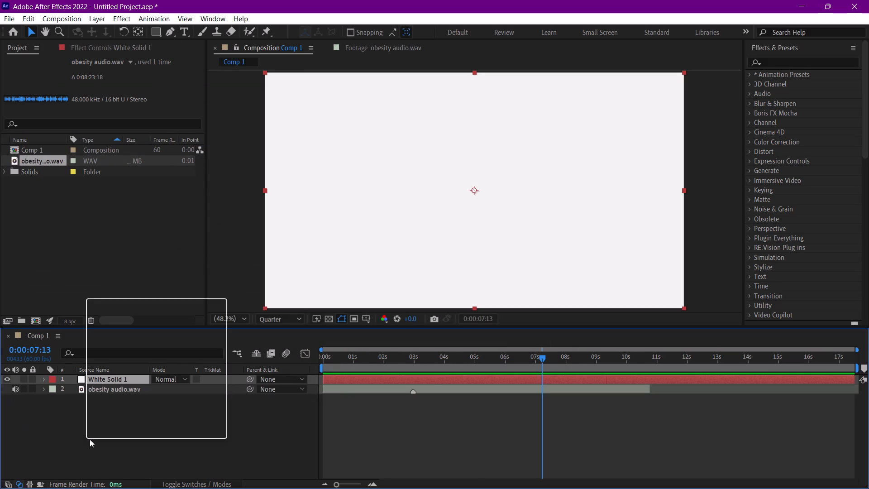
{"action": "left_click", "coordinate": [776, 61]}
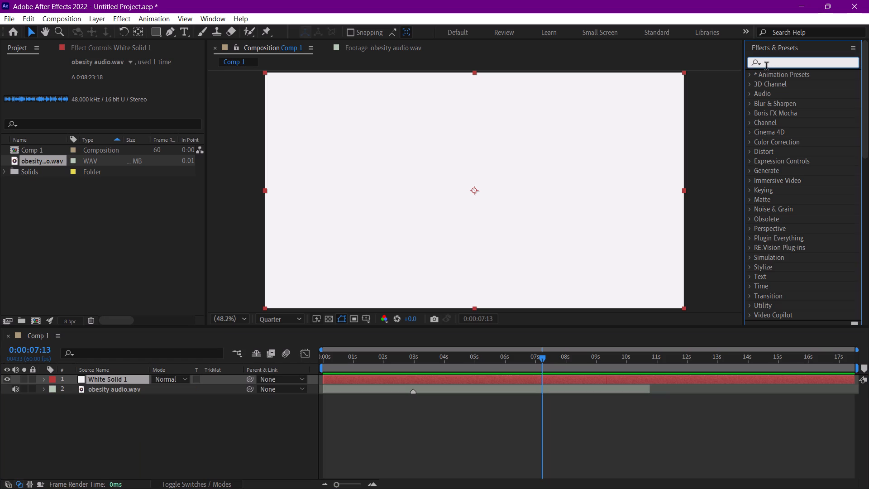
{"action": "type", "text": "vign"}
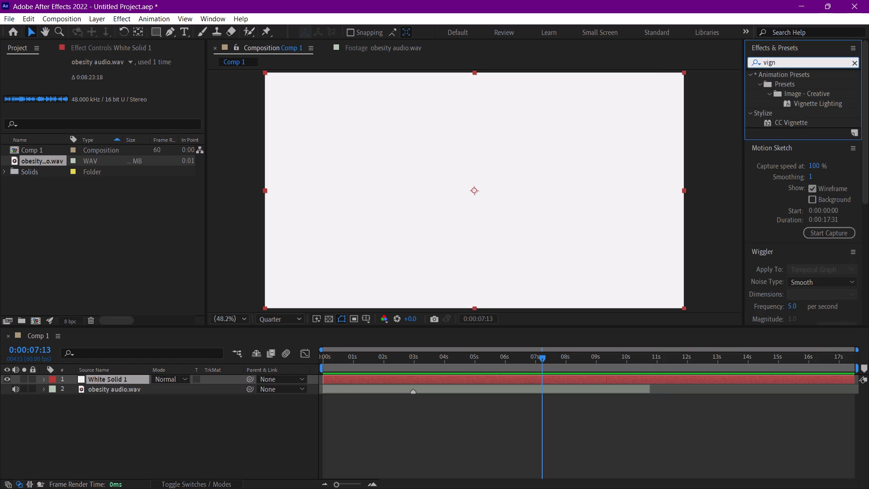
{"action": "left_click_drag", "start_coordinate": [797, 124], "coordinate": [423, 145]}
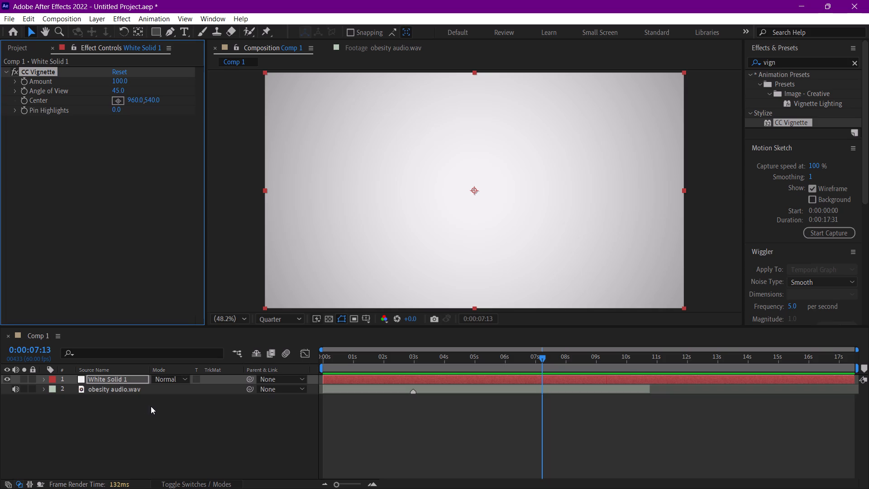
Draw a long, thin horizontal rectangle on a new shape layer just above the composition's centre.
{"action": "left_click", "coordinate": [154, 30]}
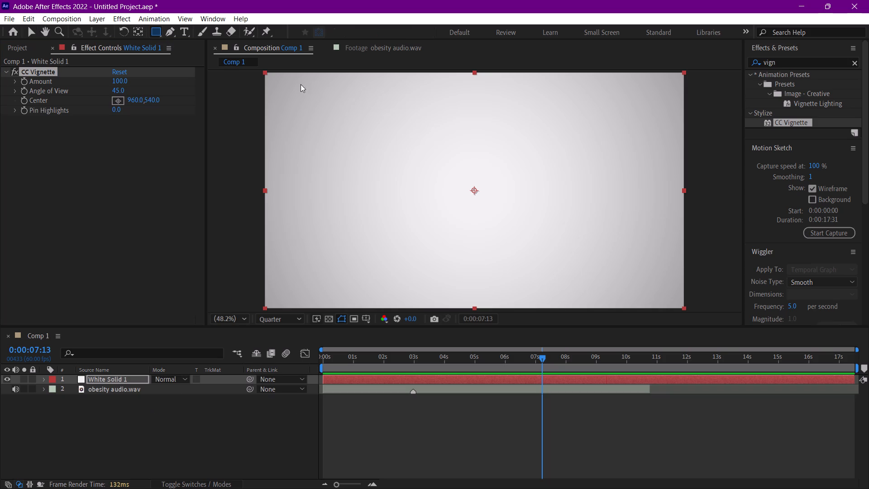
{"action": "left_click", "coordinate": [434, 422]}
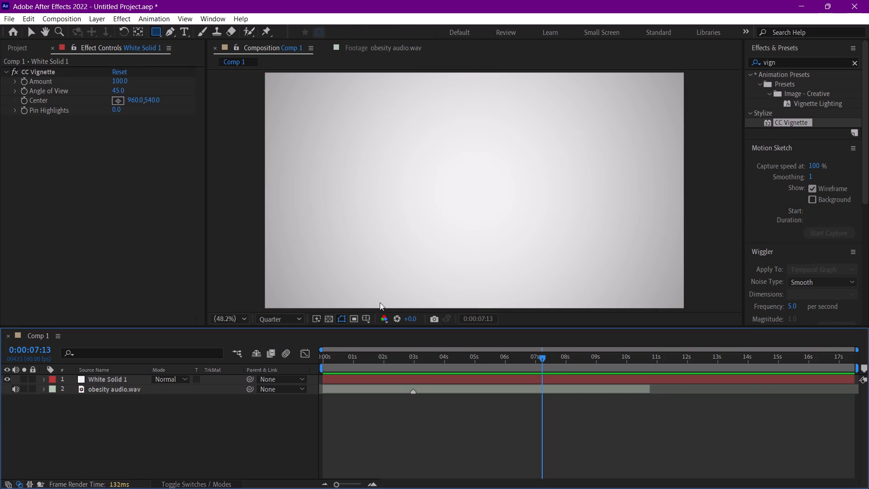
{"action": "left_click_drag", "start_coordinate": [334, 168], "coordinate": [564, 175]}
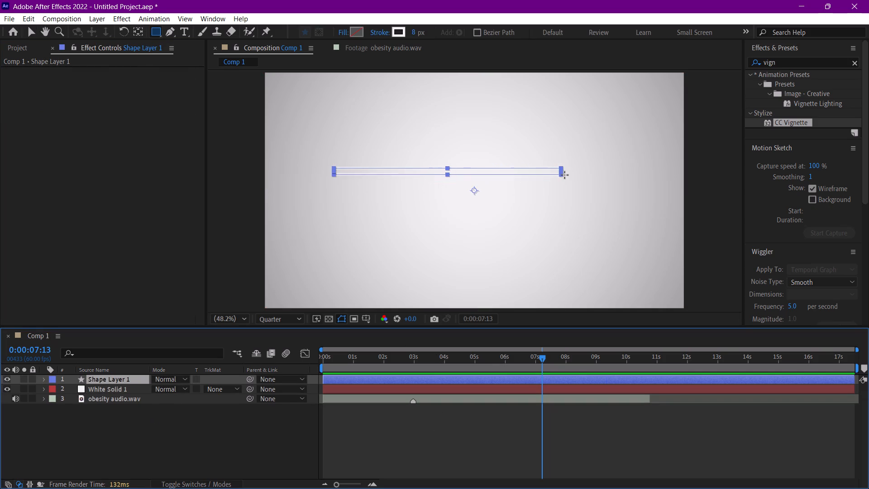
Finish the thin horizontal bar at about 1173 × 39 px and round its ends with a roundness of 41.
{"action": "left_click_drag", "start_coordinate": [564, 175], "coordinate": [590, 177]}
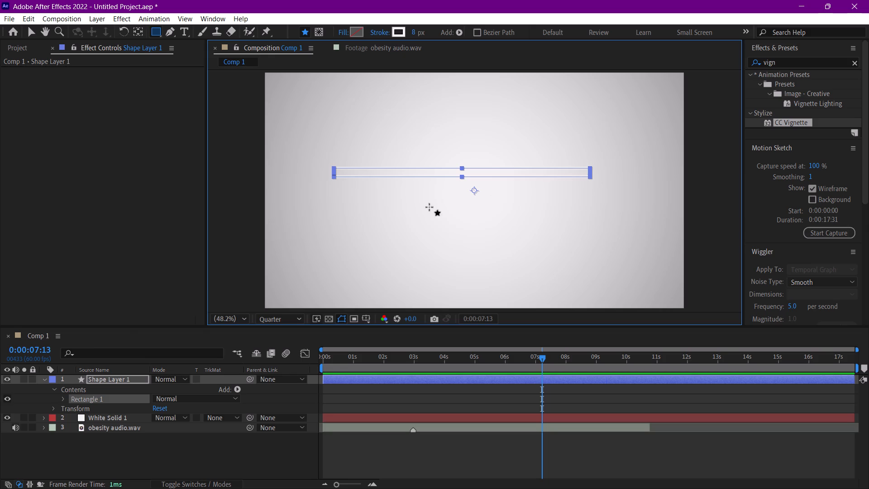
{"action": "left_click", "coordinate": [64, 401]}
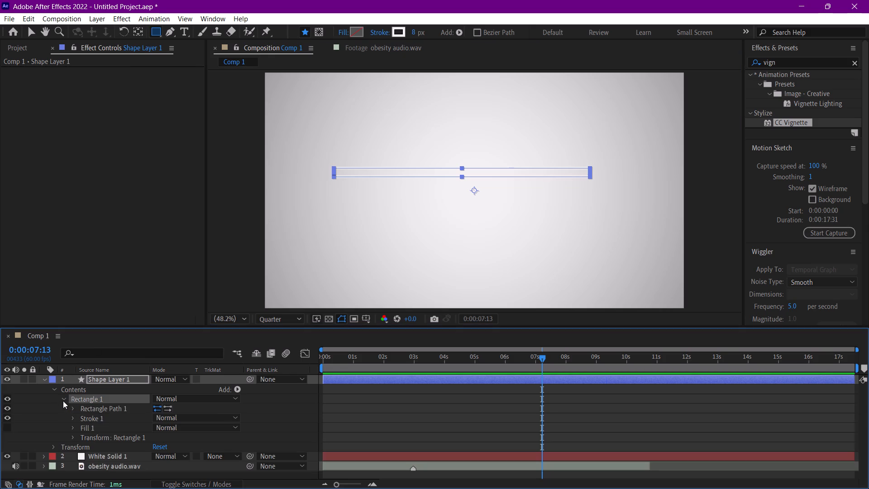
{"action": "left_click", "coordinate": [72, 409]}
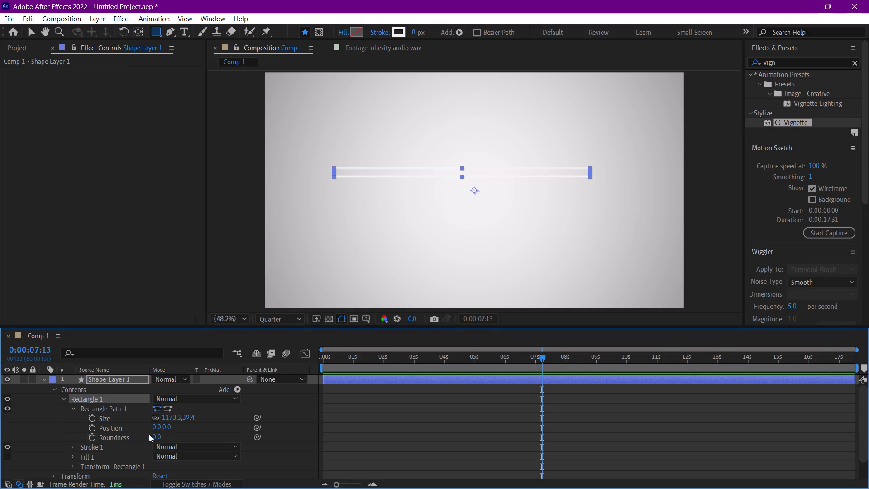
{"action": "left_click_drag", "start_coordinate": [156, 436], "coordinate": [181, 438]}
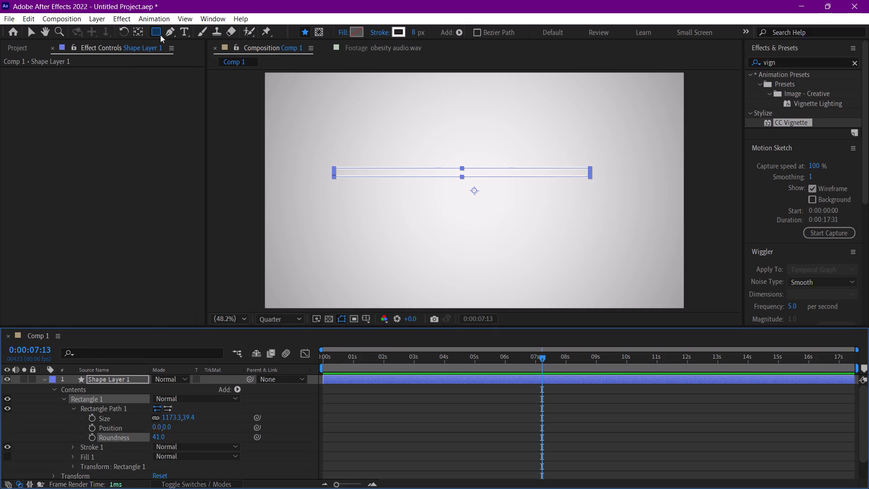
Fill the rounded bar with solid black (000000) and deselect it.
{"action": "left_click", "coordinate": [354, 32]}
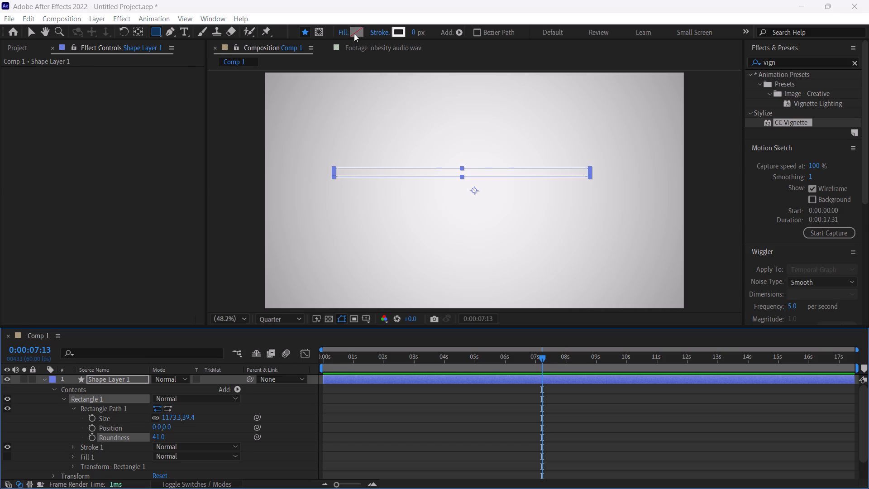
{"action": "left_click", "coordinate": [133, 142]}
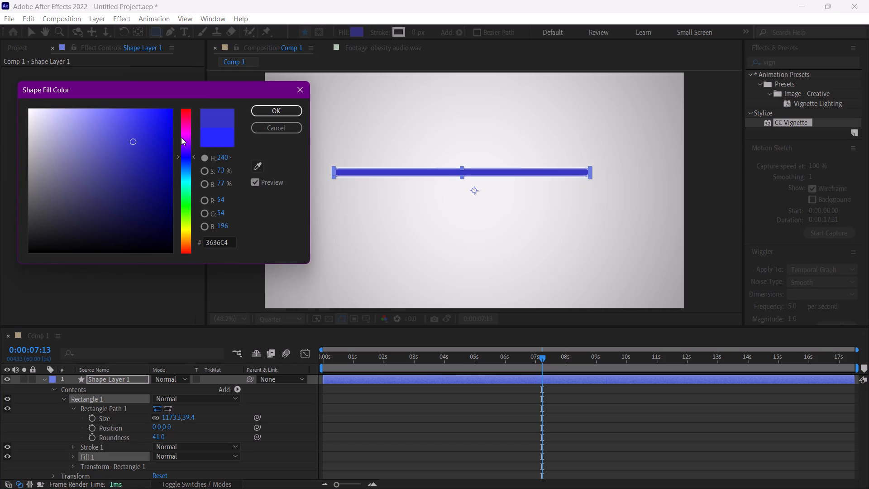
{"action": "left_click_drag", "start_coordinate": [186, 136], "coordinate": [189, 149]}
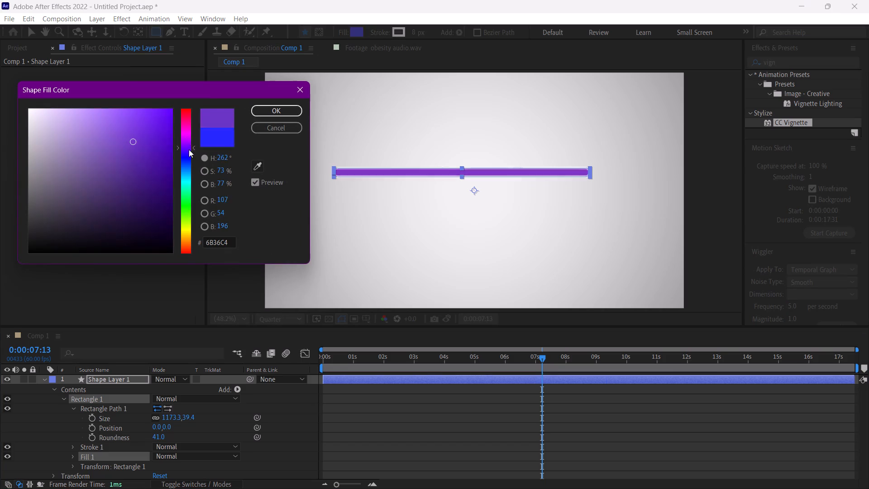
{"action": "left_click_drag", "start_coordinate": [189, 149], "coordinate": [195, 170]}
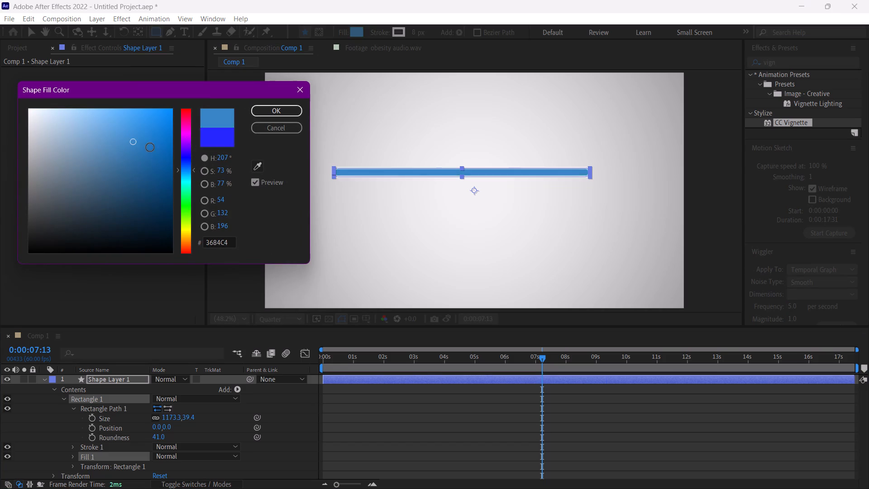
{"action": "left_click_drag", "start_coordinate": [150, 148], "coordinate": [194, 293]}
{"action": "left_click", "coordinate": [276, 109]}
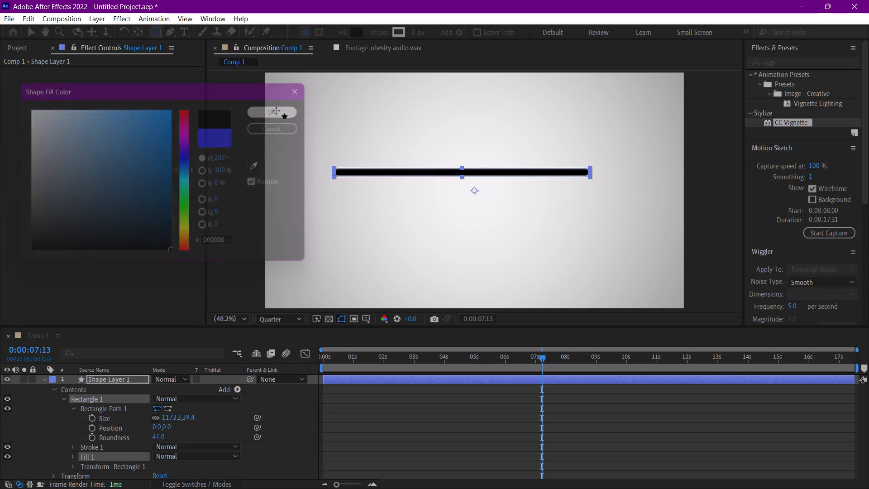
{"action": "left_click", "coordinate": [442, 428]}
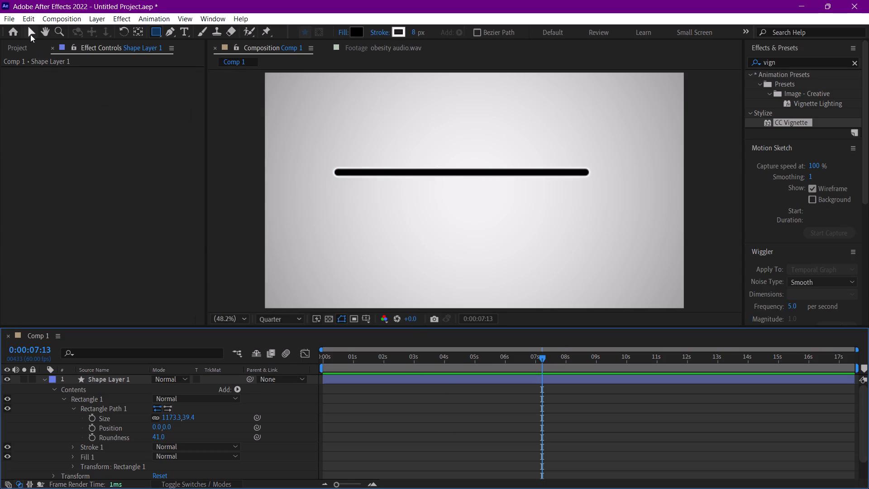
Switch the shape tool to the Polygon tool and undo the bar's black fill.
{"action": "left_click", "coordinate": [155, 32], "text": "alt"}
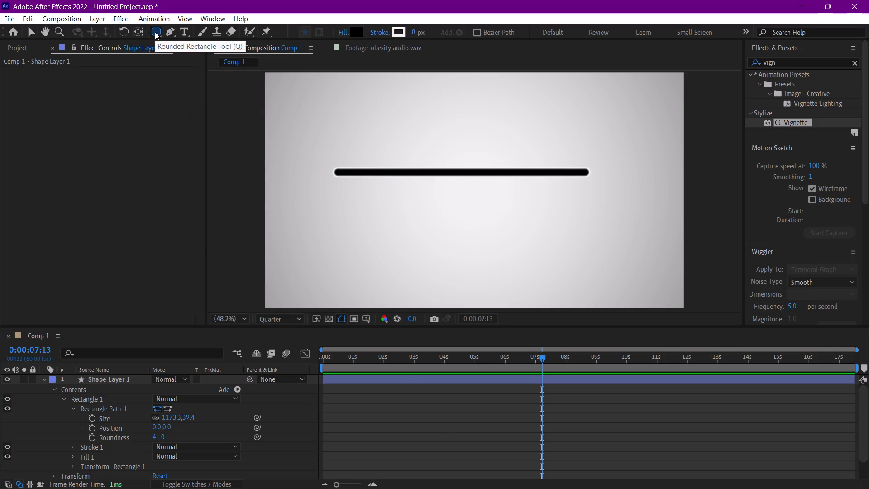
{"action": "left_click", "coordinate": [155, 32], "text": "alt"}
{"action": "left_click", "coordinate": [155, 32], "text": "alt"}
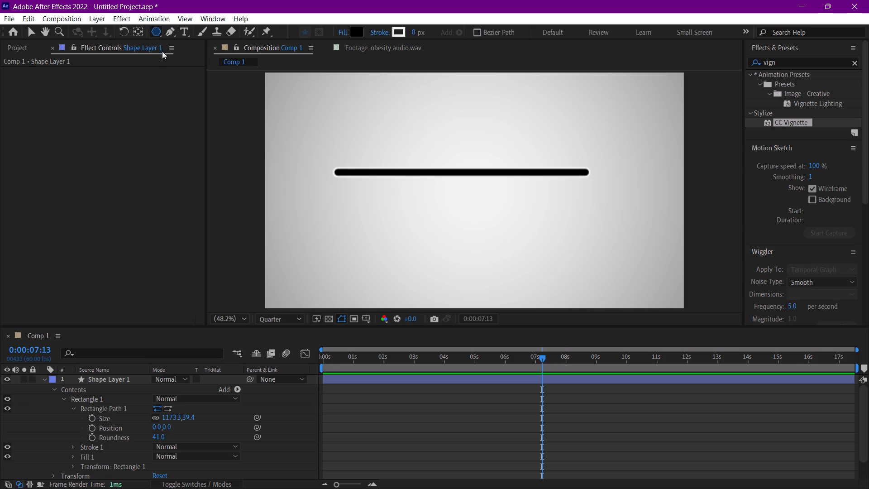
{"action": "left_click", "coordinate": [390, 246]}
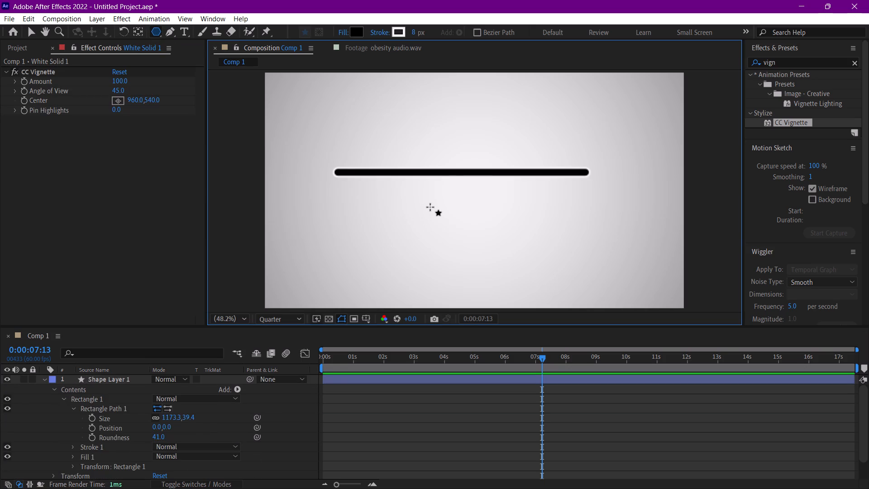
{"action": "left_click", "coordinate": [430, 207]}
{"action": "key", "text": "ctrl+z"}
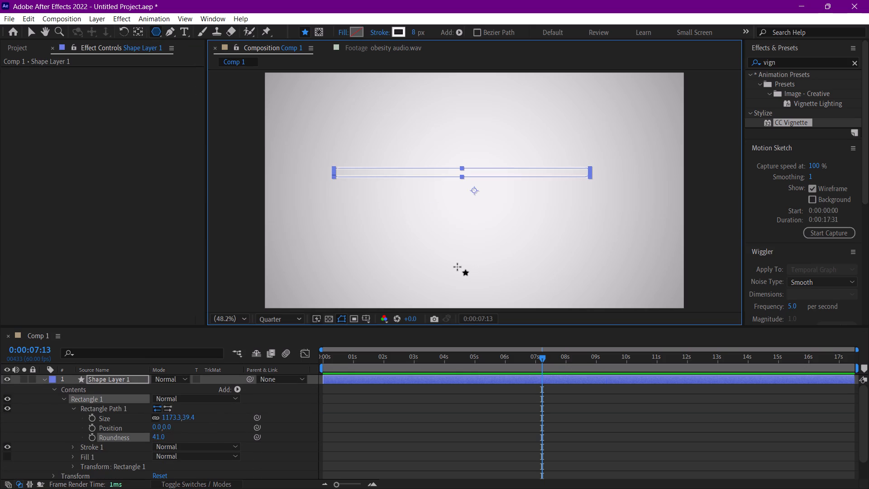
Set the rounded bar's fill colour to black (000000).
{"action": "left_click", "coordinate": [355, 36]}
{"action": "left_click_drag", "start_coordinate": [123, 187], "coordinate": [212, 301]}
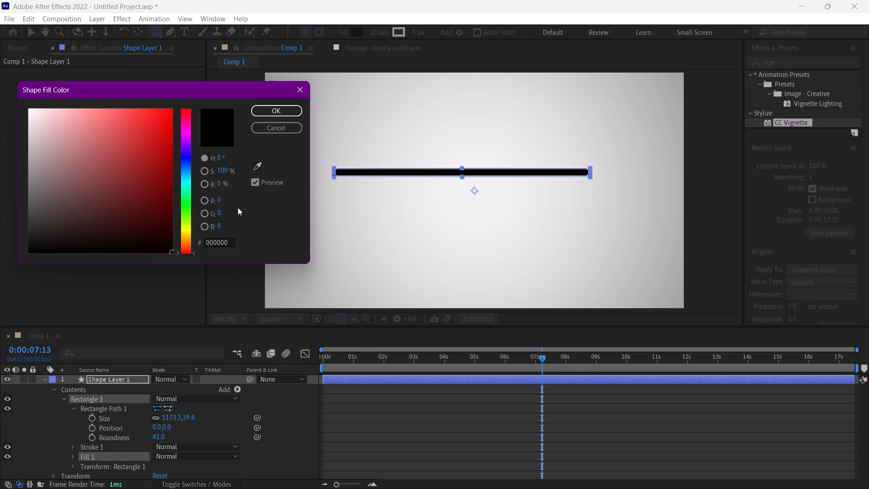
{"action": "left_click", "coordinate": [276, 112]}
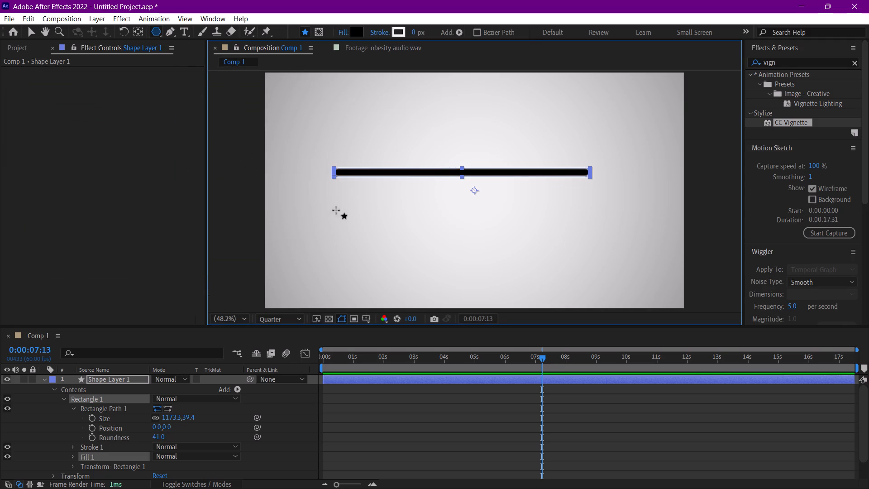
Draw a polygon with an outer radius of about 164 below the left end of the bar, in the same shape layer.
{"action": "left_click_drag", "start_coordinate": [371, 267], "coordinate": [401, 264]}
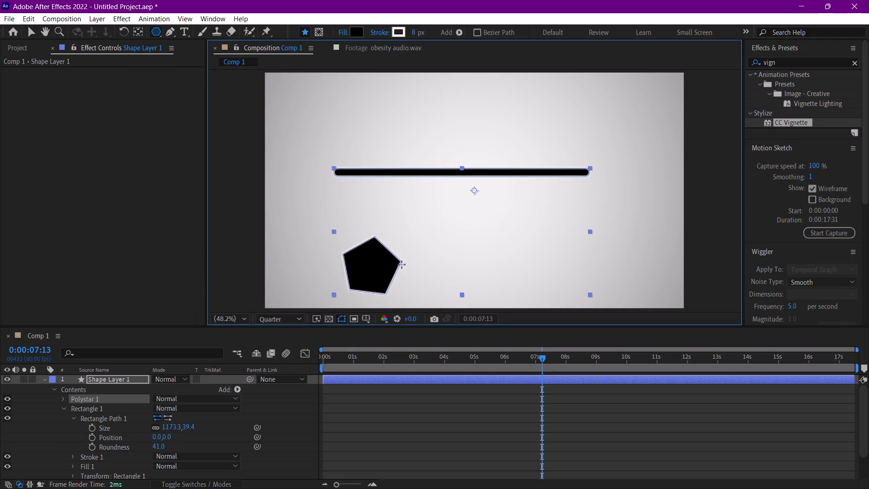
{"action": "left_click_drag", "start_coordinate": [401, 264], "coordinate": [362, 300]}
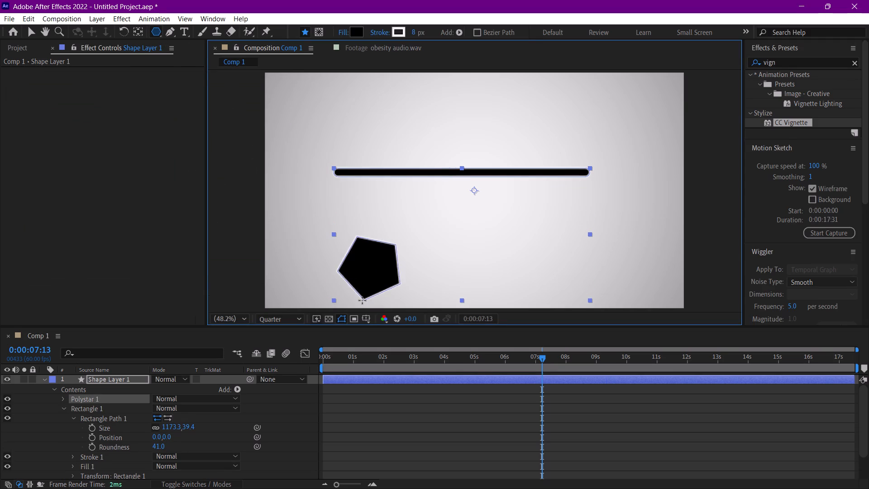
{"action": "left_click_drag", "start_coordinate": [362, 300], "coordinate": [357, 300]}
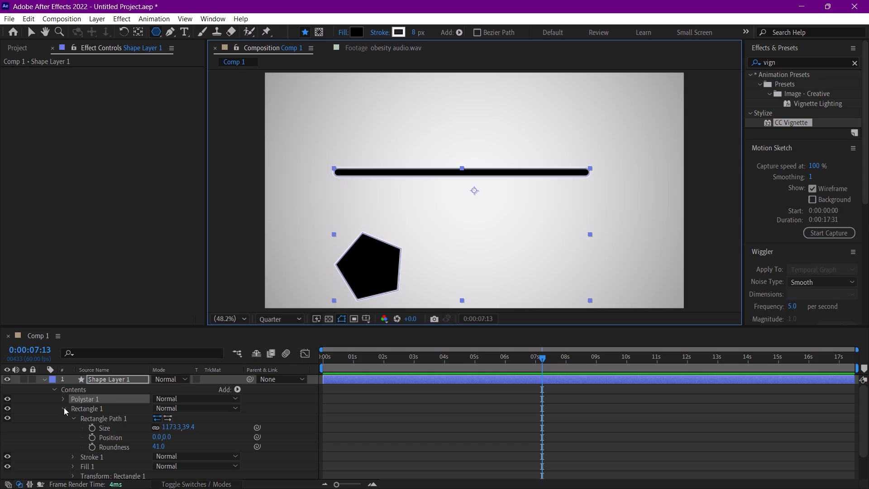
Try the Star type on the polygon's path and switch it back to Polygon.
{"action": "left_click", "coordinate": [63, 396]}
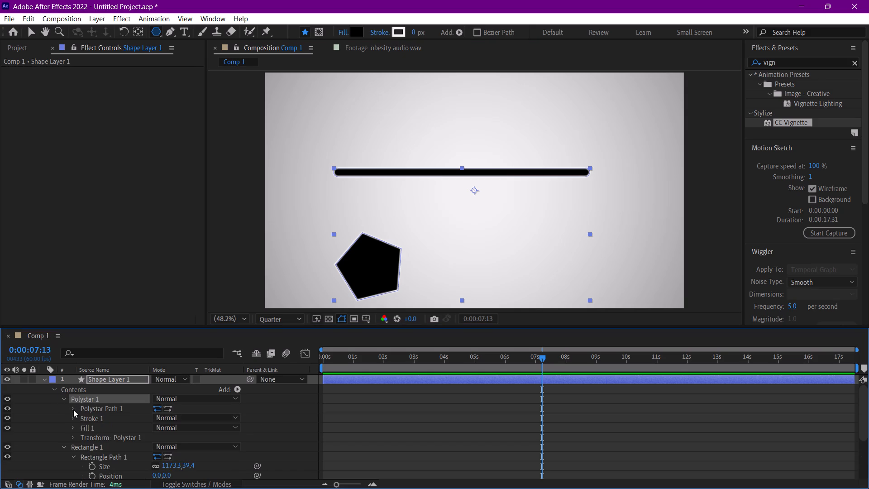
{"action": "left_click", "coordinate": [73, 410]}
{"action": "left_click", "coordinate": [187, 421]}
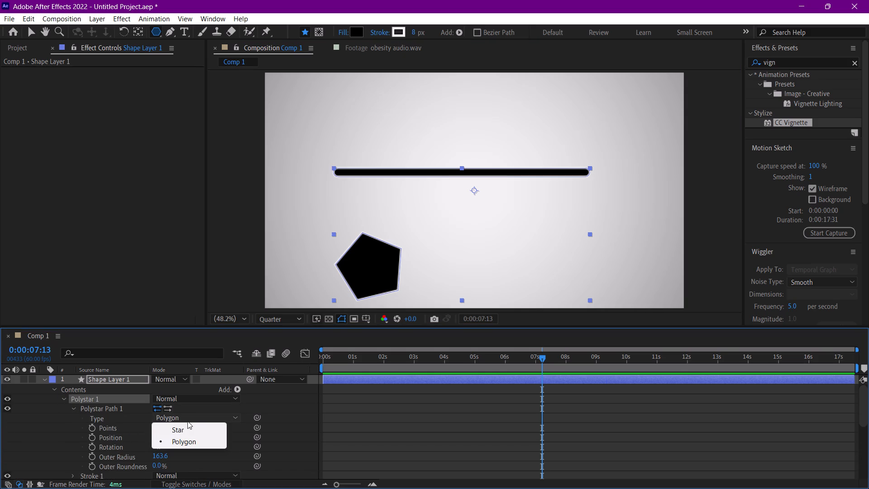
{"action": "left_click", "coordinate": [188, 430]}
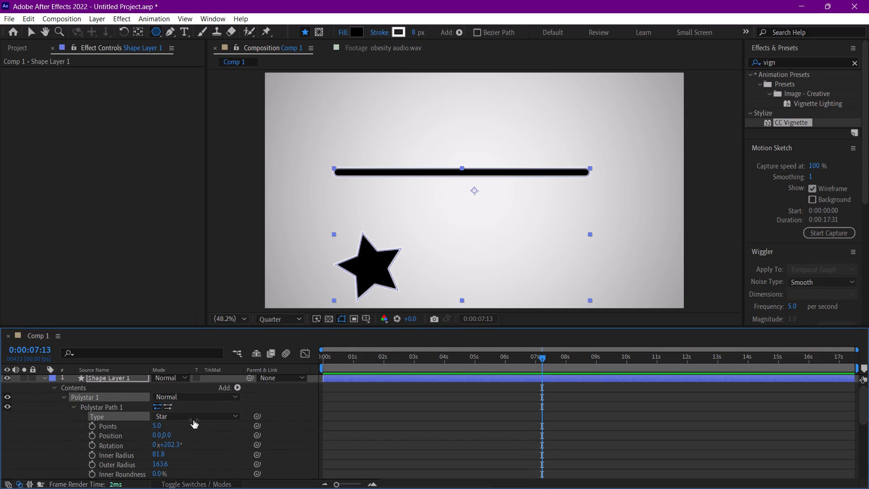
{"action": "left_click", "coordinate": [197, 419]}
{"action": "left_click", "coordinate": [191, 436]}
Turn the polygon into an upright triangle by setting its points to 3 and its path rotation to 0°.
{"action": "scroll", "coordinate": [198, 438], "scroll_direction": "down", "scroll_amount": 1}
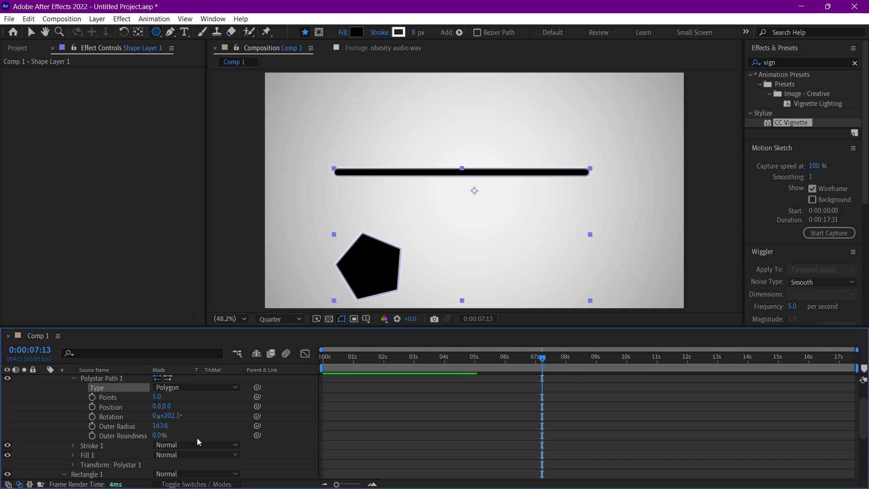
{"action": "left_click", "coordinate": [154, 398]}
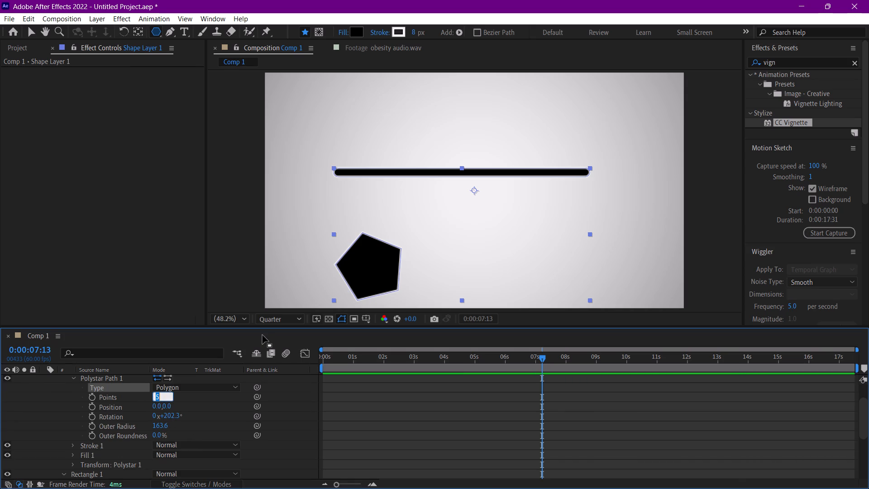
{"action": "key", "text": "3"}
{"action": "key", "text": "Return"}
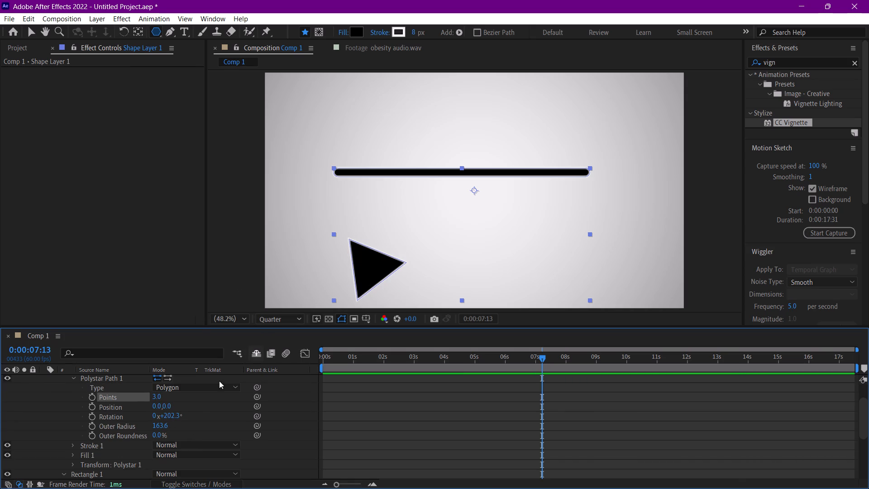
{"action": "left_click_drag", "start_coordinate": [171, 414], "coordinate": [185, 414]}
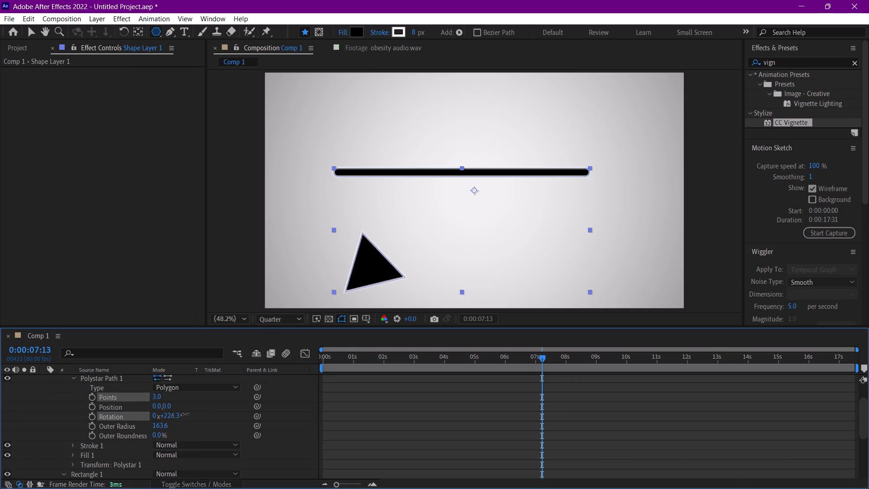
{"action": "left_click_drag", "start_coordinate": [185, 414], "coordinate": [191, 414]}
{"action": "left_click", "coordinate": [168, 417]}
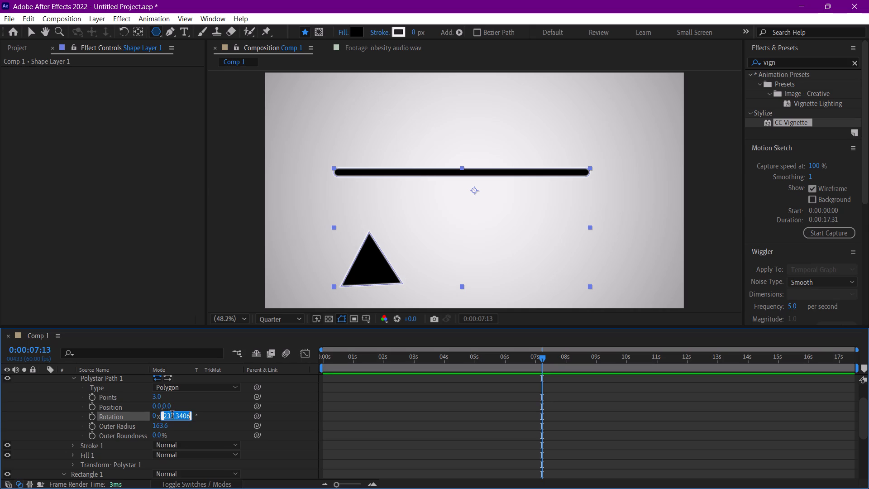
{"action": "key", "text": "0"}
{"action": "key", "text": "Return"}
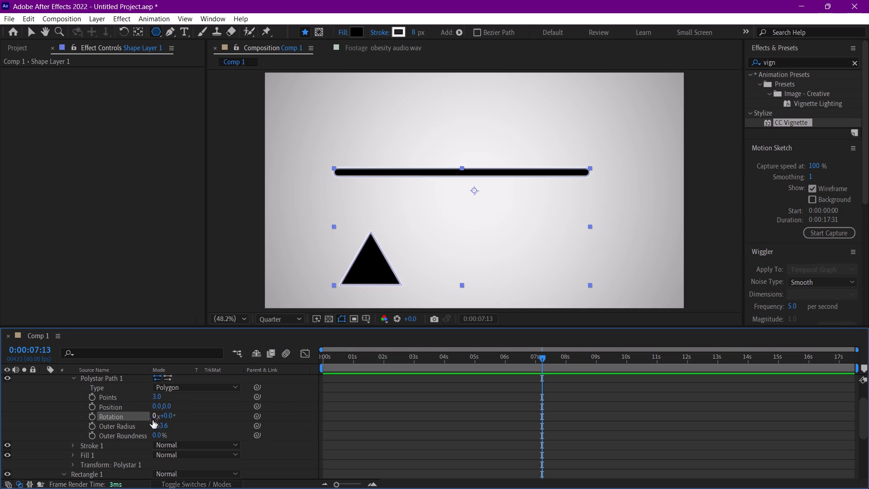
Try larger outer radii on the triangle and settle on 162.6.
{"action": "left_click_drag", "start_coordinate": [159, 430], "coordinate": [228, 427]}
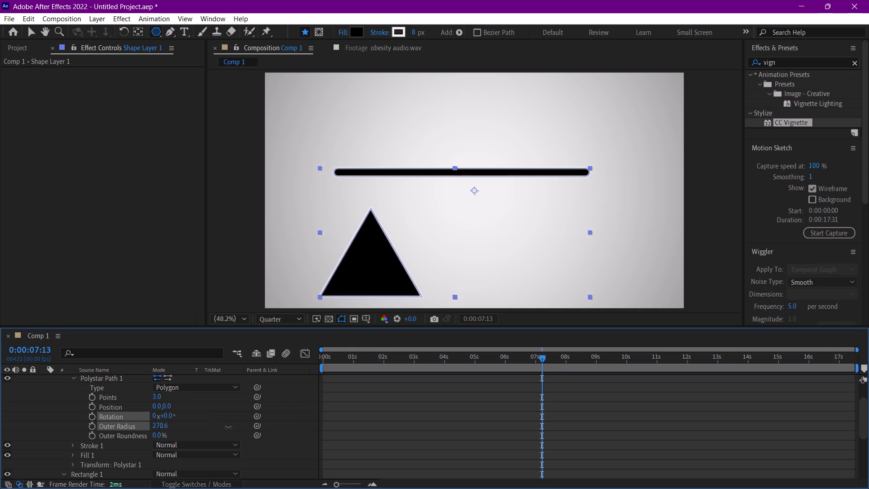
{"action": "left_click_drag", "start_coordinate": [228, 427], "coordinate": [216, 418]}
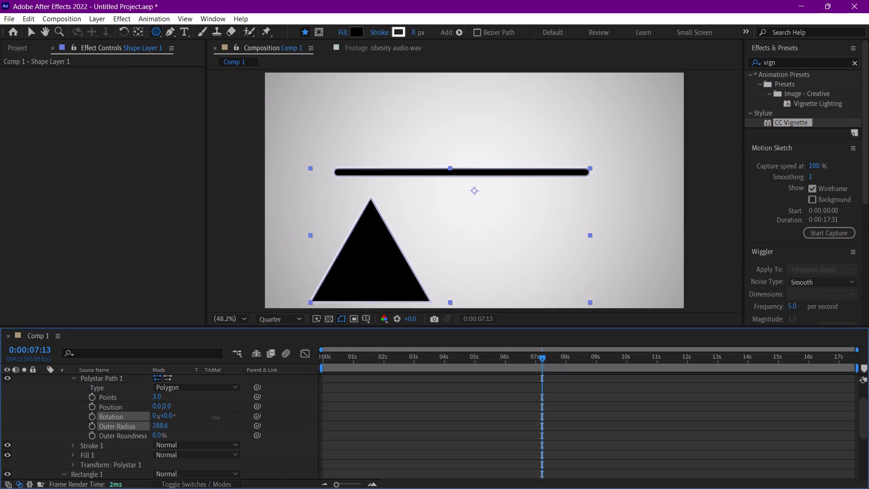
{"action": "left_click_drag", "start_coordinate": [216, 418], "coordinate": [166, 416]}
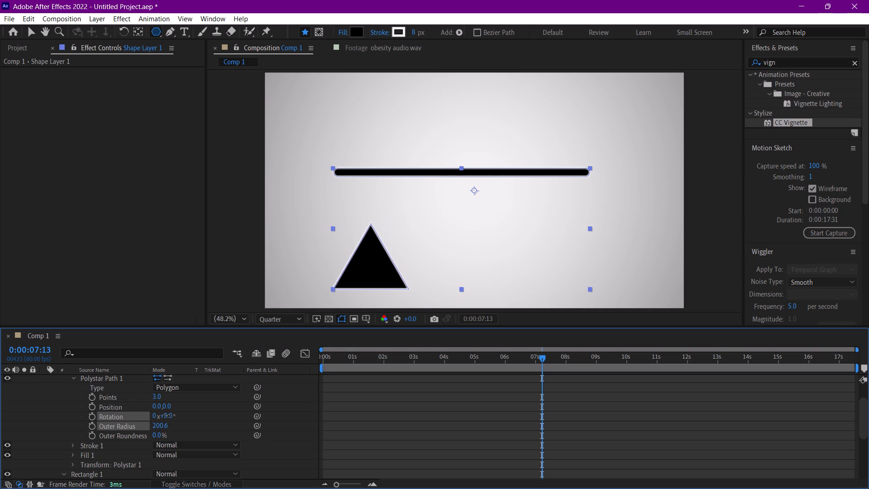
{"action": "left_click_drag", "start_coordinate": [166, 416], "coordinate": [145, 416]}
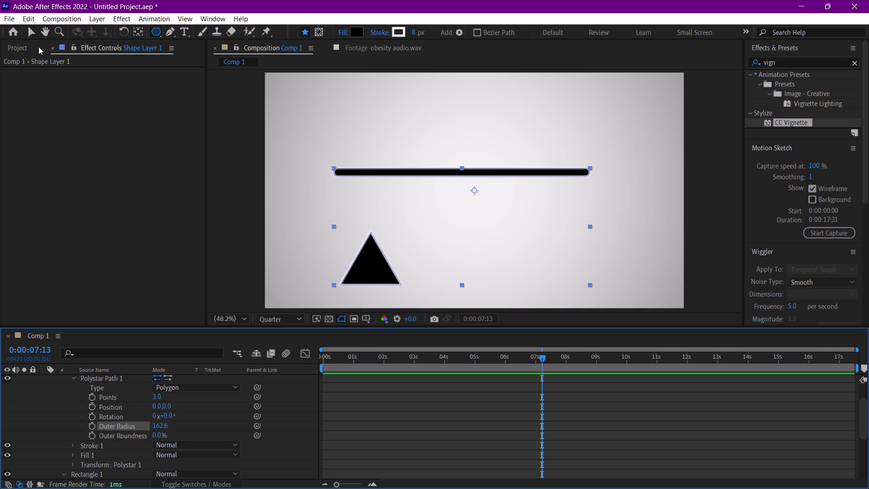
Move the triangle horizontally to sit below the bar, near the middle of the composition's width.
{"action": "left_click", "coordinate": [27, 32]}
{"action": "left_click_drag", "start_coordinate": [384, 252], "coordinate": [426, 248]}
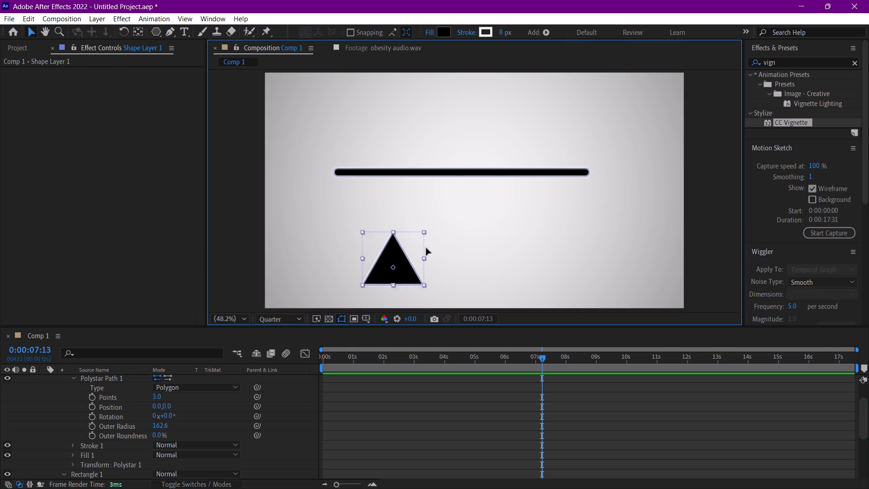
{"action": "left_click_drag", "start_coordinate": [426, 248], "coordinate": [487, 253]}
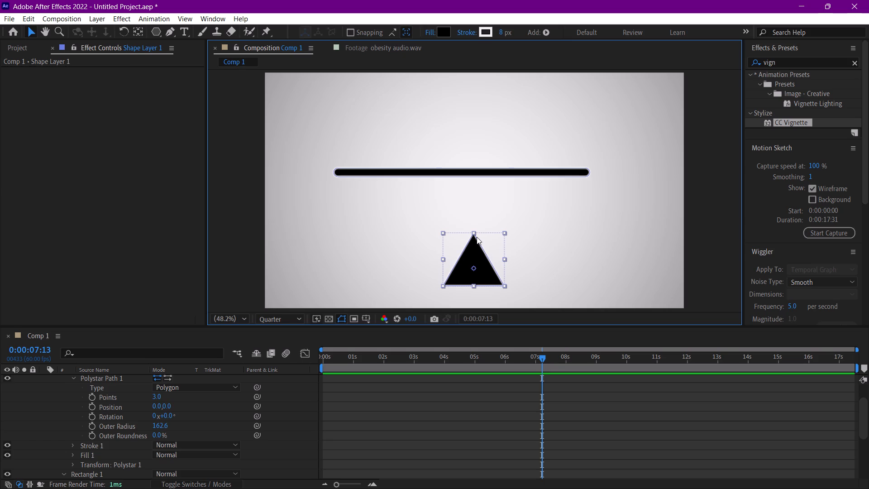
Centre the shape layer's combined bar and triangle in the composition.
{"action": "type", "text": "78"}
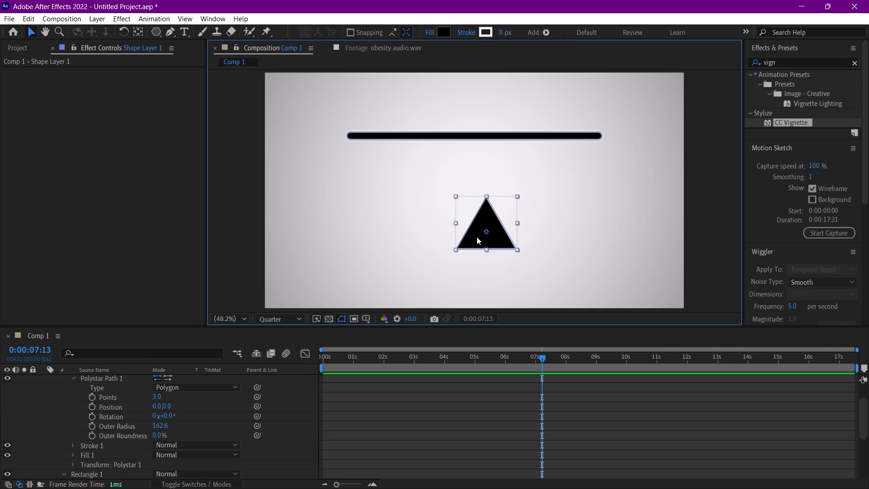
Move the black bar down so it rests just above the triangle's tip, horizontally centred on it.
{"action": "scroll", "coordinate": [54, 414], "scroll_direction": "up", "scroll_amount": 1}
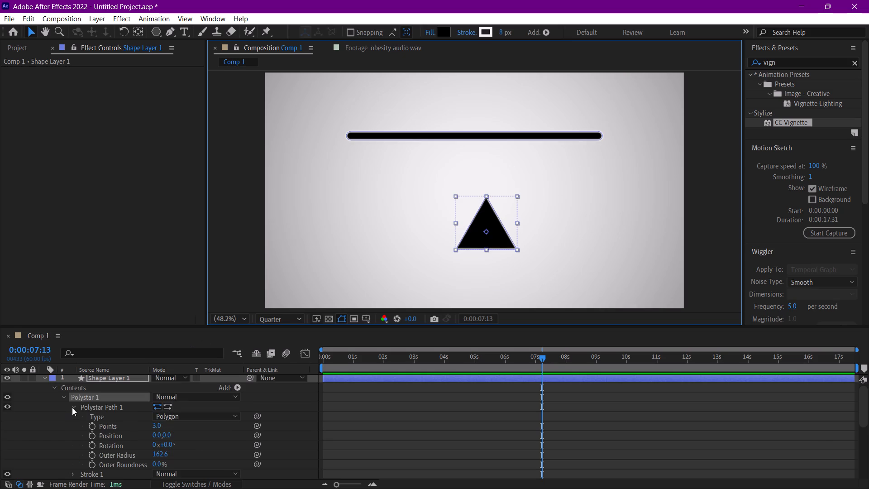
{"action": "left_click", "coordinate": [72, 407]}
{"action": "left_click", "coordinate": [59, 398]}
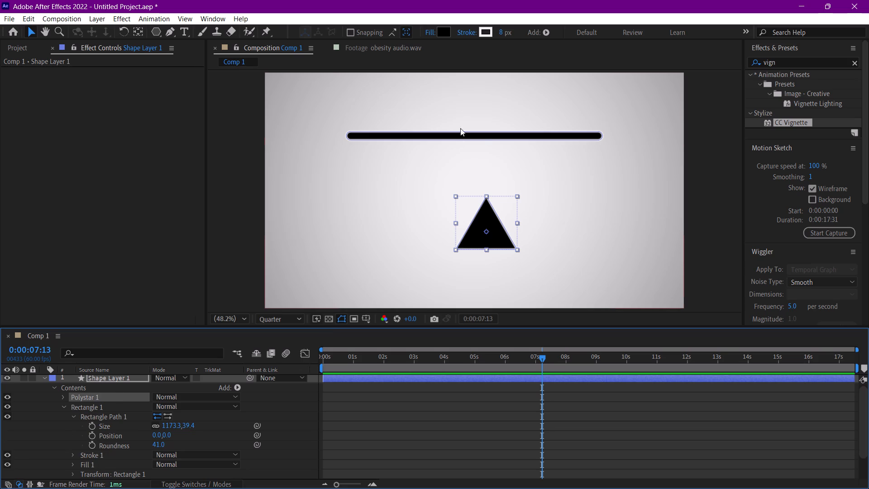
{"action": "left_click", "coordinate": [480, 135]}
{"action": "left_click_drag", "start_coordinate": [499, 137], "coordinate": [516, 175]}
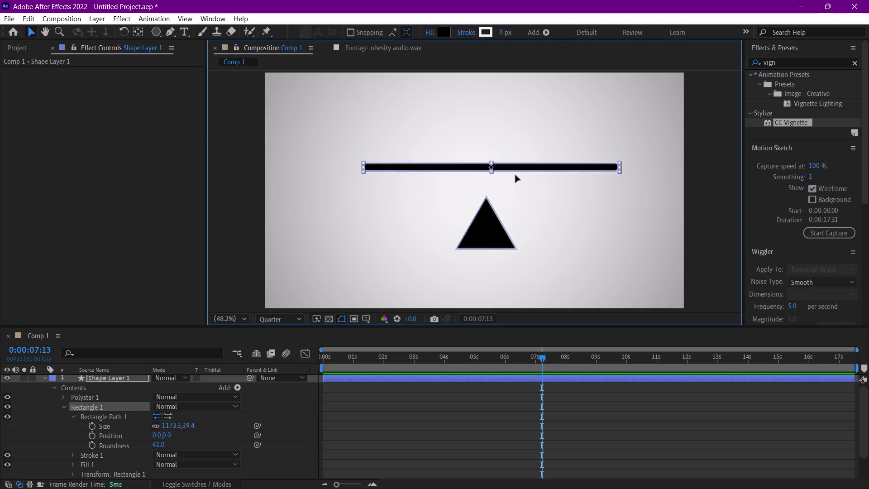
{"action": "left_click_drag", "start_coordinate": [516, 175], "coordinate": [511, 193]}
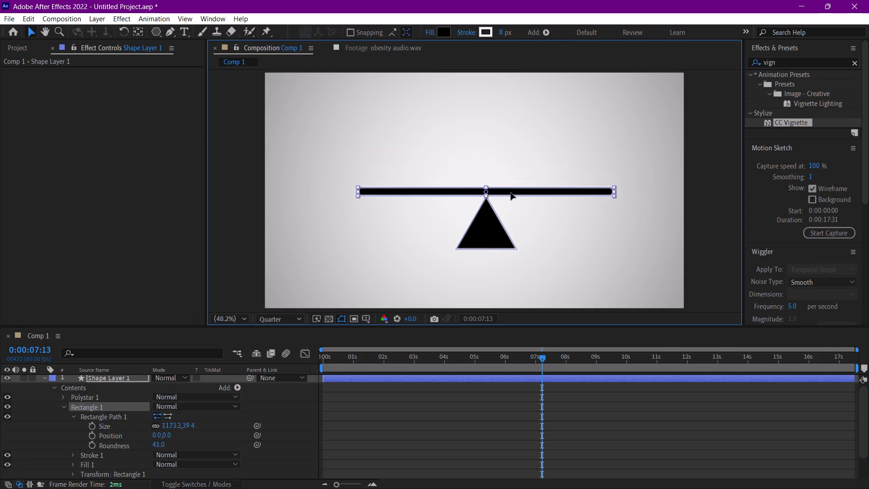
{"action": "left_click_drag", "start_coordinate": [511, 193], "coordinate": [510, 193]}
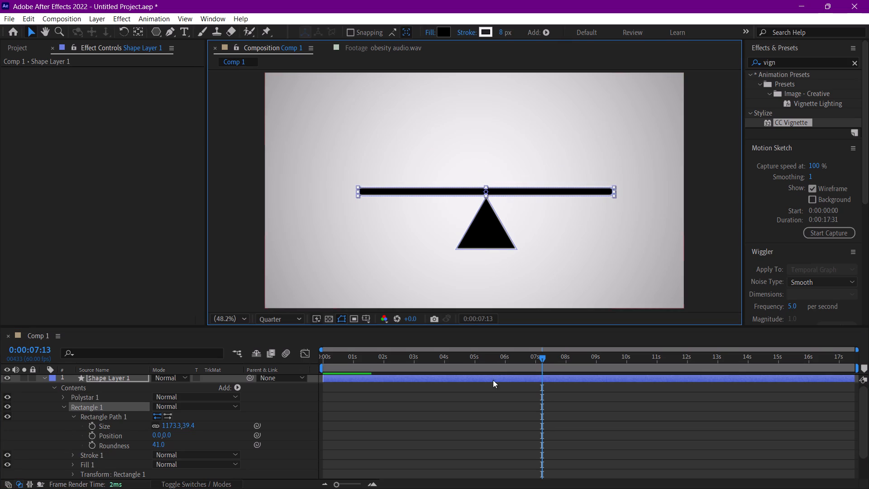
{"action": "left_click", "coordinate": [501, 407]}
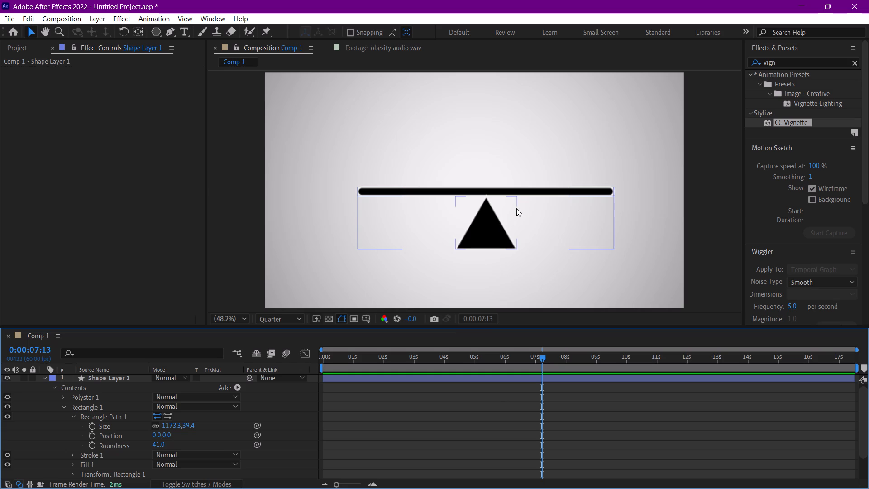
Centre Shape Layer 1's anchor point on the bar and triangle, and centre the layer in the composition.
{"action": "left_click", "coordinate": [125, 374]}
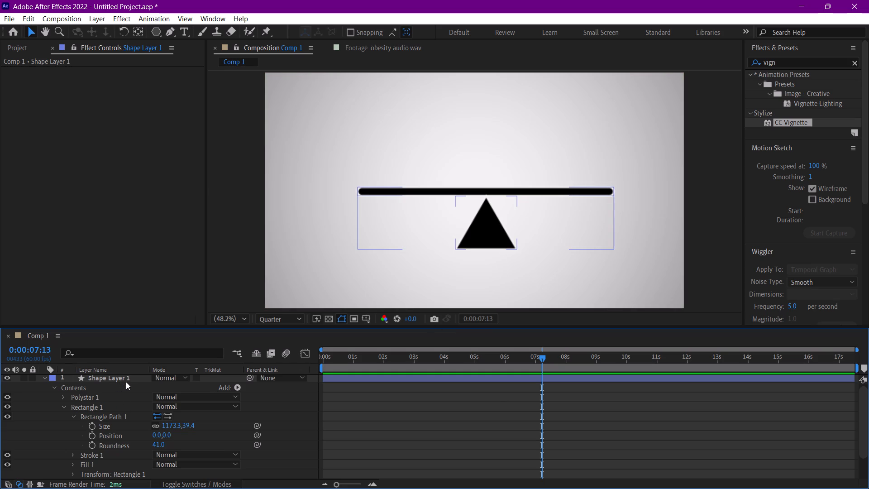
{"action": "left_click", "coordinate": [126, 379]}
{"action": "type", "text": "78"}
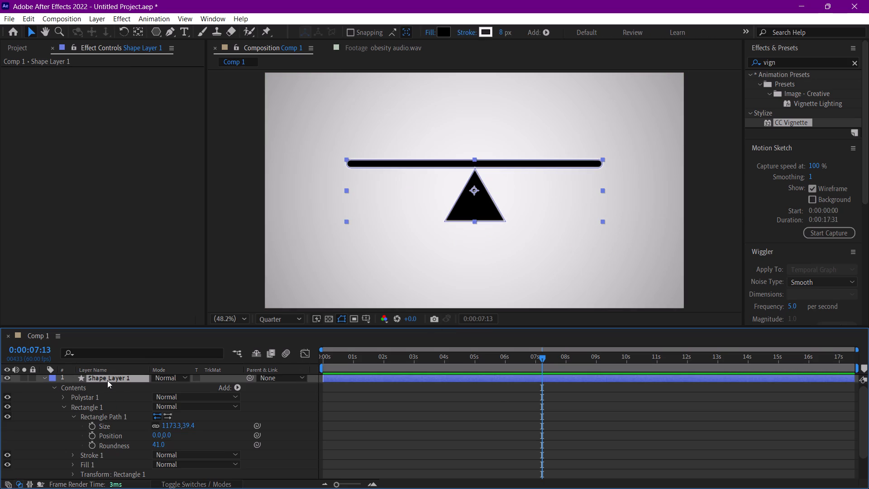
Lower the balance in the composition by setting Shape Layer 1's position to 960, 838.
{"action": "key", "text": "p"}
{"action": "left_click_drag", "start_coordinate": [179, 389], "coordinate": [229, 397]}
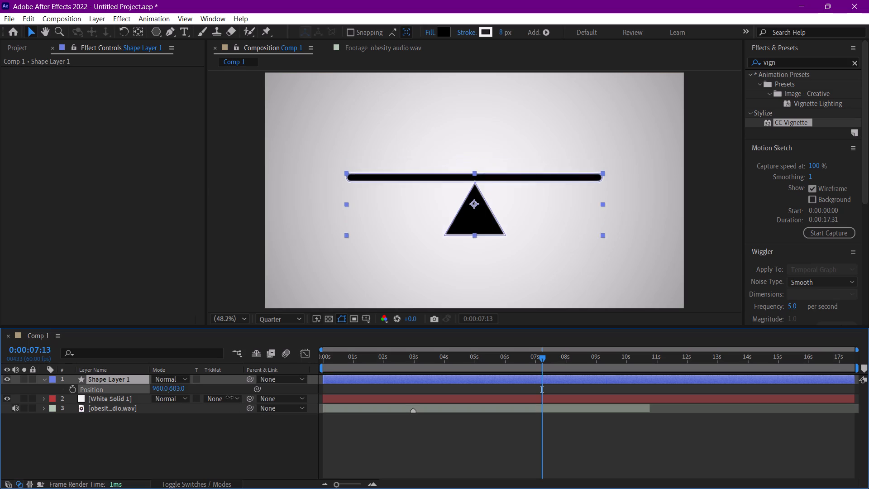
{"action": "left_click_drag", "start_coordinate": [229, 397], "coordinate": [340, 397]}
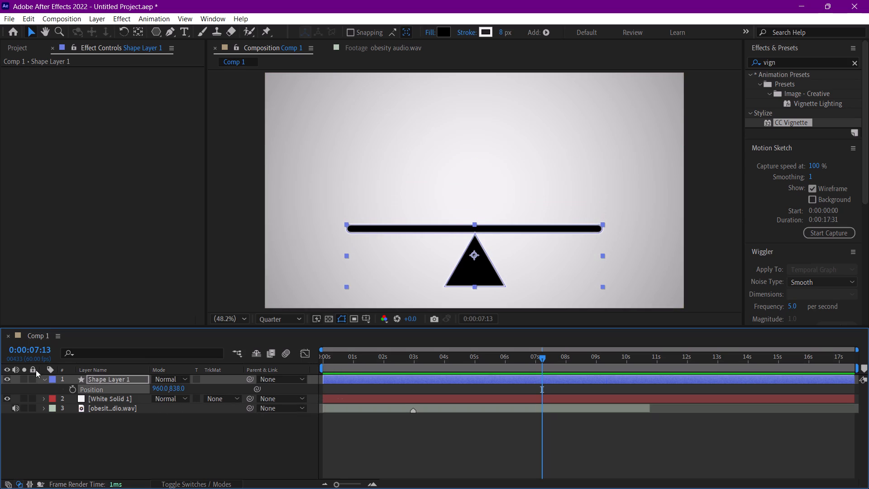
{"action": "left_click", "coordinate": [100, 376]}
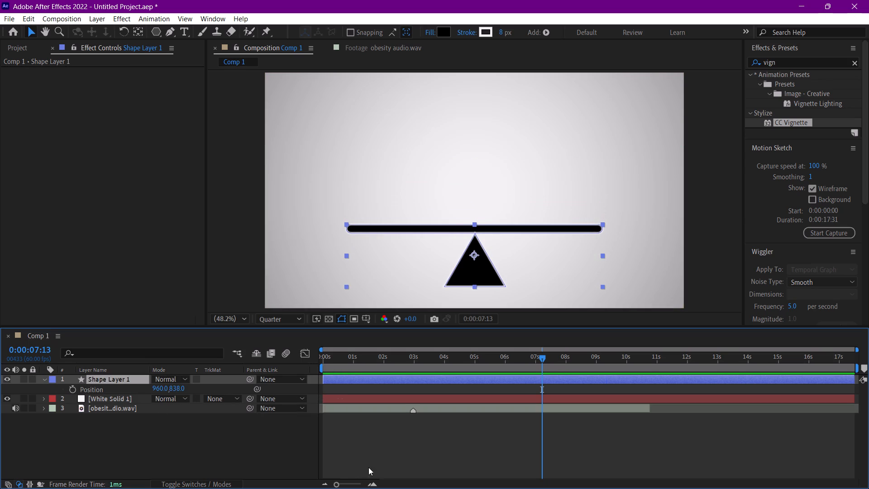
{"action": "left_click", "coordinate": [398, 454]}
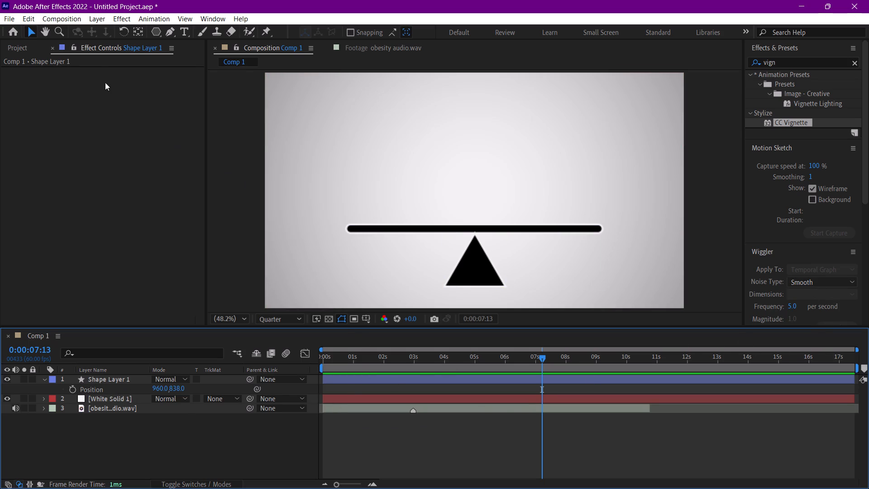
Save the project as "obesity mographs" in the 1.don folder on the Desktop.
{"action": "key", "text": "ctrl+s"}
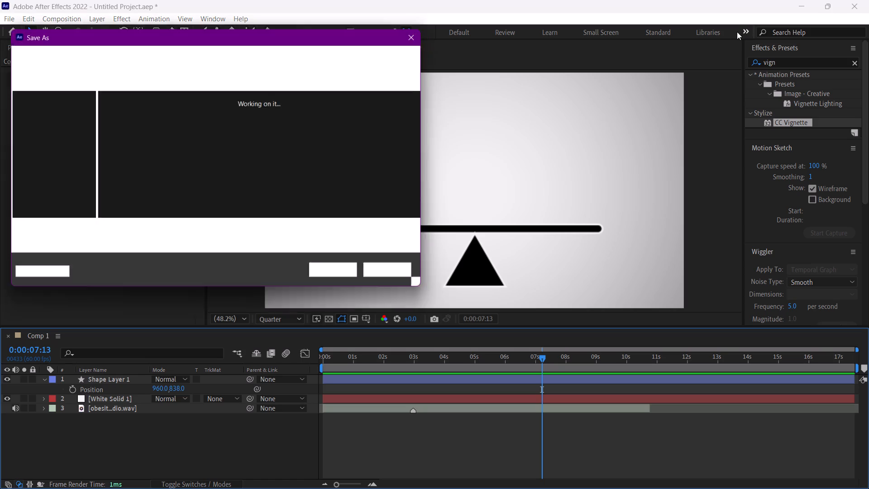
{"action": "type", "text": "obesity mographs"}
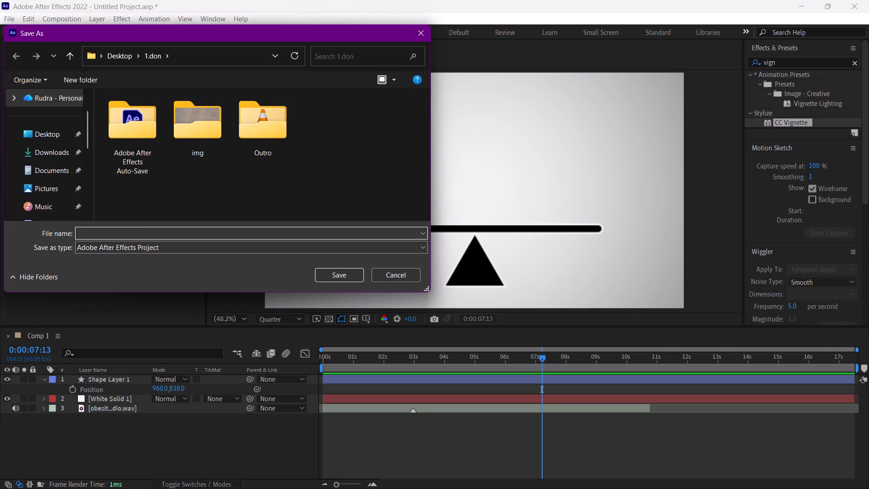
{"action": "key", "text": "Return"}
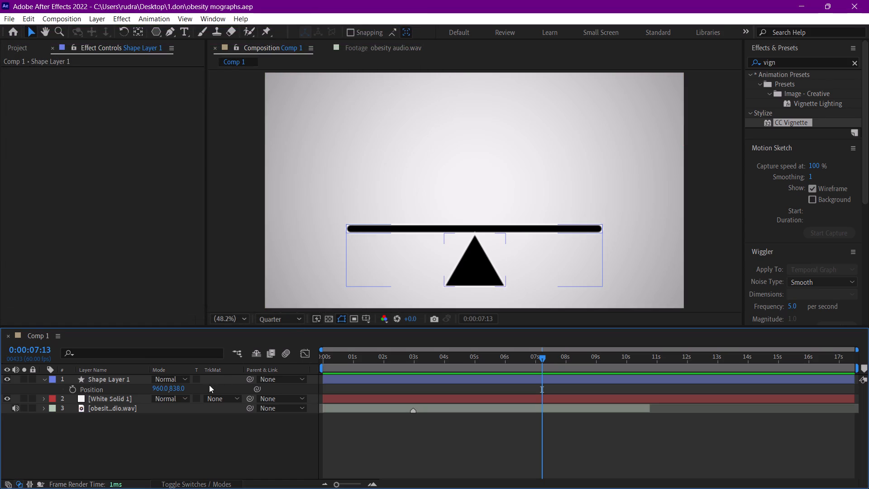
Reveal the bar's own transform properties under Rectangle 1 in Shape Layer 1.
{"action": "left_click", "coordinate": [111, 378]}
{"action": "key", "text": "p"}
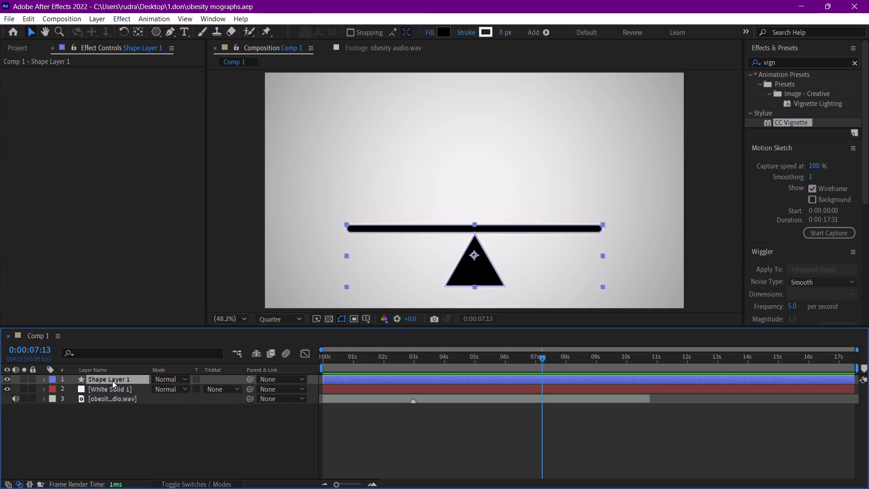
{"action": "key", "text": "p"}
{"action": "double_click", "coordinate": [46, 378]}
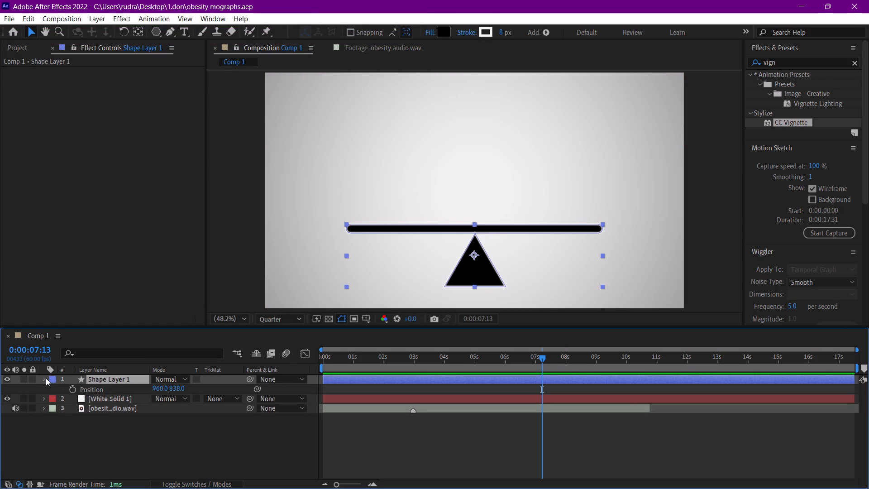
{"action": "left_click", "coordinate": [53, 390]}
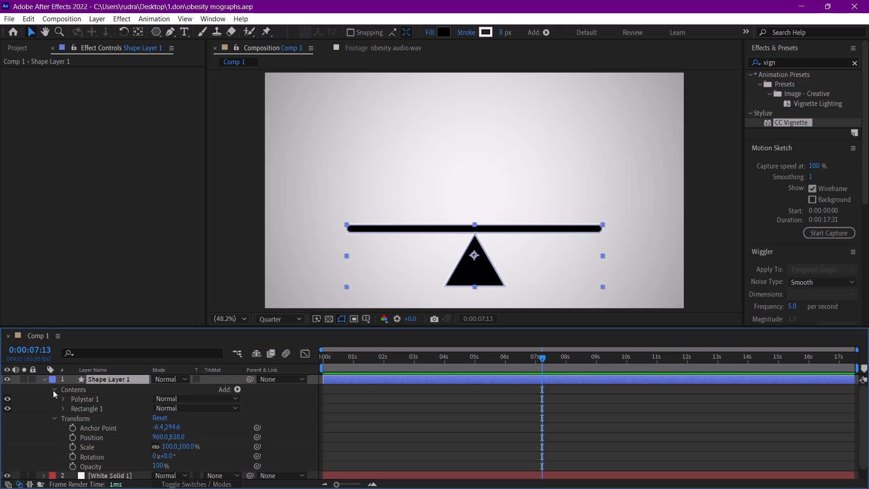
{"action": "left_click", "coordinate": [62, 406]}
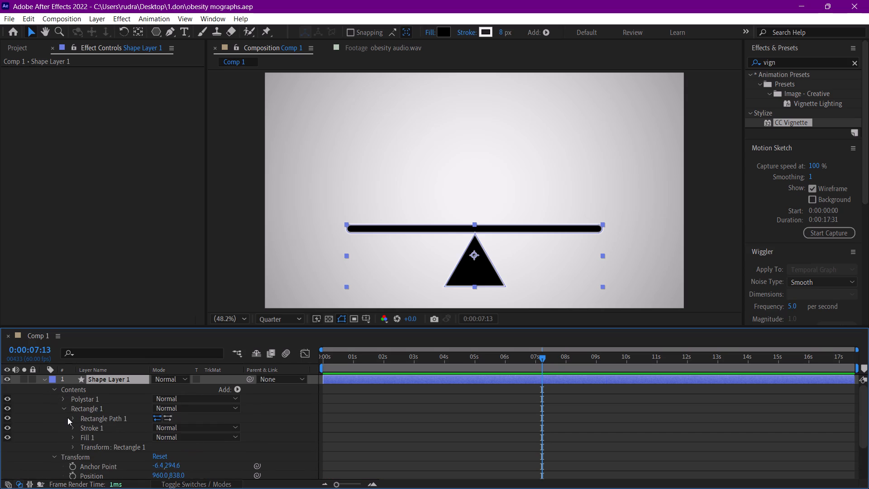
{"action": "left_click", "coordinate": [72, 417]}
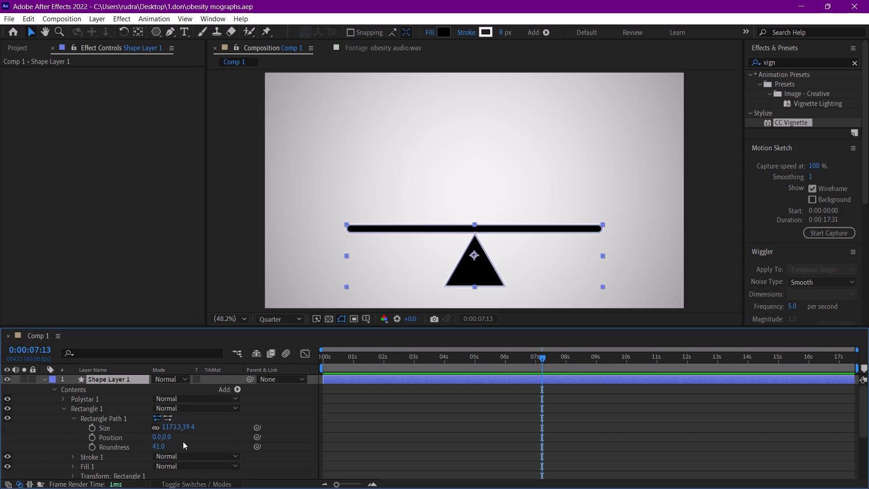
{"action": "scroll", "coordinate": [187, 436], "scroll_direction": "down", "scroll_amount": 2}
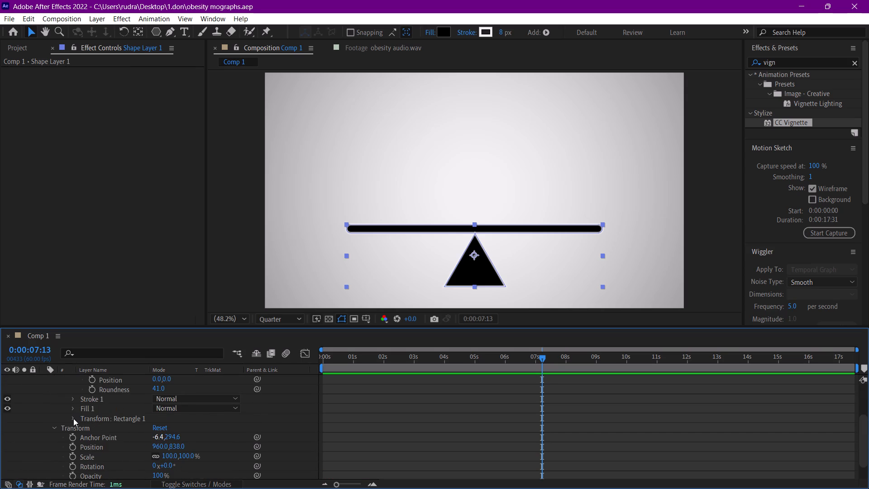
{"action": "left_click", "coordinate": [73, 418]}
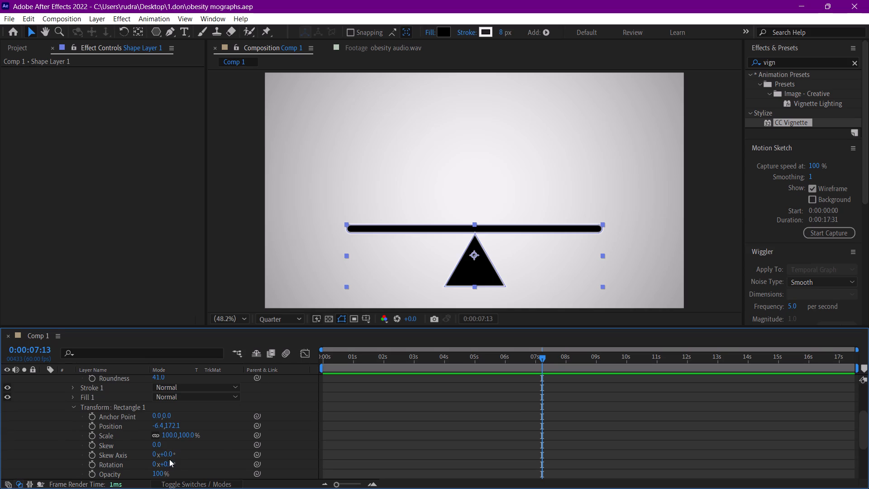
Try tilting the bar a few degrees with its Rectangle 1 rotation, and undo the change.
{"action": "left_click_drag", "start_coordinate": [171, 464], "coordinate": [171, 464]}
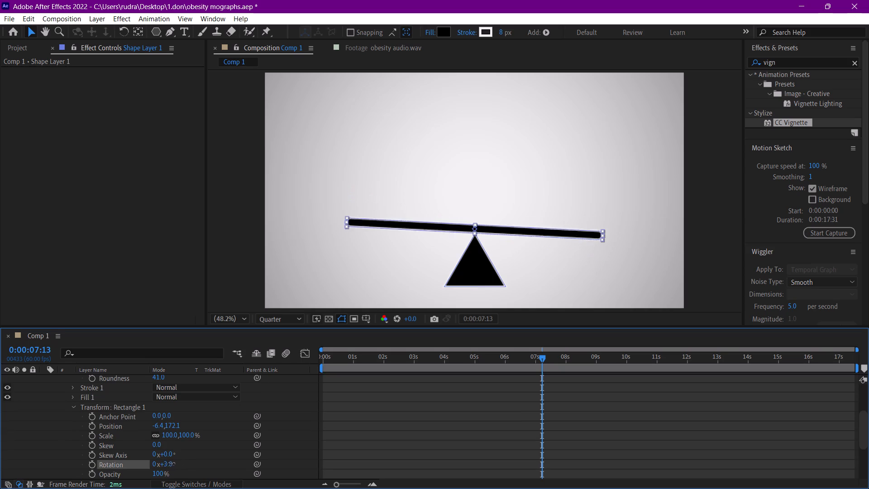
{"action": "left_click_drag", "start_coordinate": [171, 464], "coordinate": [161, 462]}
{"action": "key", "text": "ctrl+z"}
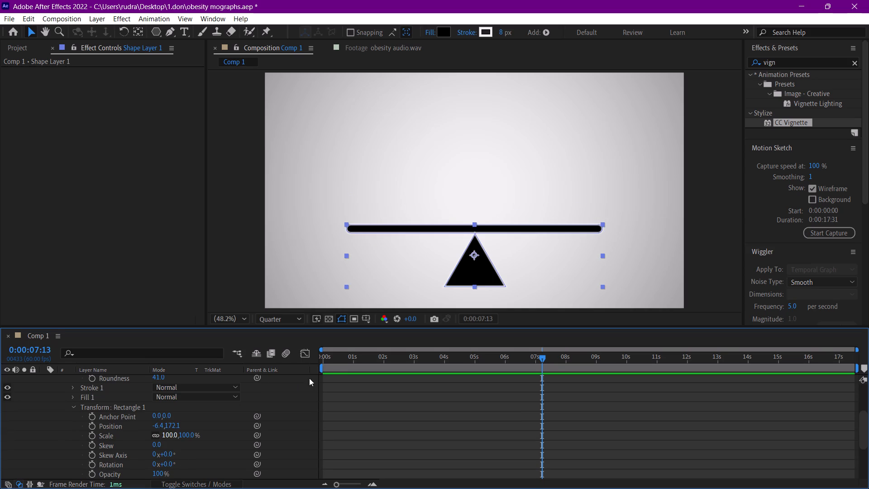
Add a 0° rotation keyframe to the bar (Rectangle 1) at 0:00:00:29, and collapse Shape Layer 1's properties.
{"action": "left_click", "coordinate": [339, 353]}
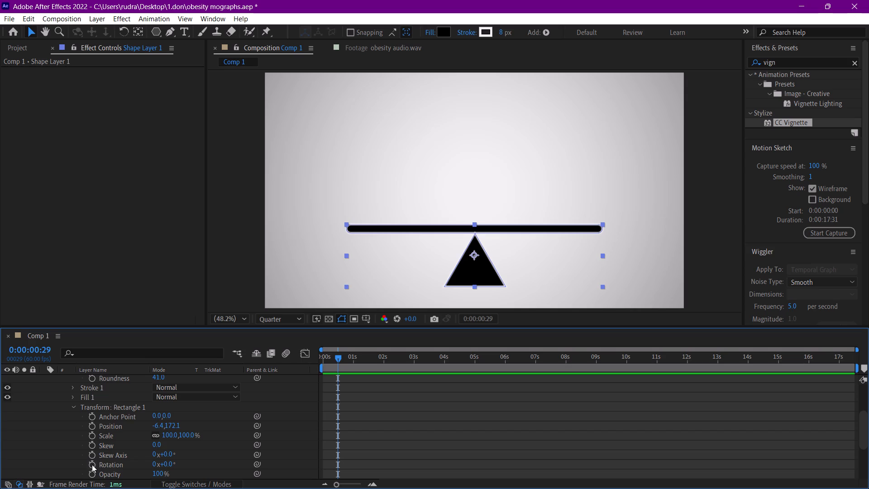
{"action": "left_click", "coordinate": [92, 465]}
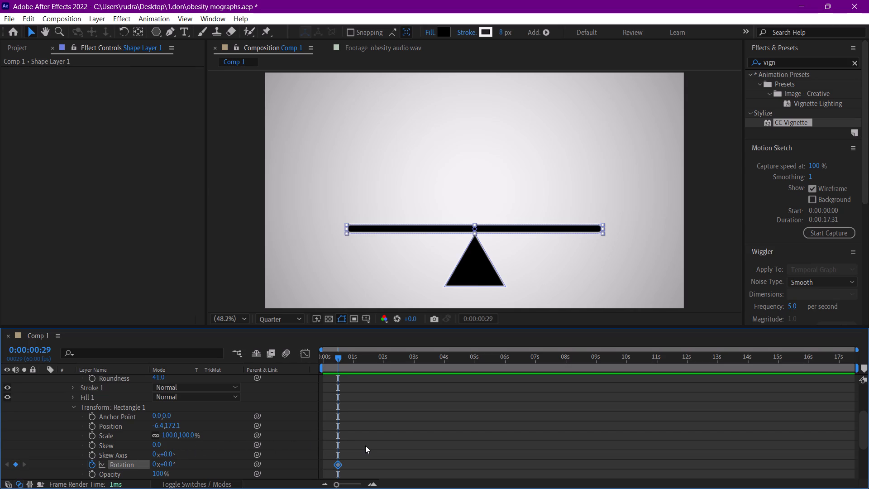
{"action": "scroll", "coordinate": [367, 443], "scroll_direction": "up", "scroll_amount": 5}
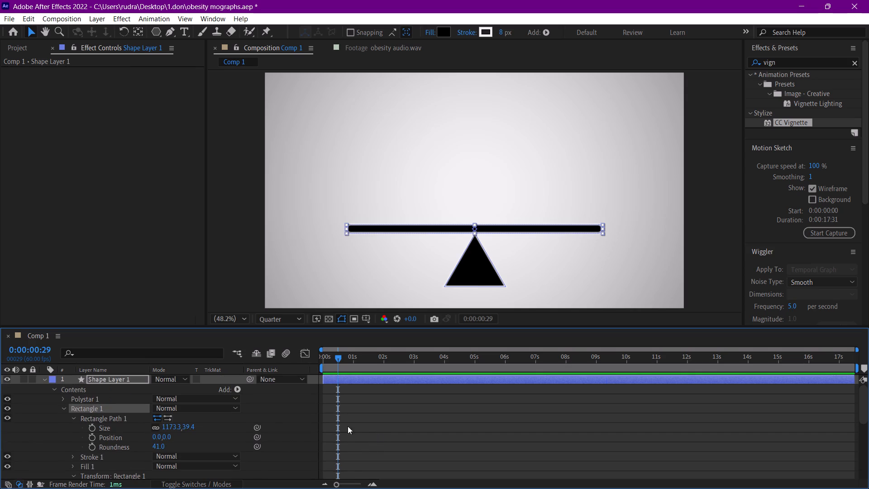
{"action": "left_click", "coordinate": [46, 380]}
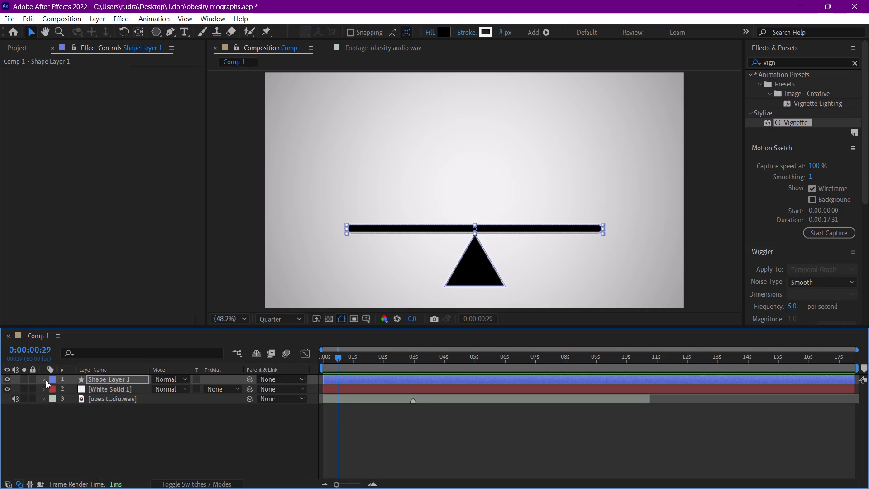
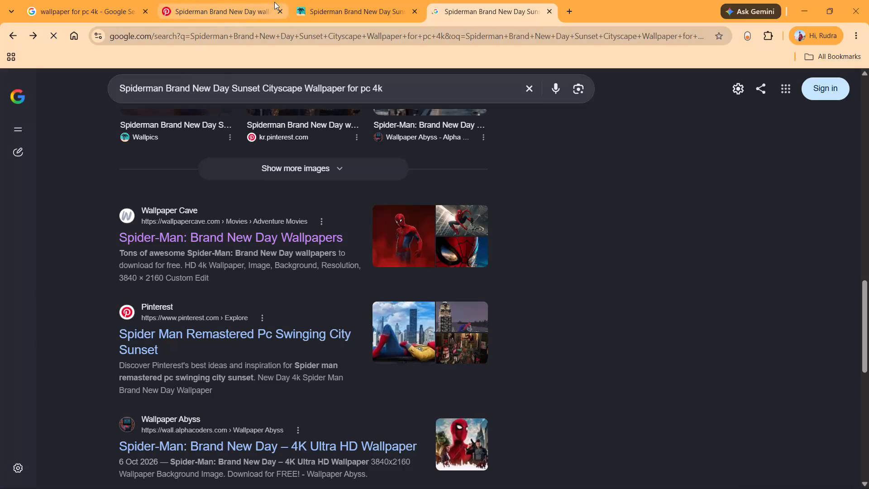
In Chrome, close the old wallpaper tabs and search the web for "starbucks frappucino".
{"action": "left_click", "coordinate": [144, 12]}
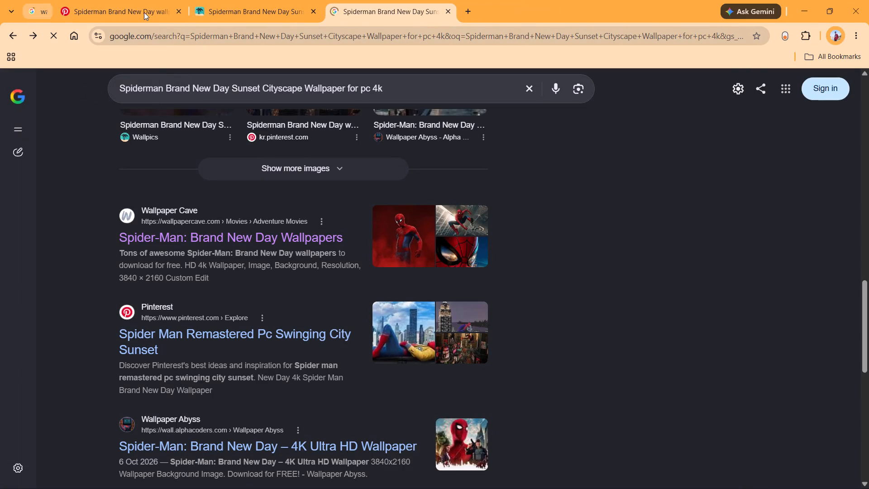
{"action": "left_click", "coordinate": [144, 12]}
{"action": "left_click", "coordinate": [144, 12]}
{"action": "left_click", "coordinate": [164, 13]}
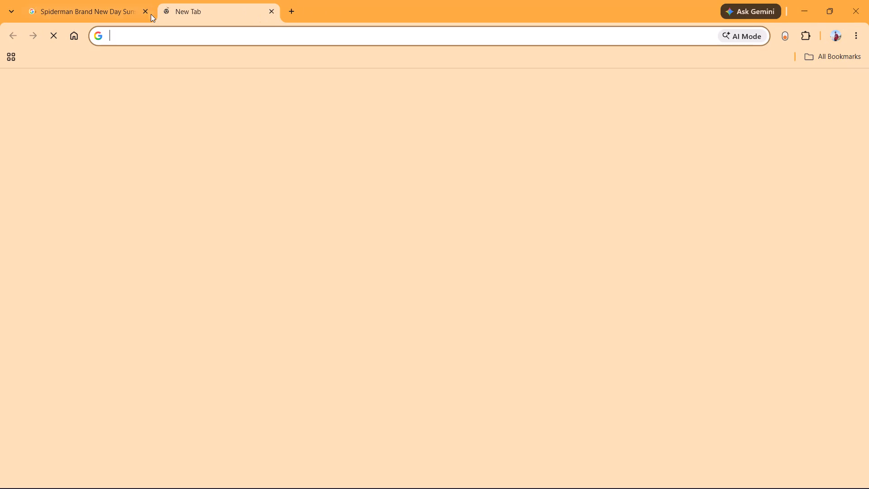
{"action": "left_click", "coordinate": [148, 13]}
{"action": "type", "text": "starbucks frappuci"}
{"action": "type", "text": "no"}
{"action": "key", "text": "Return"}
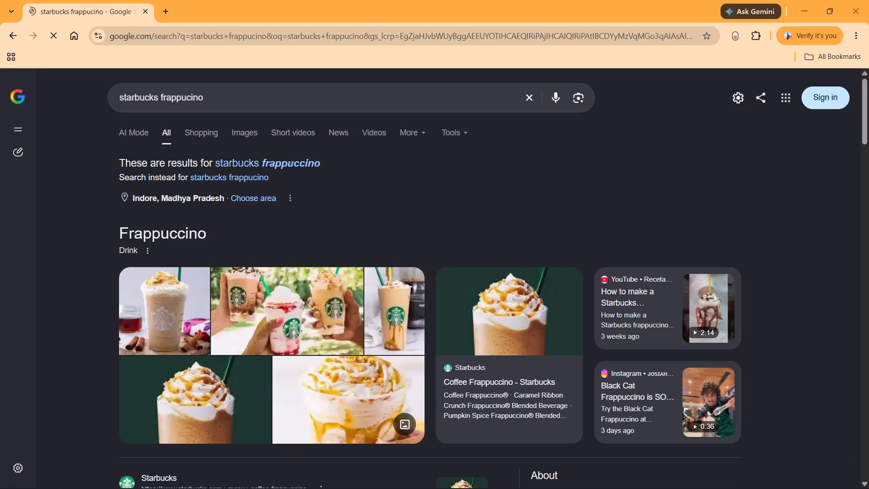
Browse the shopping results for a suitable Starbucks Frappuccino bottle picture.
{"action": "left_click", "coordinate": [193, 139]}
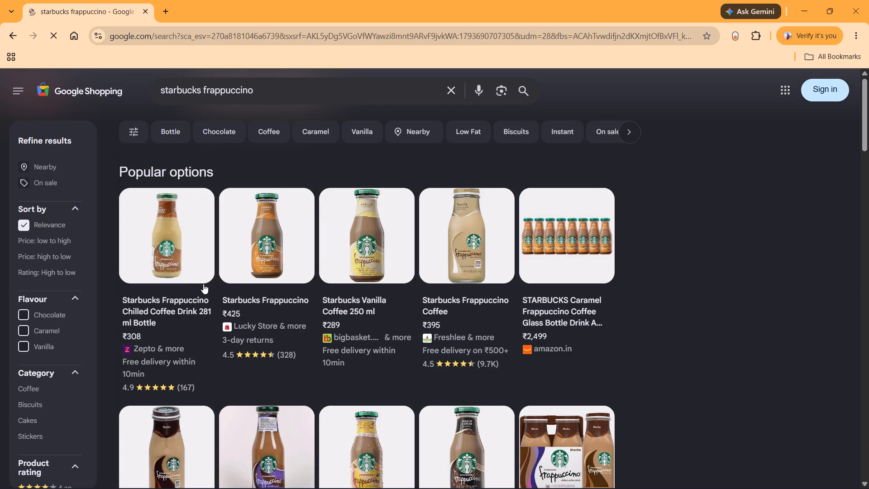
{"action": "scroll", "coordinate": [303, 313], "scroll_direction": "down", "scroll_amount": 4}
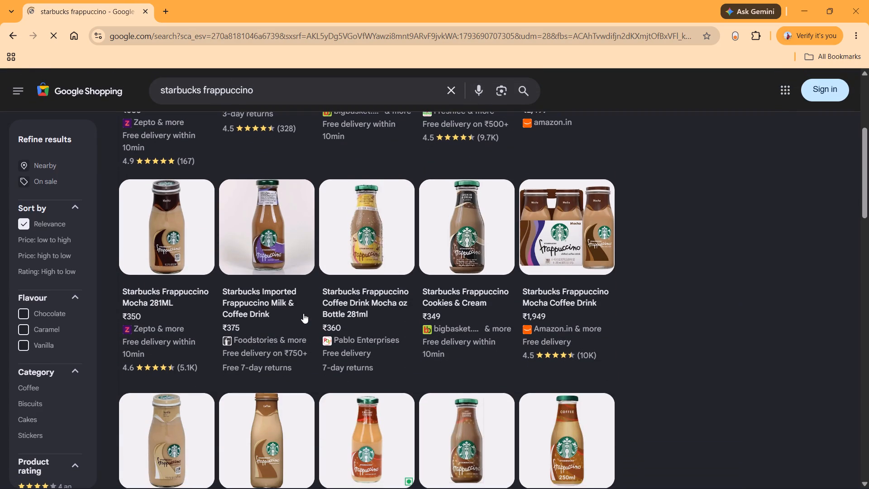
{"action": "scroll", "coordinate": [303, 313], "scroll_direction": "down", "scroll_amount": 2}
{"action": "scroll", "coordinate": [303, 313], "scroll_direction": "up", "scroll_amount": 8}
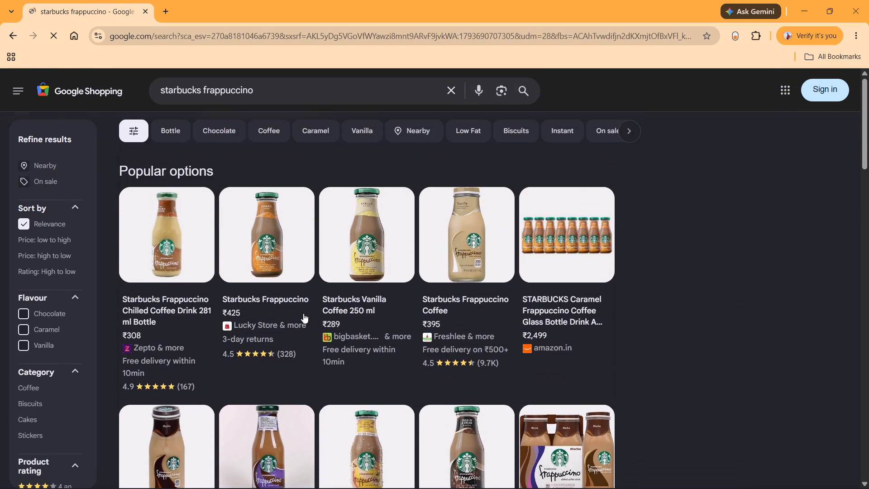
{"action": "scroll", "coordinate": [303, 313], "scroll_direction": "up", "scroll_amount": 2}
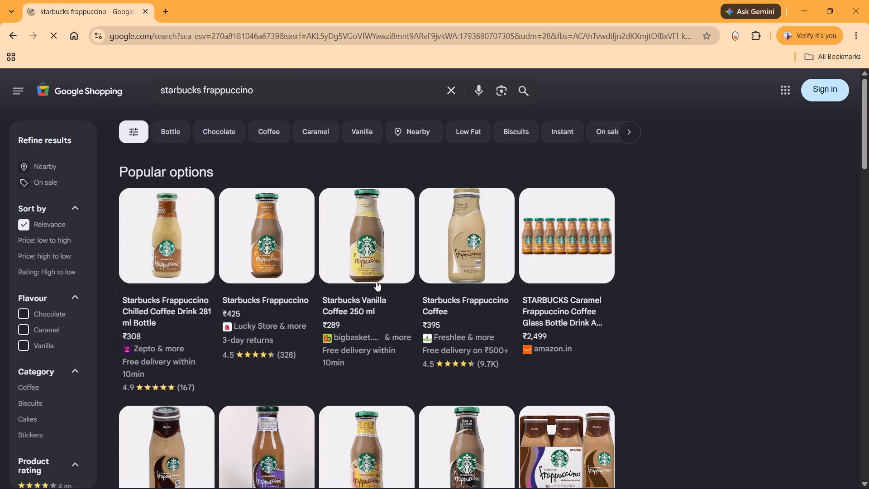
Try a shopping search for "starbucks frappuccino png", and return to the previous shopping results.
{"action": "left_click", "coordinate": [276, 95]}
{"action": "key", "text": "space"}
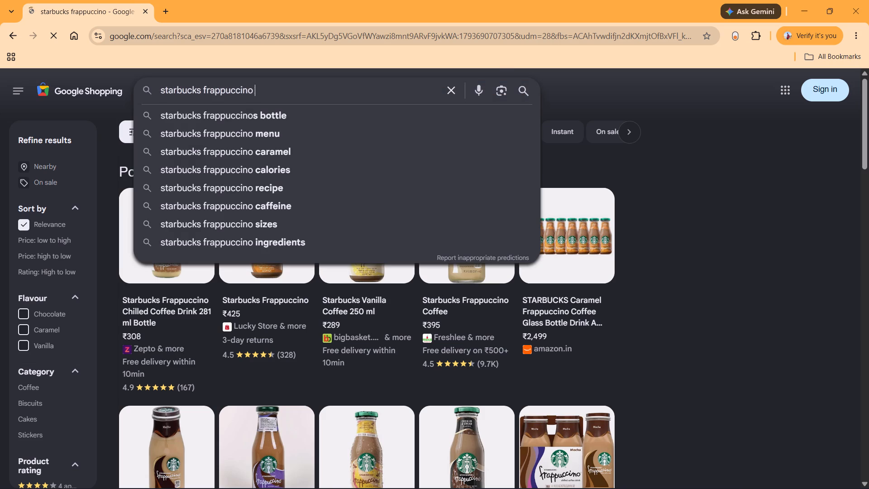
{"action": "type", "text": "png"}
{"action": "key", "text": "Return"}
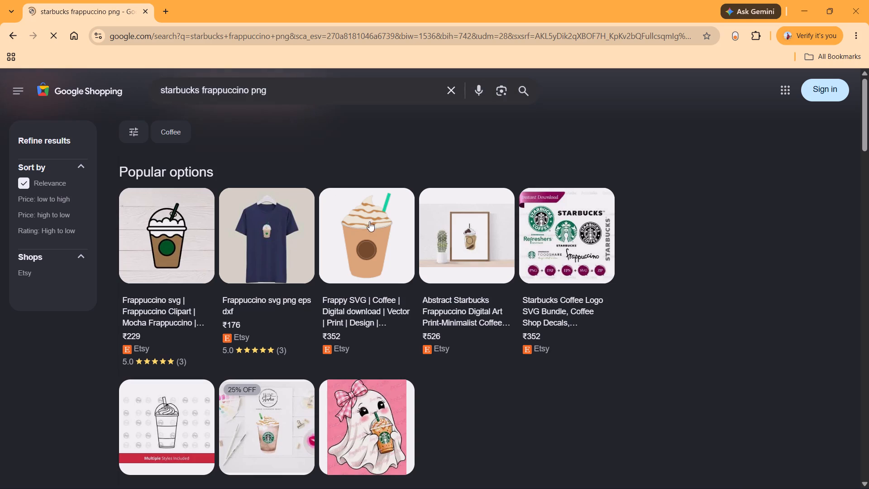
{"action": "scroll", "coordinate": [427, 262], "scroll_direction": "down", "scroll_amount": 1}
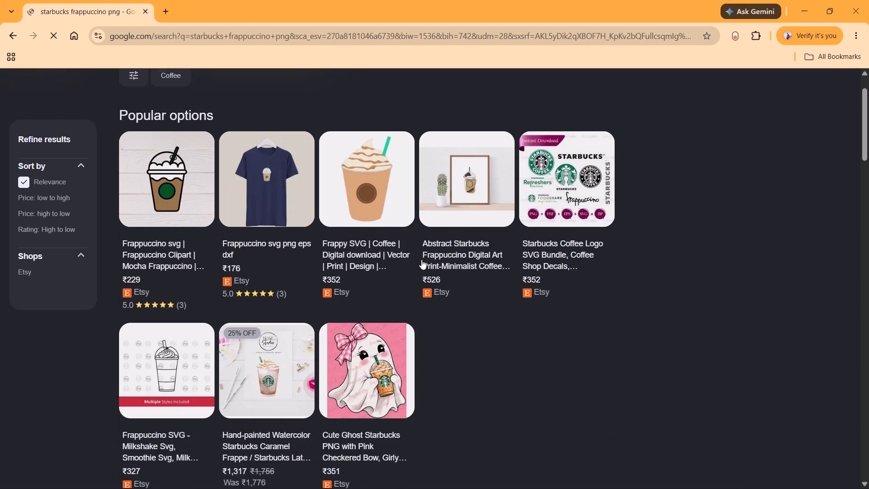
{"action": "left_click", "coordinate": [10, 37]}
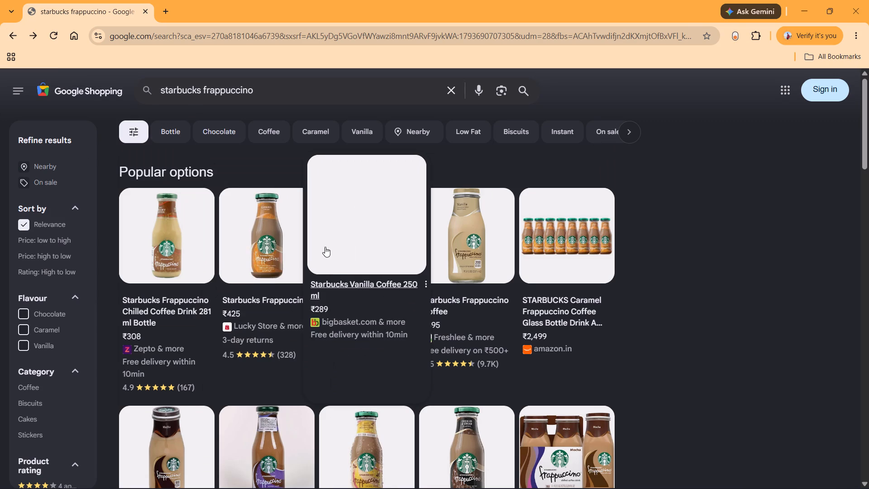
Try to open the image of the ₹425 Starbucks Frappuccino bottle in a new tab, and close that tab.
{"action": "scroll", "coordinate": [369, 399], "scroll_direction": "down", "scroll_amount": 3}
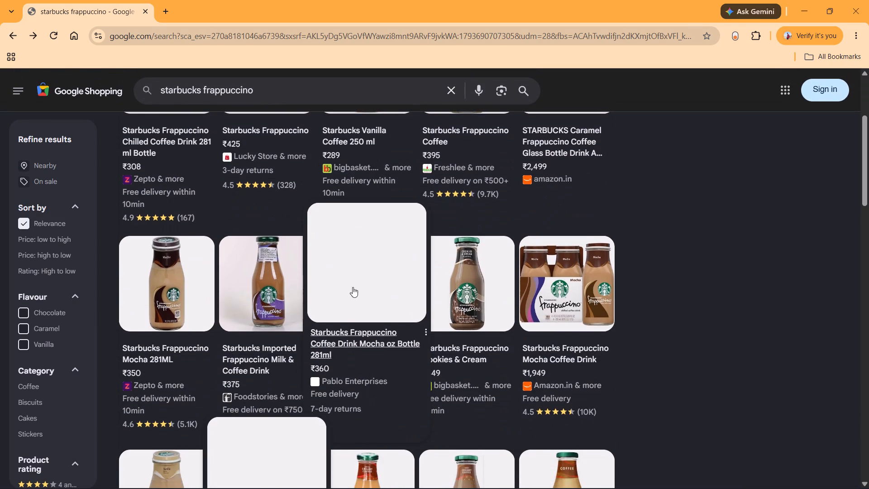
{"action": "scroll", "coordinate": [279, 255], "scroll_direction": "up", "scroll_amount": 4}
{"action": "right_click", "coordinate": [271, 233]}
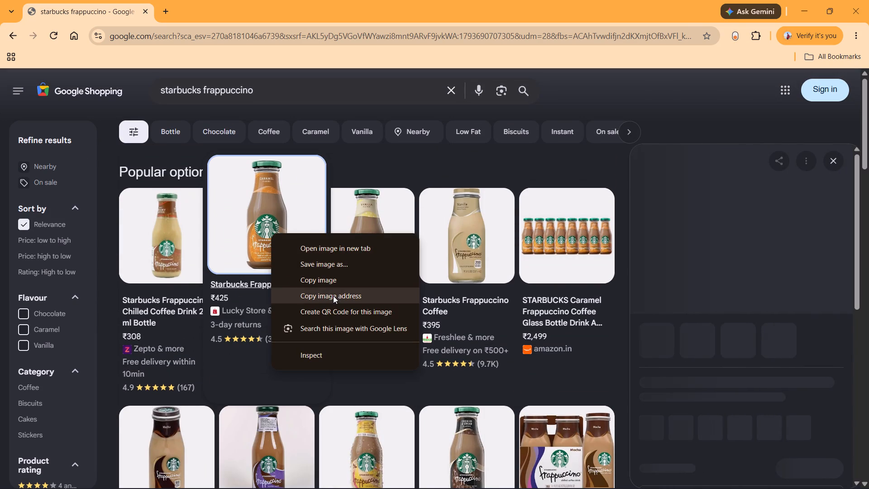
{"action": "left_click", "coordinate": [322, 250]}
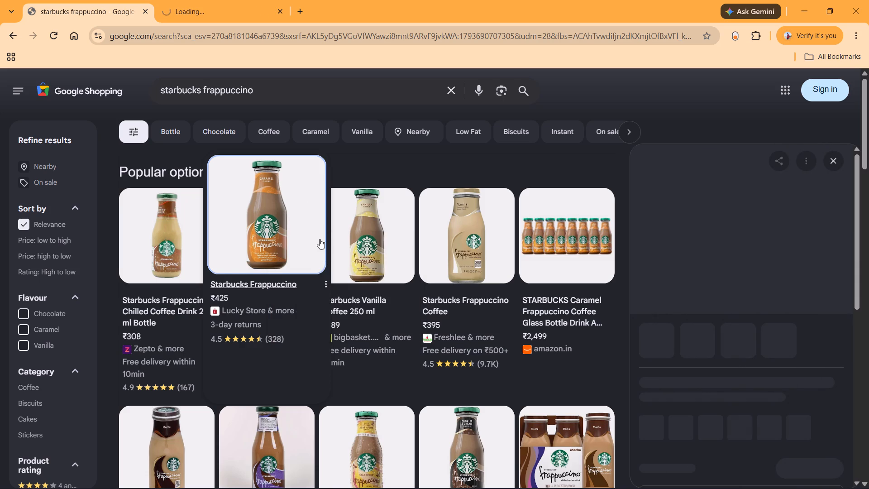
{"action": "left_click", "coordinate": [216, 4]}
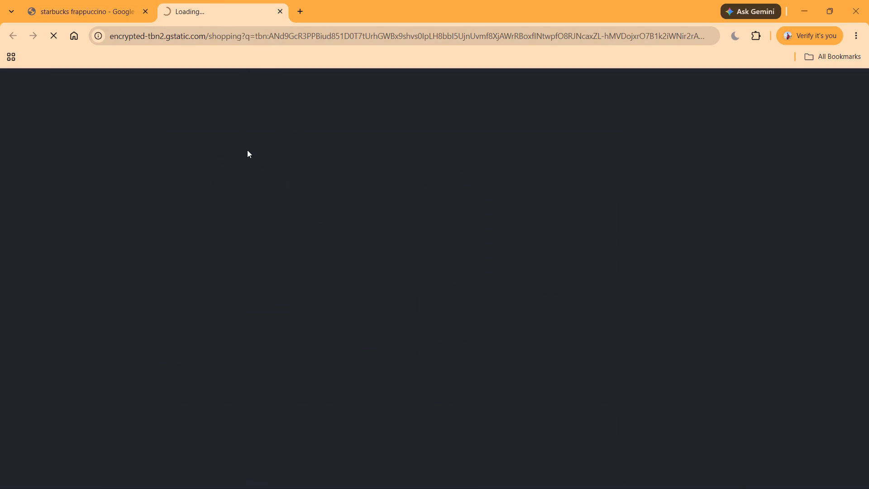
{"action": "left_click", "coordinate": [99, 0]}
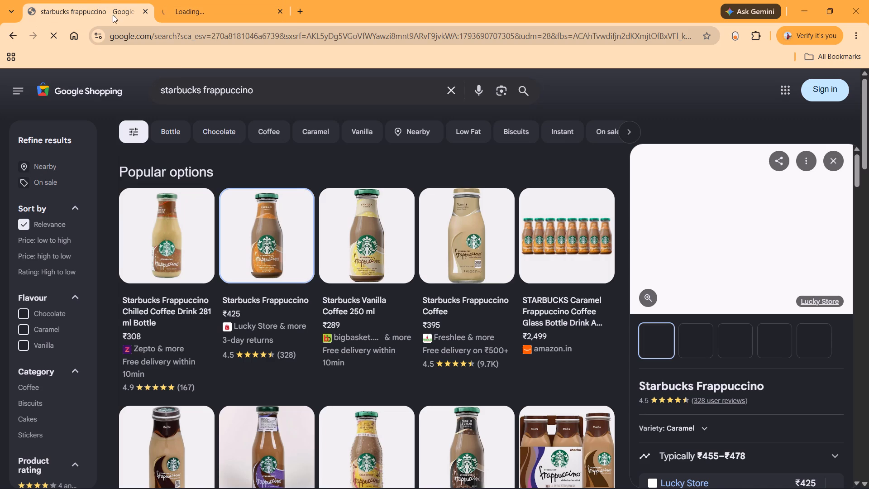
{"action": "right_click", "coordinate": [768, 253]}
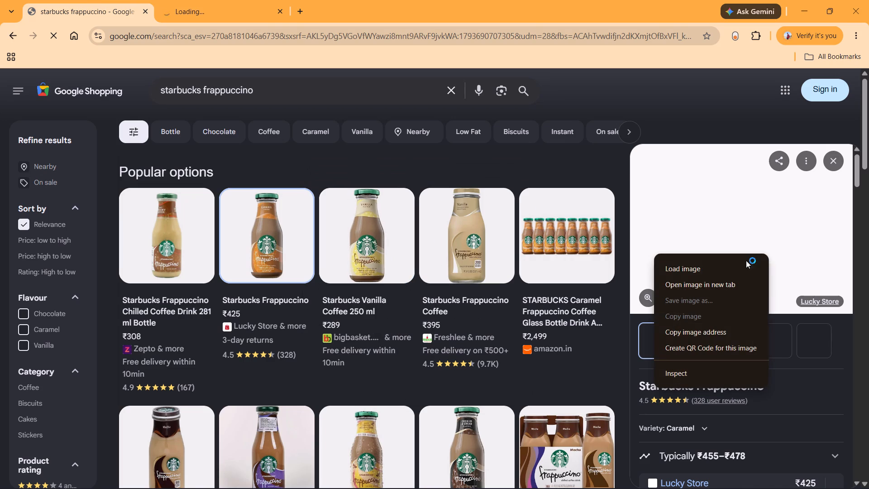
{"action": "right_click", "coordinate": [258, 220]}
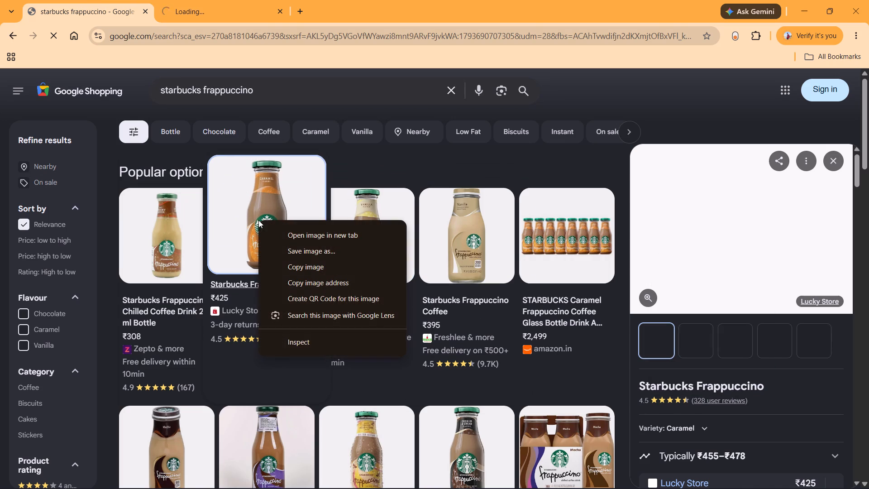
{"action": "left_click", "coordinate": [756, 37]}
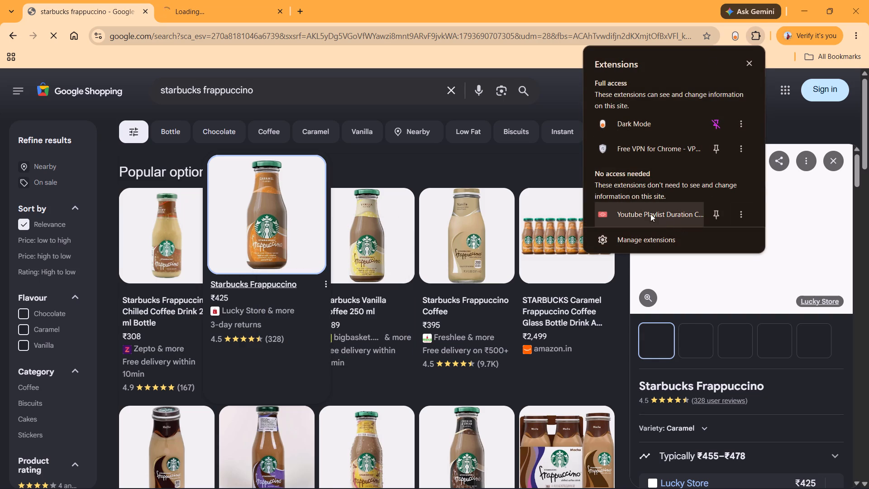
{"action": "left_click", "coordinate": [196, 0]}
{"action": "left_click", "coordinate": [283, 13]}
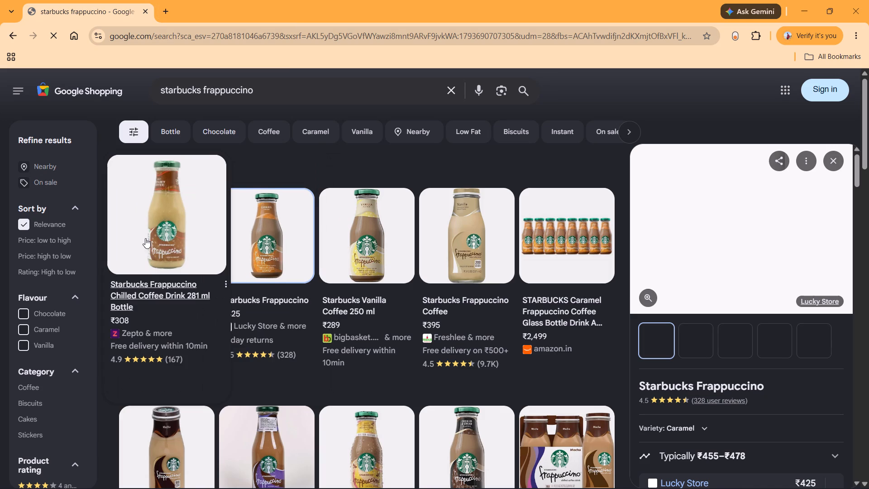
Leave the shopping results, return to the original "starbucks frappucino" web search, and switch it to image results.
{"action": "right_click", "coordinate": [747, 209]}
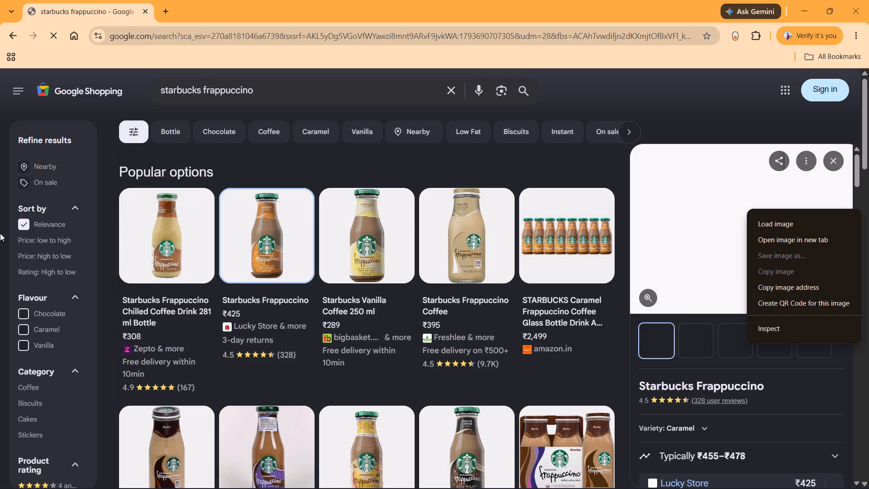
{"action": "left_click", "coordinate": [10, 37]}
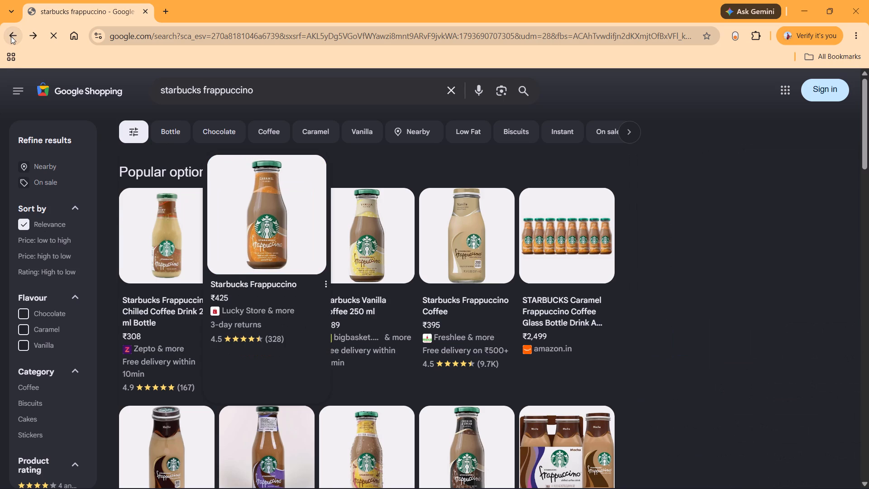
{"action": "left_click", "coordinate": [13, 36]}
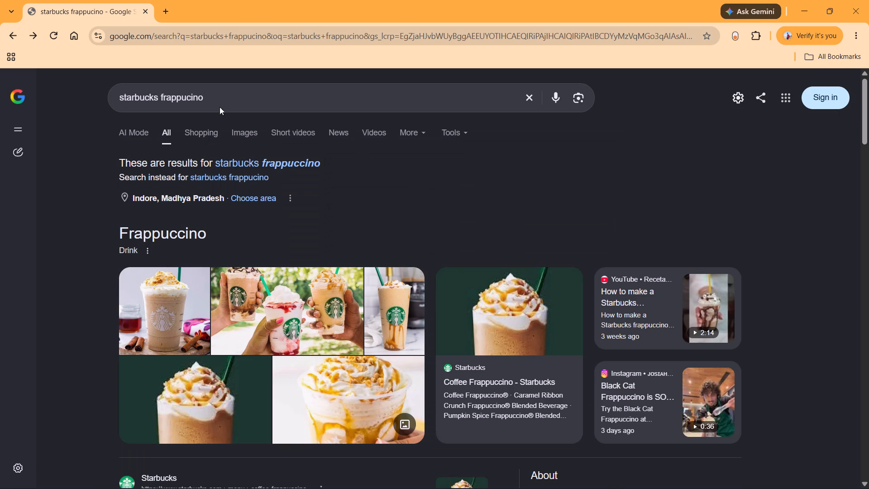
{"action": "left_click", "coordinate": [241, 134]}
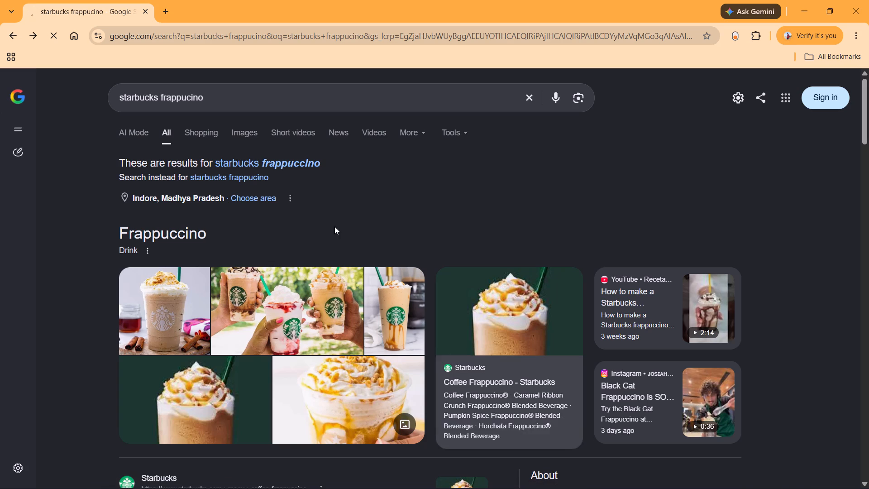
Show the image results for starbucks frappuccino and open BigBasket's Mocha 250 ml bottle picture in the preview.
{"action": "left_click", "coordinate": [246, 130]}
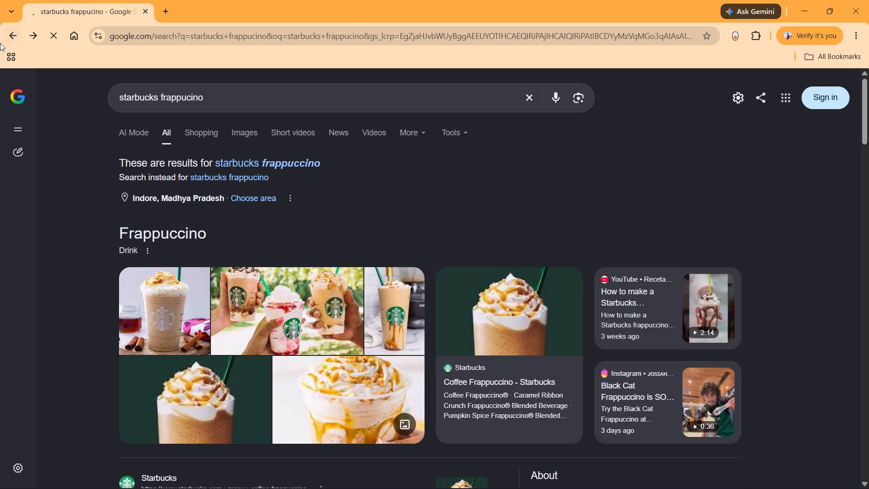
{"action": "scroll", "coordinate": [248, 266], "scroll_direction": "down", "scroll_amount": 5}
{"action": "scroll", "coordinate": [338, 234], "scroll_direction": "up", "scroll_amount": 1}
{"action": "scroll", "coordinate": [473, 221], "scroll_direction": "up", "scroll_amount": 1}
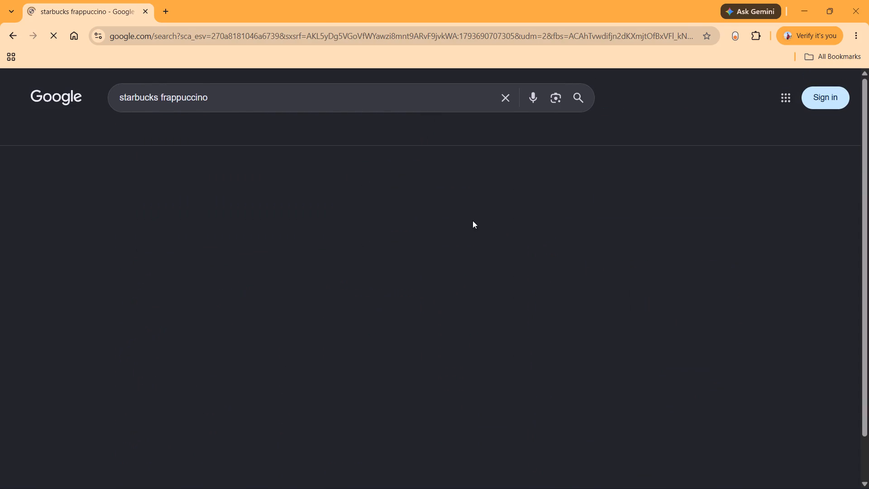
{"action": "scroll", "coordinate": [473, 221], "scroll_direction": "up", "scroll_amount": 1}
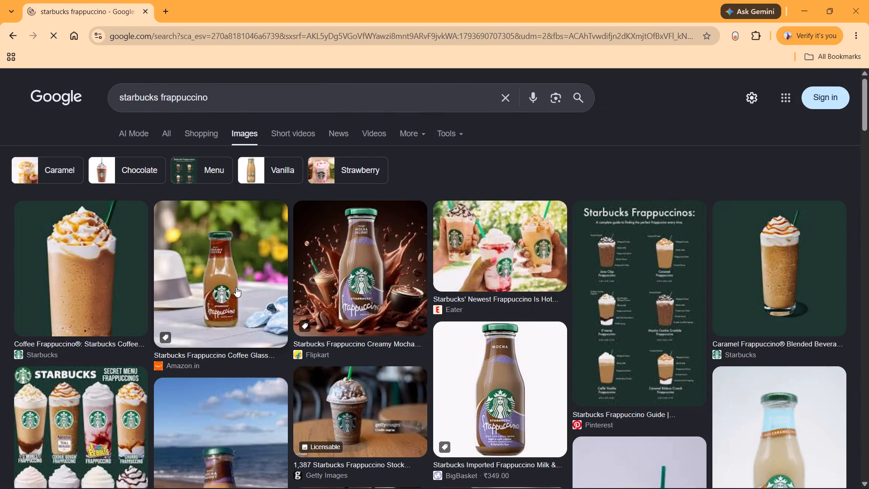
{"action": "left_click", "coordinate": [482, 366]}
{"action": "scroll", "coordinate": [501, 368], "scroll_direction": "down", "scroll_amount": 1}
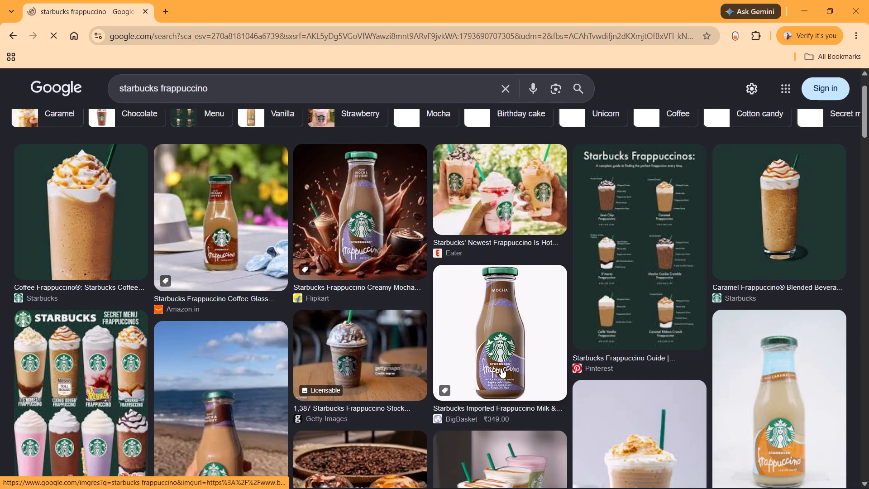
{"action": "scroll", "coordinate": [501, 368], "scroll_direction": "down", "scroll_amount": 1}
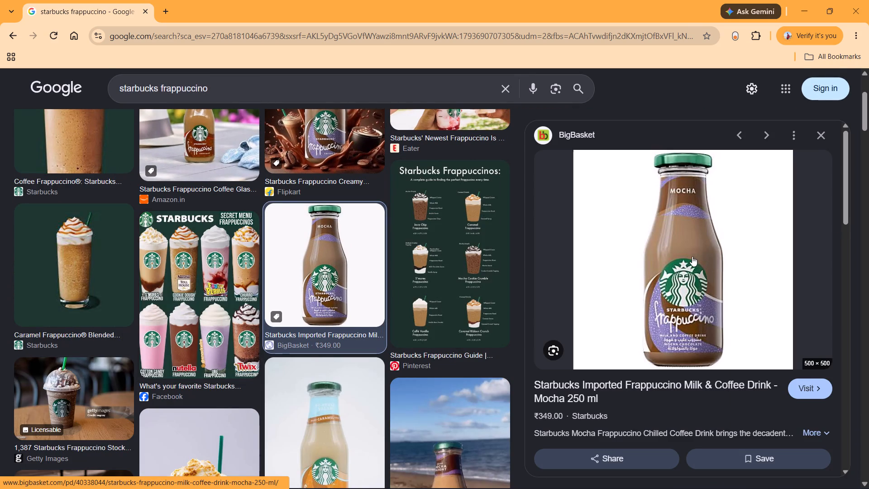
Save the mocha bottle picture as the JPEG "frappucino" under the Desktop's 1.don folder, and check the recent downloads.
{"action": "right_click", "coordinate": [672, 247]}
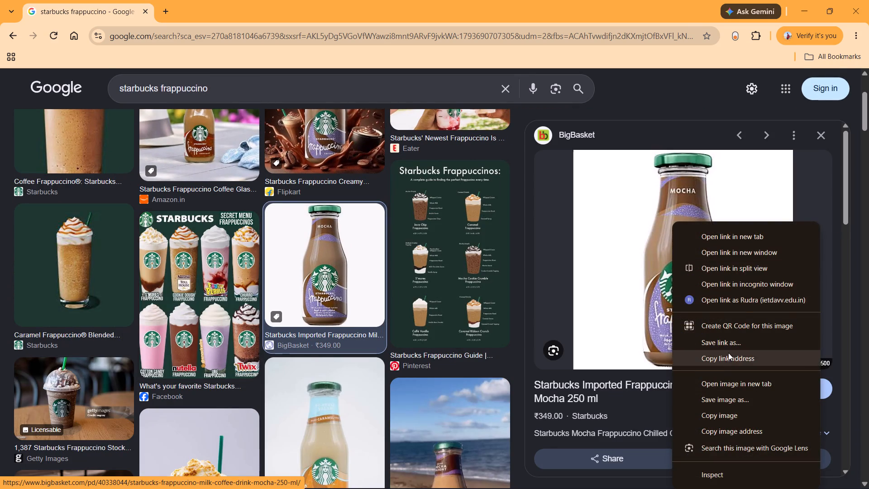
{"action": "left_click", "coordinate": [721, 395]}
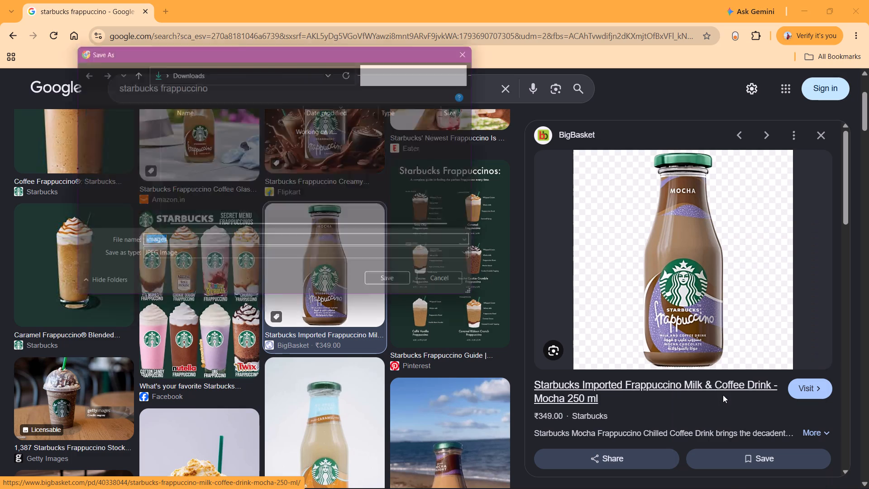
{"action": "type", "text": "frappucino"}
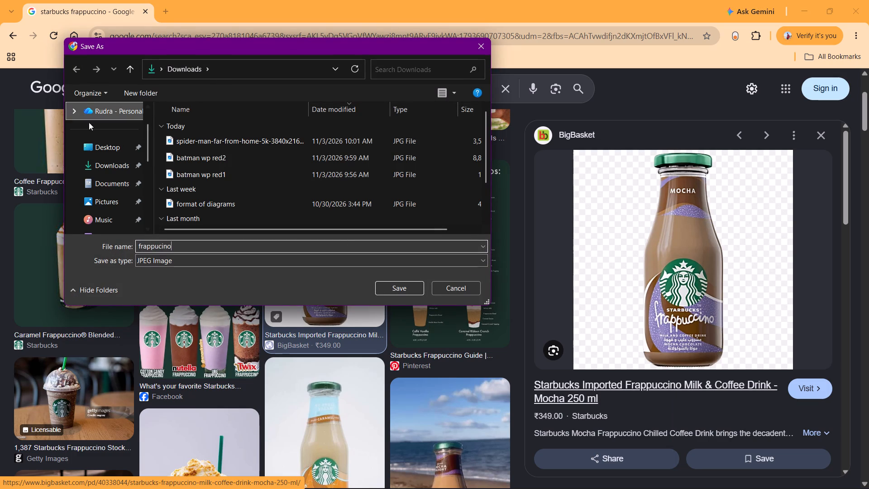
{"action": "left_click", "coordinate": [118, 151]}
{"action": "left_click", "coordinate": [198, 141]}
{"action": "double_click", "coordinate": [201, 129]}
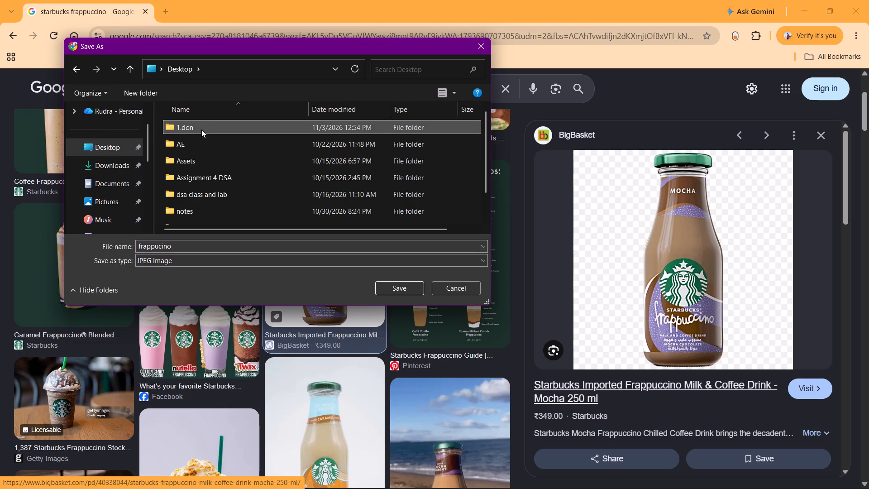
{"action": "double_click", "coordinate": [248, 132]}
{"action": "left_click", "coordinate": [402, 291]}
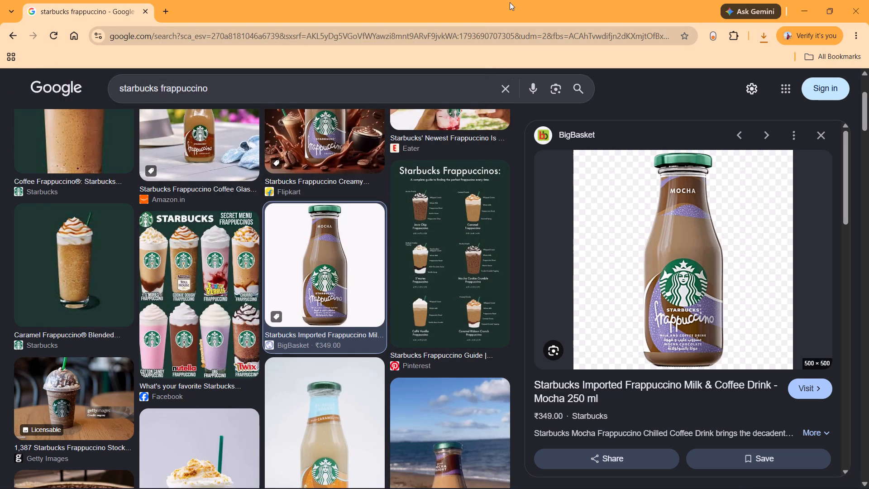
{"action": "left_click", "coordinate": [763, 39]}
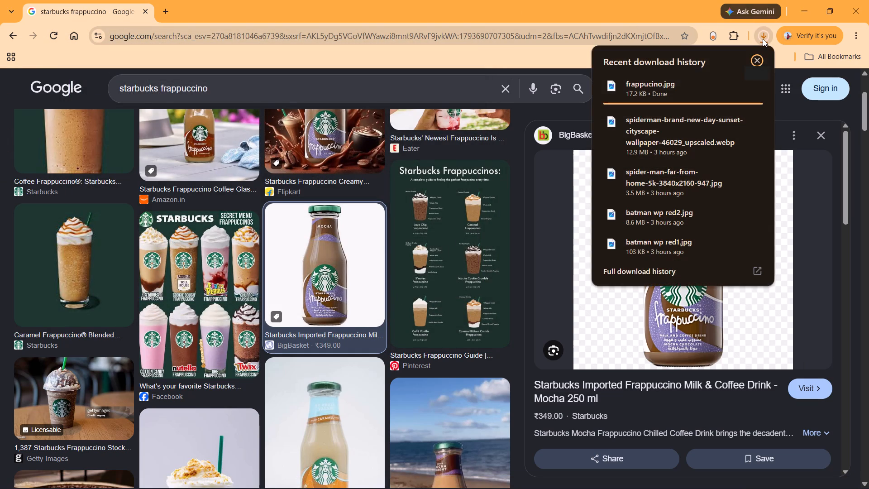
{"action": "left_click", "coordinate": [763, 39]}
Replace the image search query with "steak image" and run the search.
{"action": "left_click", "coordinate": [503, 89]}
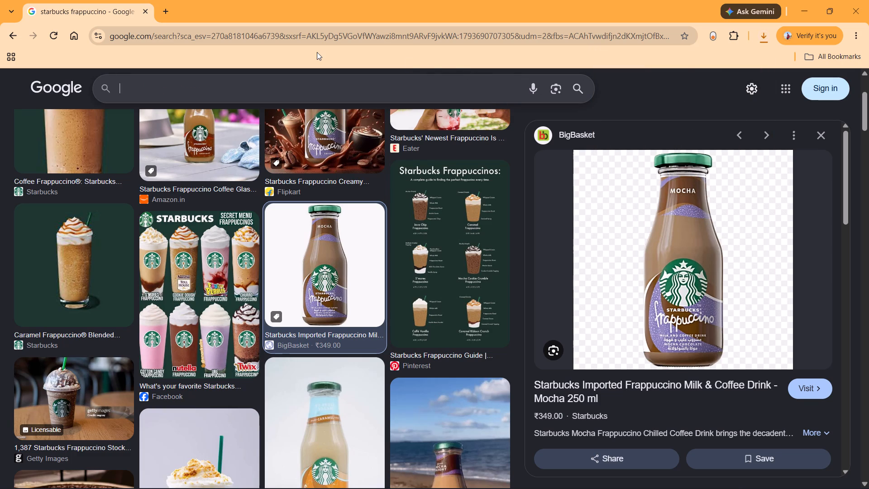
{"action": "type", "text": "steak image"}
{"action": "key", "text": "Return"}
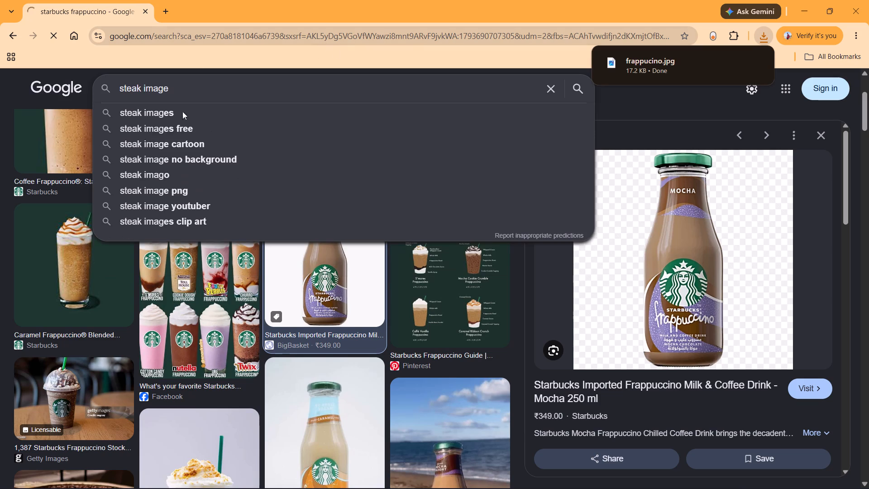
{"action": "left_click", "coordinate": [186, 116]}
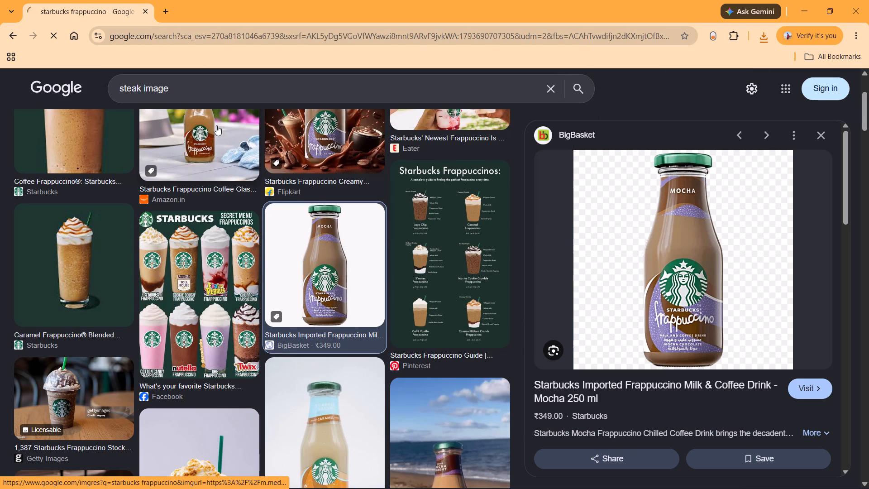
Look through the steak image results and try to open the Getty Images cooked steak stock picture.
{"action": "scroll", "coordinate": [264, 160], "scroll_direction": "up", "scroll_amount": 3}
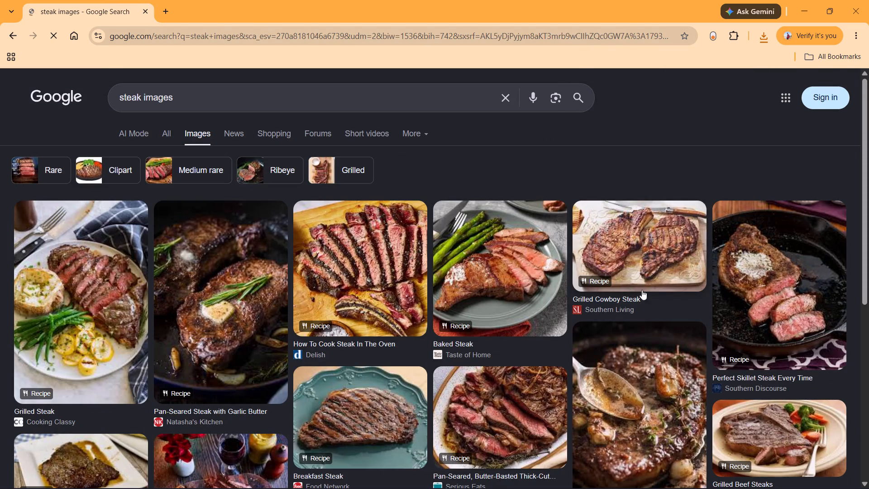
{"action": "scroll", "coordinate": [695, 300], "scroll_direction": "down", "scroll_amount": 3}
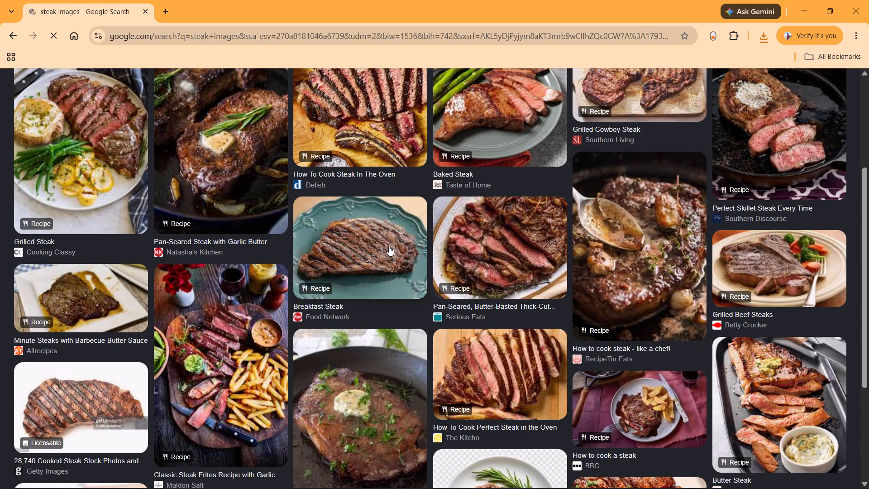
{"action": "left_click", "coordinate": [62, 393]}
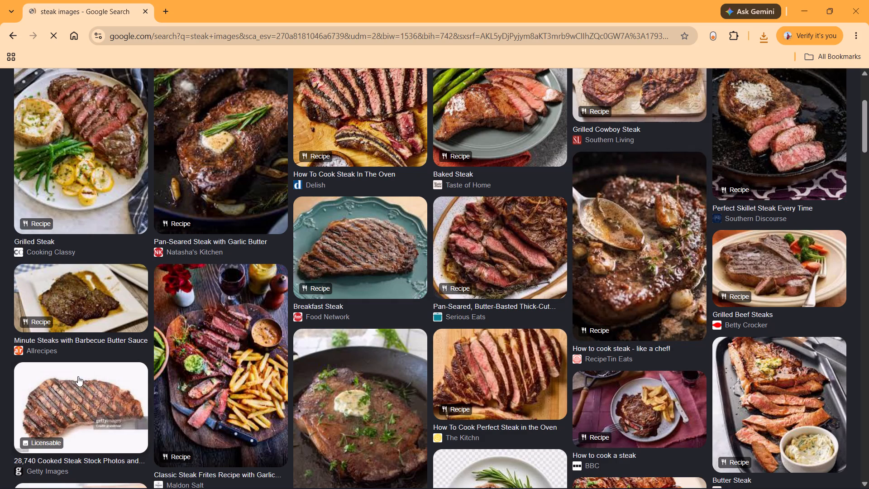
{"action": "scroll", "coordinate": [225, 166], "scroll_direction": "up", "scroll_amount": 8}
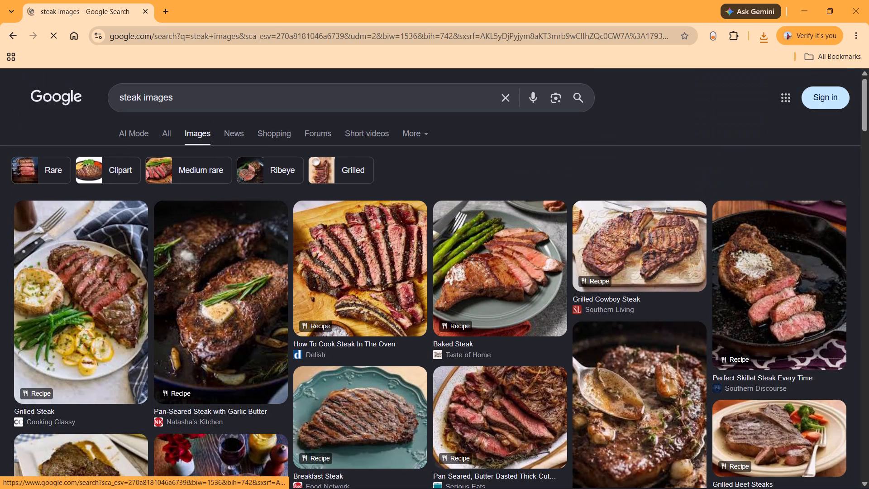
Refine the image search query to "steak image png" and run the search.
{"action": "left_click", "coordinate": [205, 107]}
{"action": "key", "text": "BackSpace"}
{"action": "key", "text": "space"}
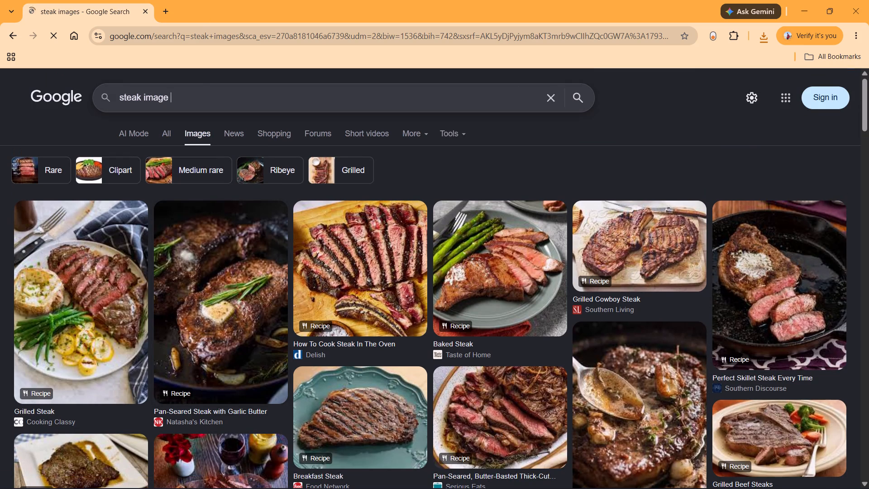
{"action": "type", "text": "png"}
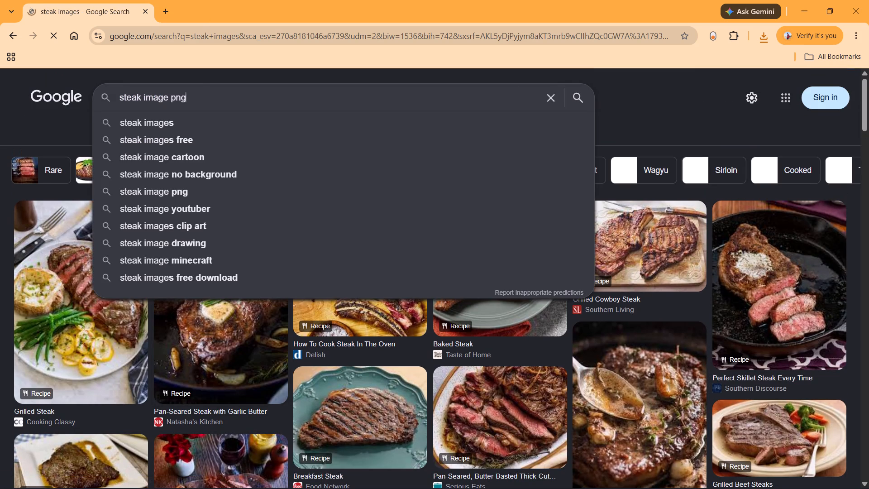
{"action": "key", "text": "Return"}
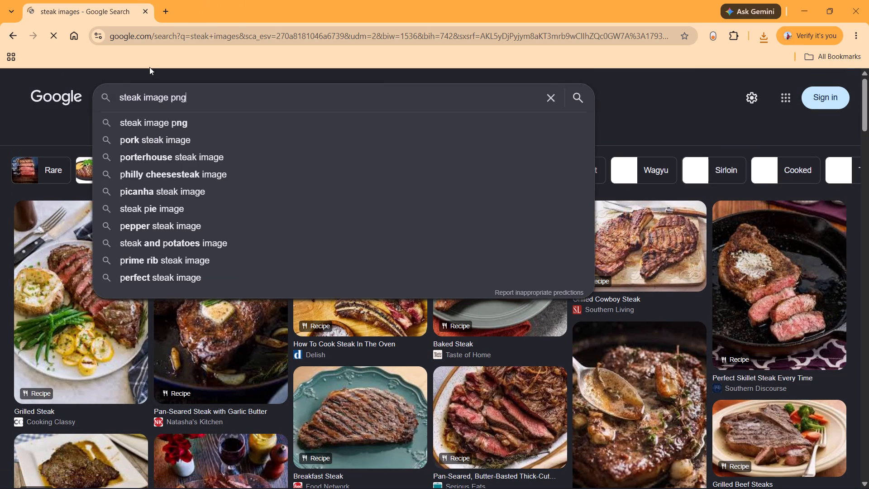
{"action": "left_click", "coordinate": [184, 128]}
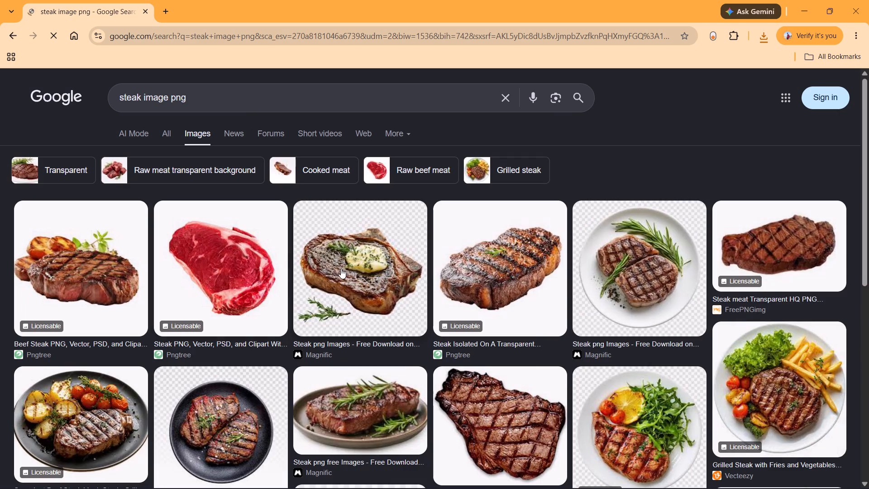
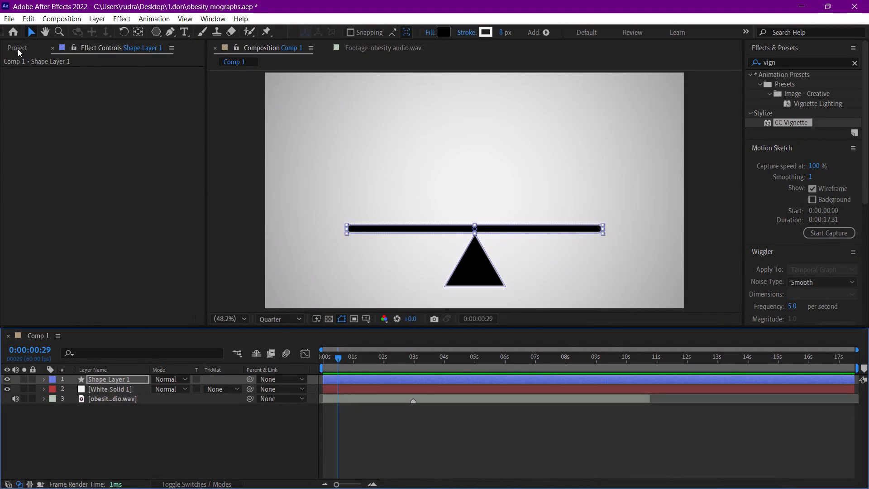
Import the frappucino image from the img folder inside 1.don into the project as footage.
{"action": "left_click", "coordinate": [18, 49]}
{"action": "double_click", "coordinate": [91, 230]}
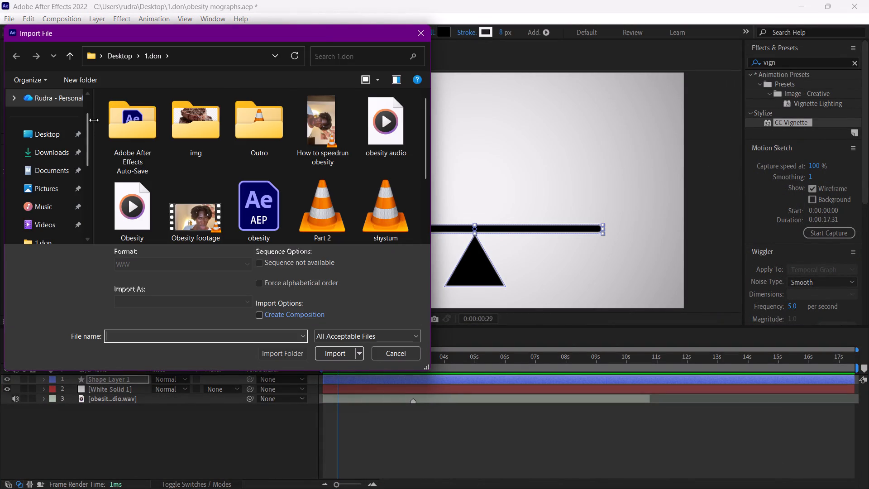
{"action": "double_click", "coordinate": [195, 132]}
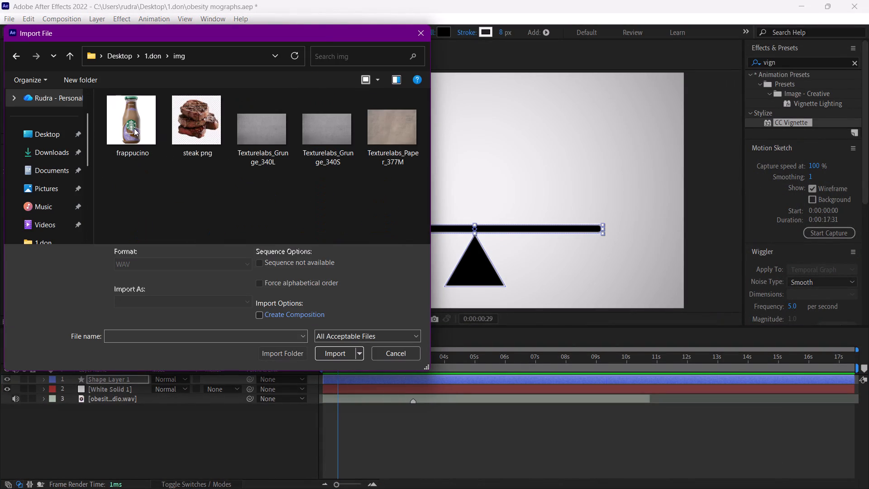
{"action": "left_click", "coordinate": [134, 128]}
{"action": "left_click", "coordinate": [341, 353]}
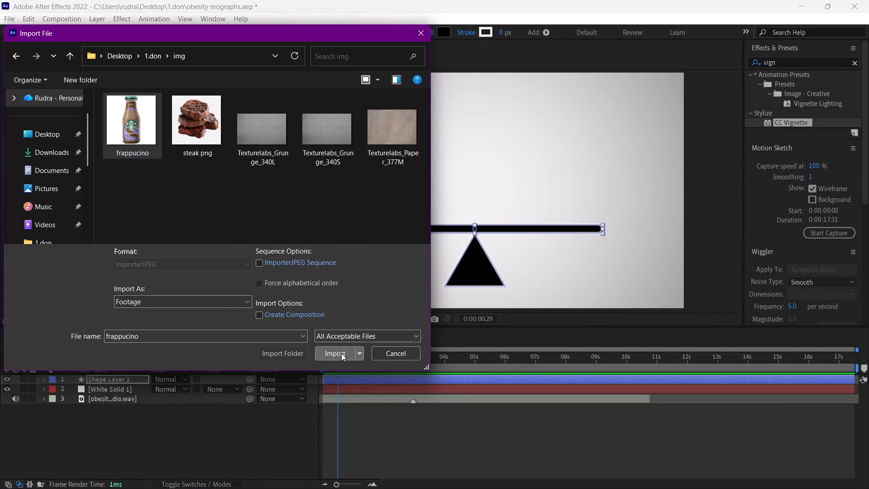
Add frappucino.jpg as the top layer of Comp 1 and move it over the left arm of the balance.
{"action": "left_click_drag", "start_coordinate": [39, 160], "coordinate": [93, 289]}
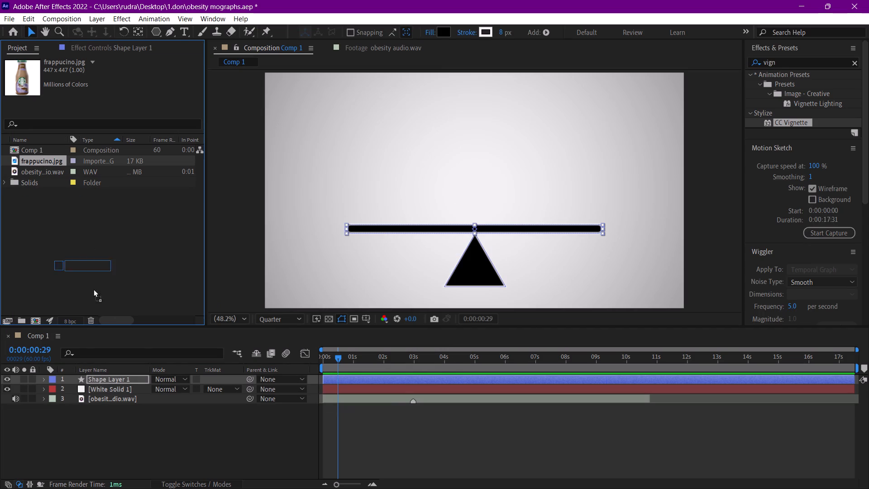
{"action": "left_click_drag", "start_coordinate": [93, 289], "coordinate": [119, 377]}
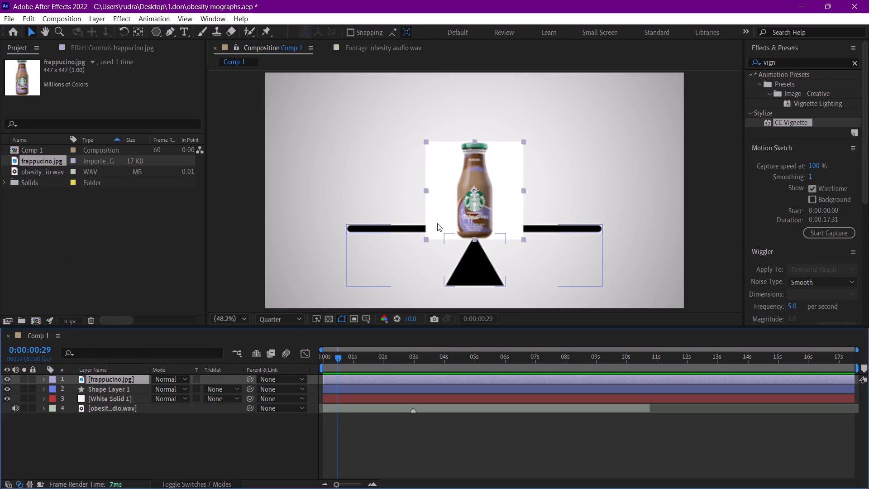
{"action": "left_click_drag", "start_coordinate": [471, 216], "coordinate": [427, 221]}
Import the "steak png" image from the img folder into the project as footage.
{"action": "double_click", "coordinate": [57, 230]}
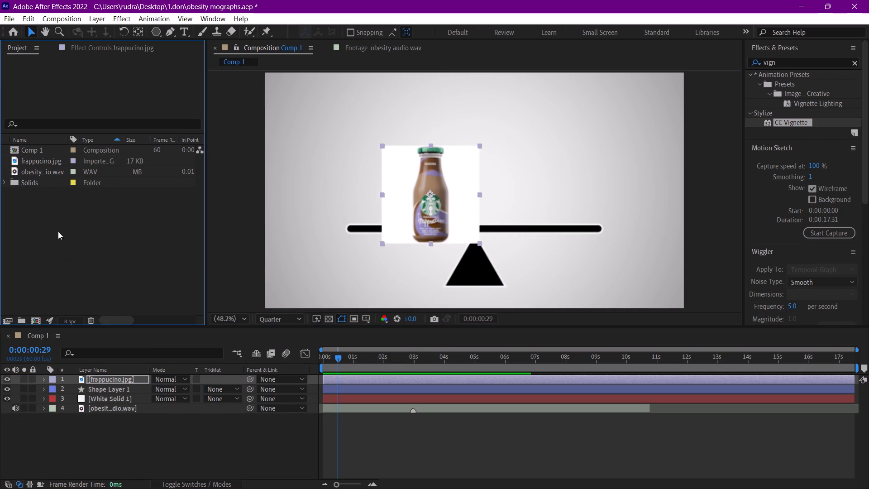
{"action": "double_click", "coordinate": [75, 211]}
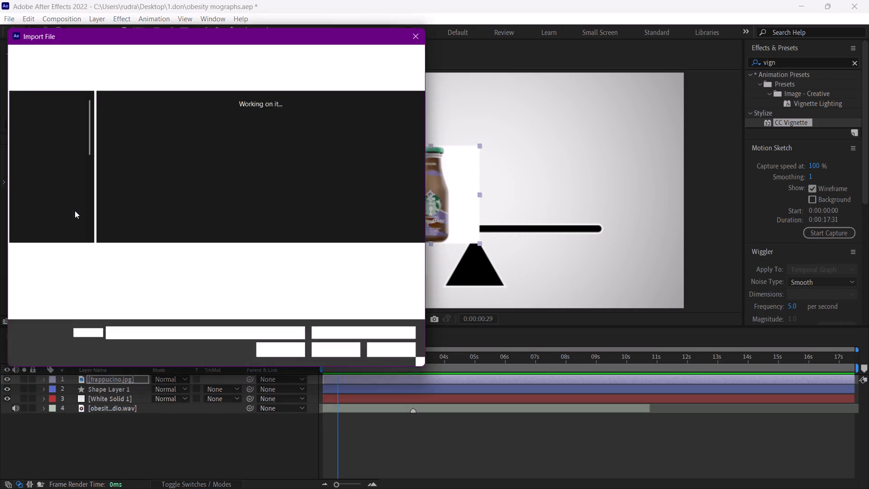
{"action": "left_click", "coordinate": [210, 122]}
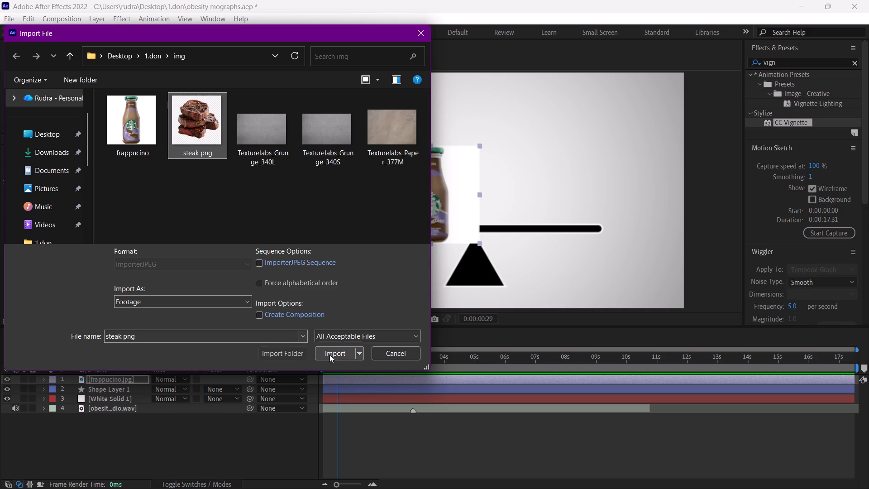
{"action": "left_click", "coordinate": [329, 355]}
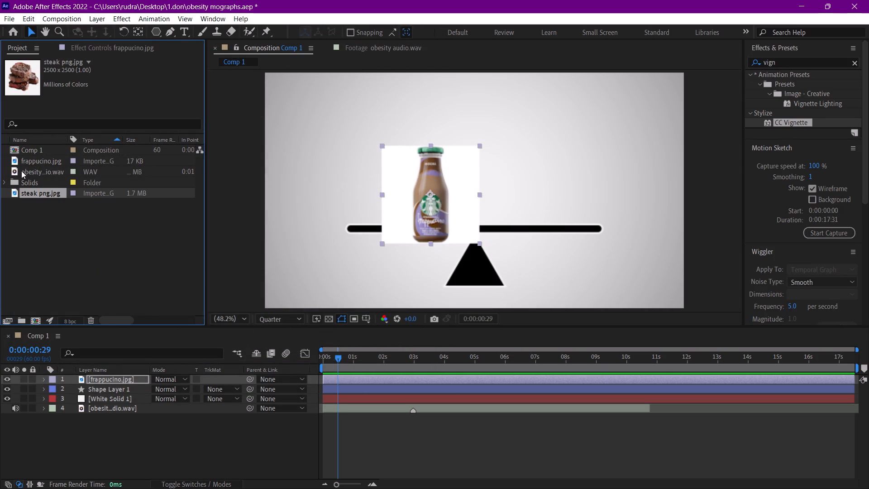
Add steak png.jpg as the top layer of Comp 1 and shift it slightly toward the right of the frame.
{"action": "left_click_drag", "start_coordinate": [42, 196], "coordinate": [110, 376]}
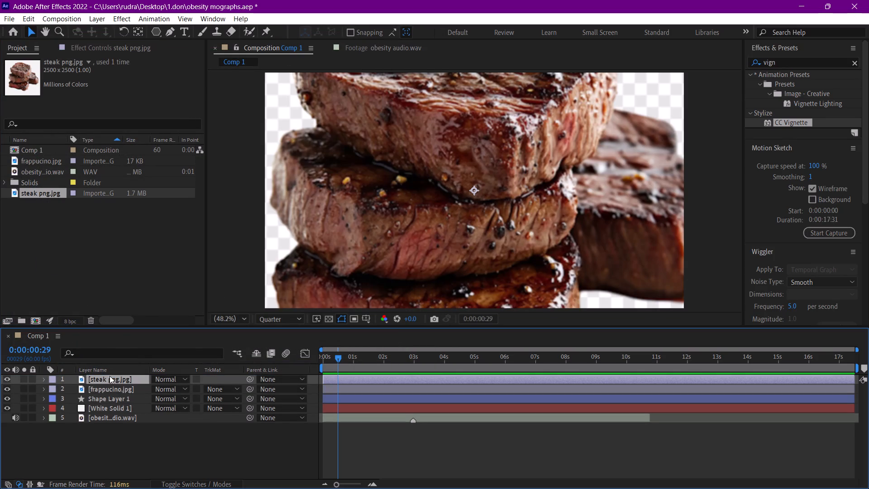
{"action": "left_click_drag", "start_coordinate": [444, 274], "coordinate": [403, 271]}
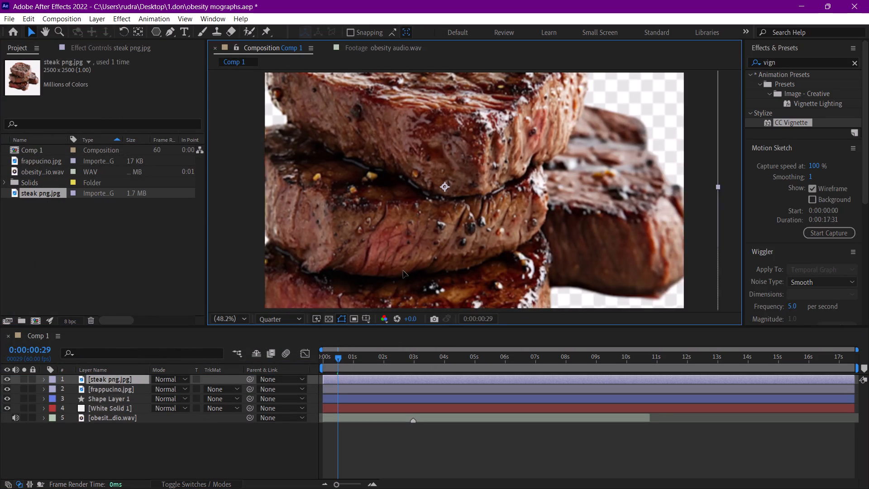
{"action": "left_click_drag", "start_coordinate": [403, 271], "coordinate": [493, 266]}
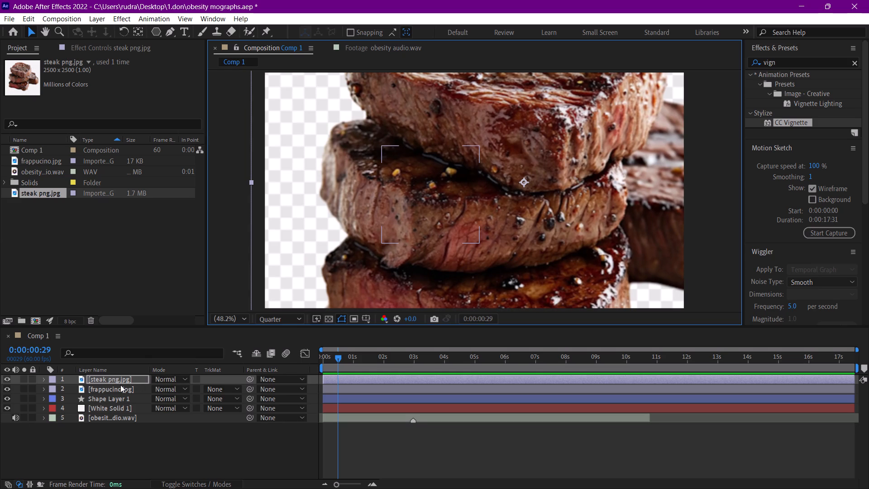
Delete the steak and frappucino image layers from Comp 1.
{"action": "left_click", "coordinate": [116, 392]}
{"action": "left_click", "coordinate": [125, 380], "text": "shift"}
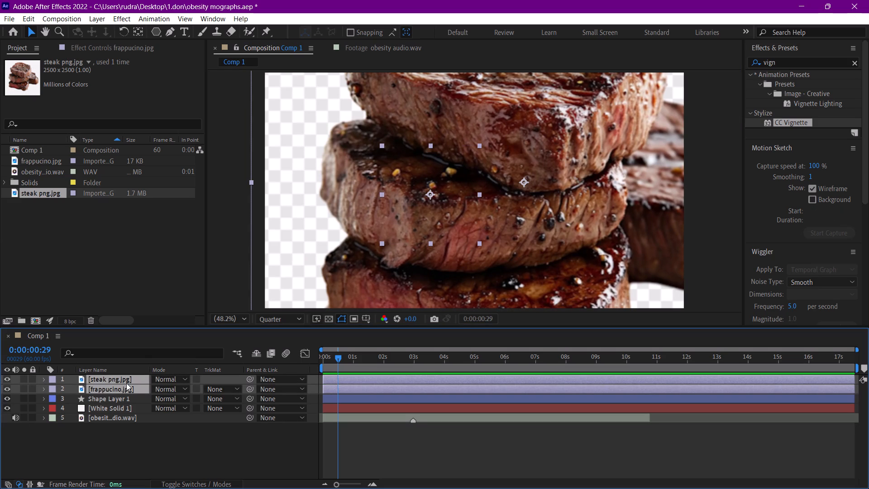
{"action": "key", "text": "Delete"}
Switch to Google Chrome.
{"action": "left_click", "coordinate": [795, 0]}
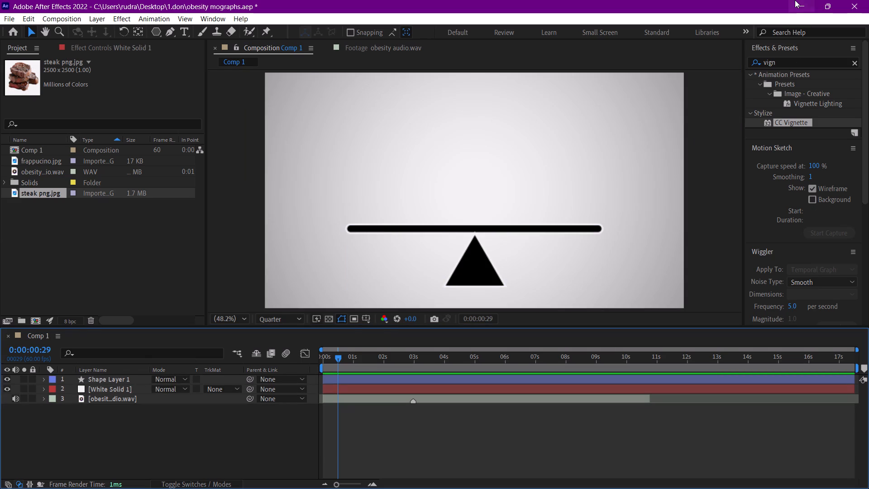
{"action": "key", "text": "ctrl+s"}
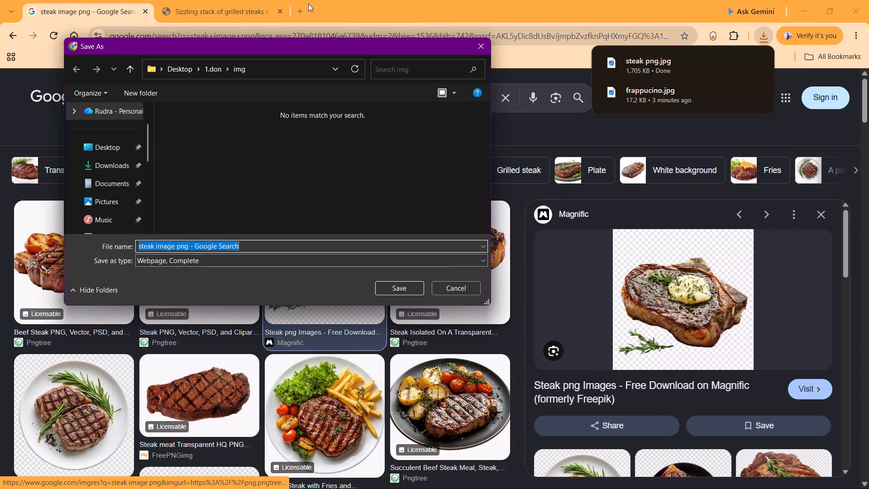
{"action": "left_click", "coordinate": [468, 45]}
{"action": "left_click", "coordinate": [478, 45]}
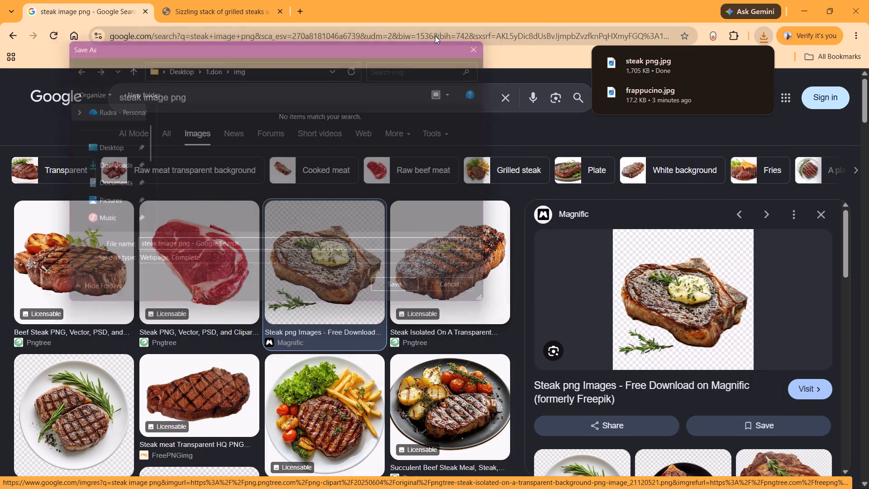
Open a new browser tab and close the grilled steaks tab and the steak image search tab.
{"action": "left_click", "coordinate": [303, 5]}
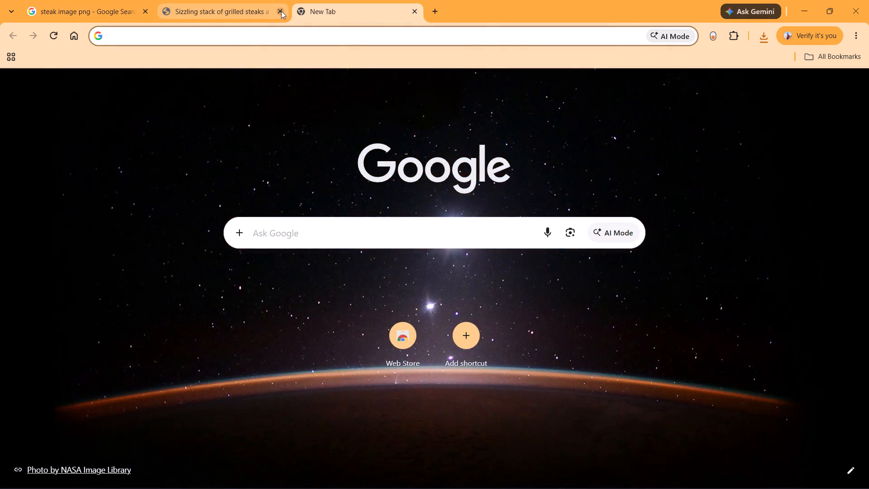
{"action": "left_click", "coordinate": [281, 11]}
{"action": "left_click", "coordinate": [143, 8]}
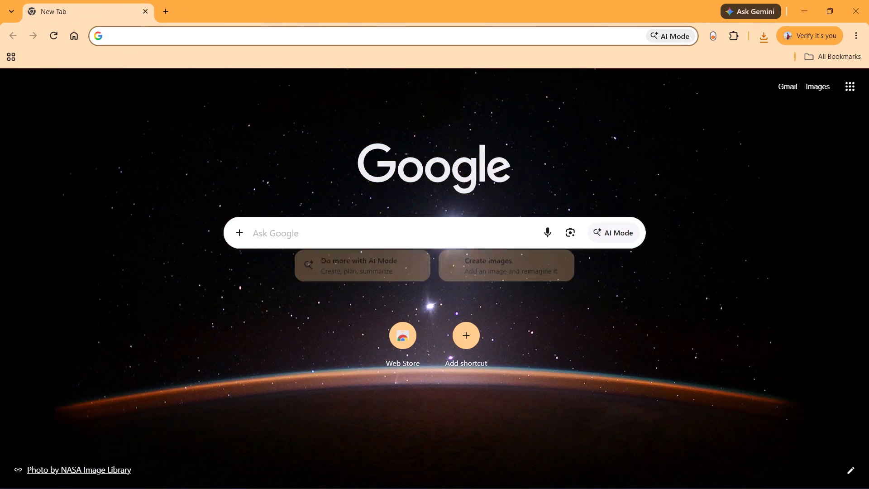
Search Google for "remove bg" and open the remove.bg website.
{"action": "type", "text": "remove bg"}
{"action": "key", "text": "Return"}
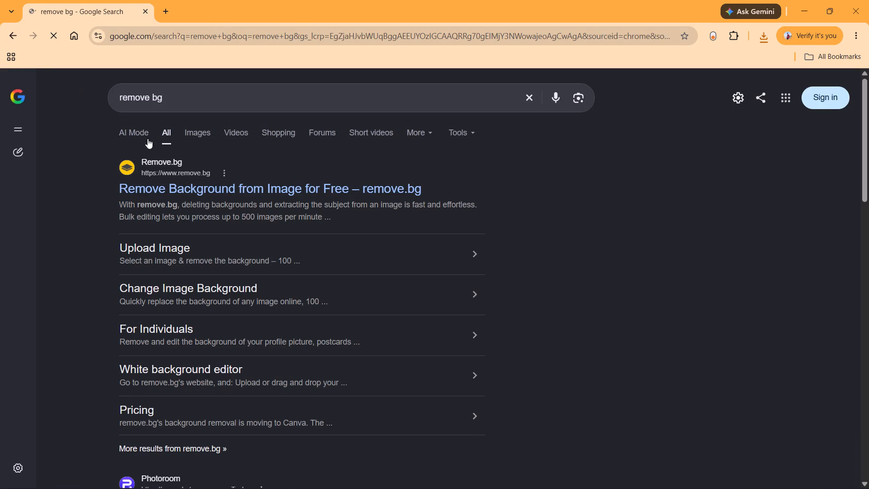
{"action": "left_click", "coordinate": [180, 186]}
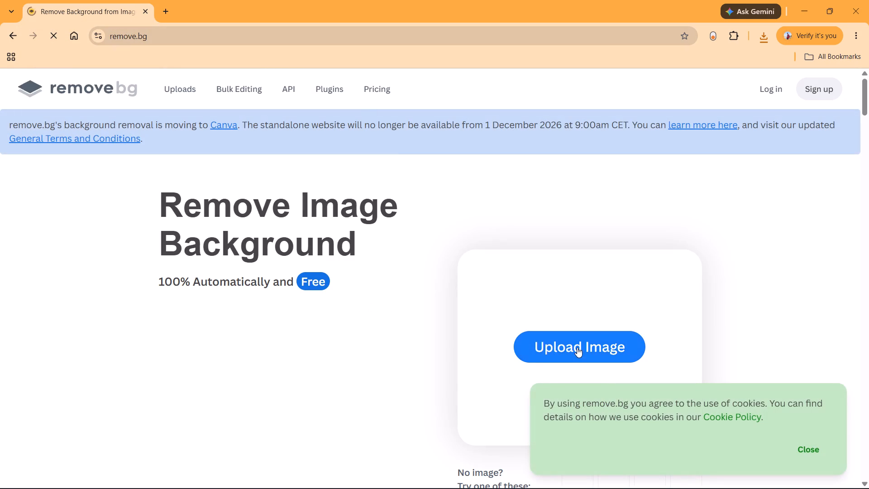
Upload the frappucino image from the img folder in Desktop's 1.don to remove.bg and dismiss the cookie notice.
{"action": "left_click", "coordinate": [577, 347]}
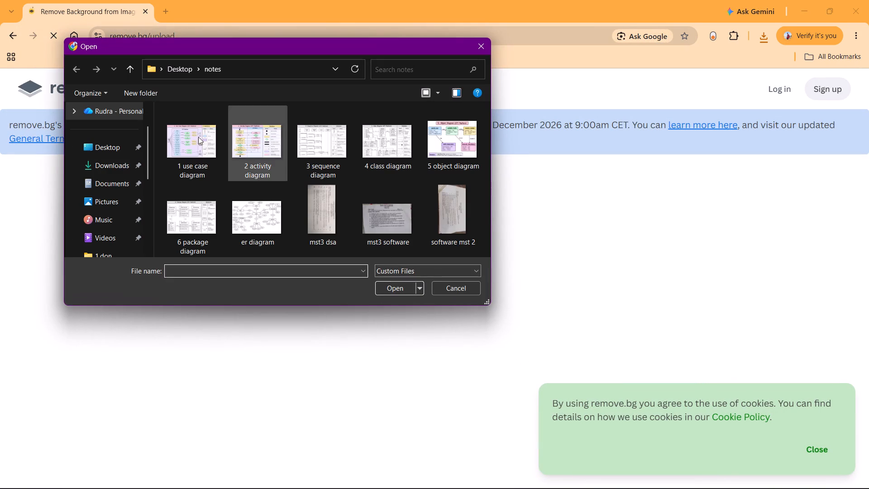
{"action": "left_click", "coordinate": [103, 148]}
{"action": "left_click", "coordinate": [169, 124]}
{"action": "left_click", "coordinate": [169, 124]}
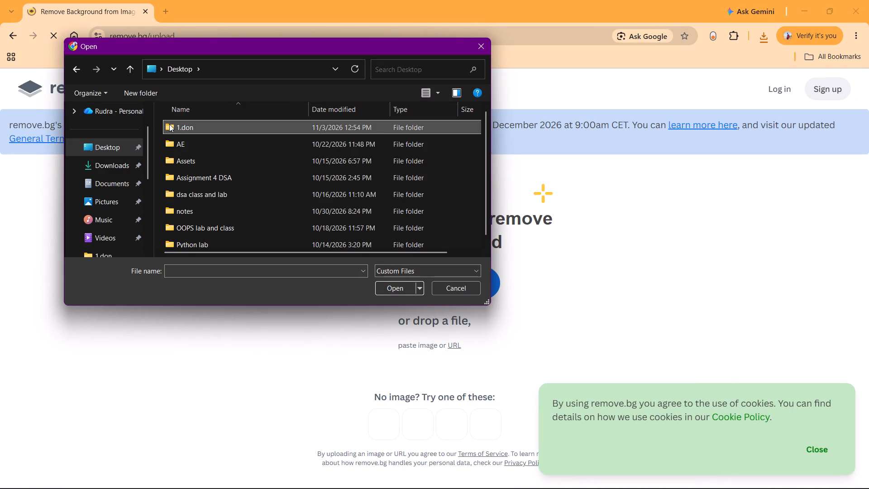
{"action": "double_click", "coordinate": [185, 125]}
{"action": "double_click", "coordinate": [242, 139]}
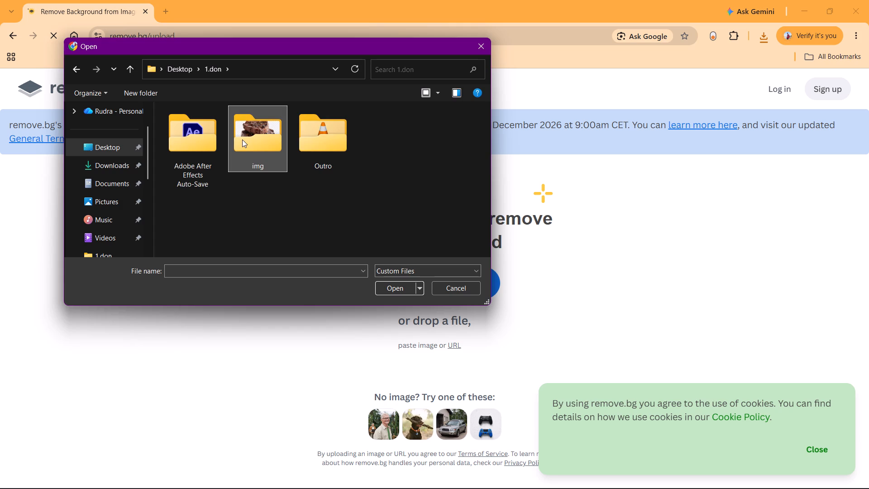
{"action": "left_click", "coordinate": [205, 139]}
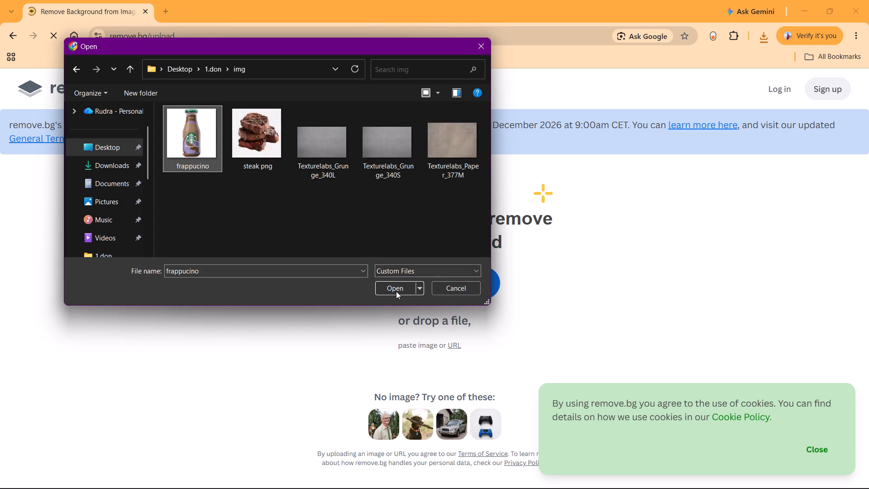
{"action": "left_click", "coordinate": [396, 292]}
{"action": "scroll", "coordinate": [637, 300], "scroll_direction": "down", "scroll_amount": 2}
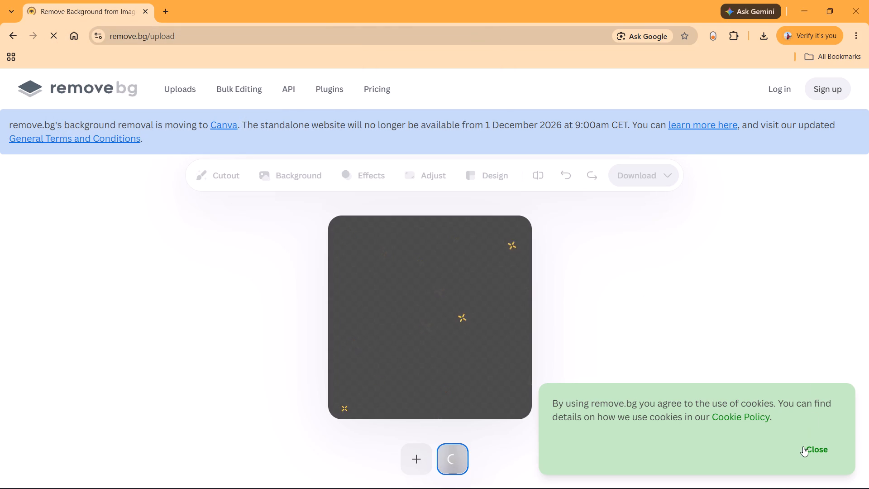
{"action": "left_click", "coordinate": [818, 451]}
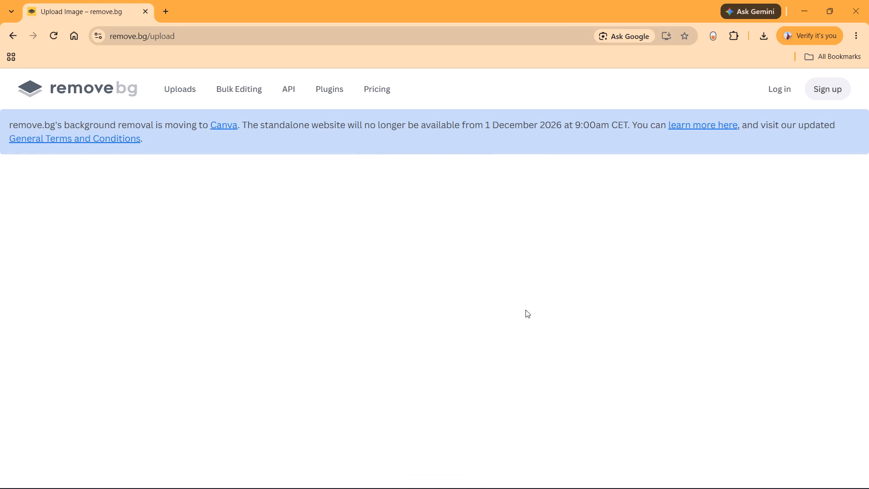
Download the free 447 x 447 preview of the bottle cutout as PNG "frappucino-removebg-preview" in the img folder.
{"action": "scroll", "coordinate": [630, 297], "scroll_direction": "down", "scroll_amount": 2}
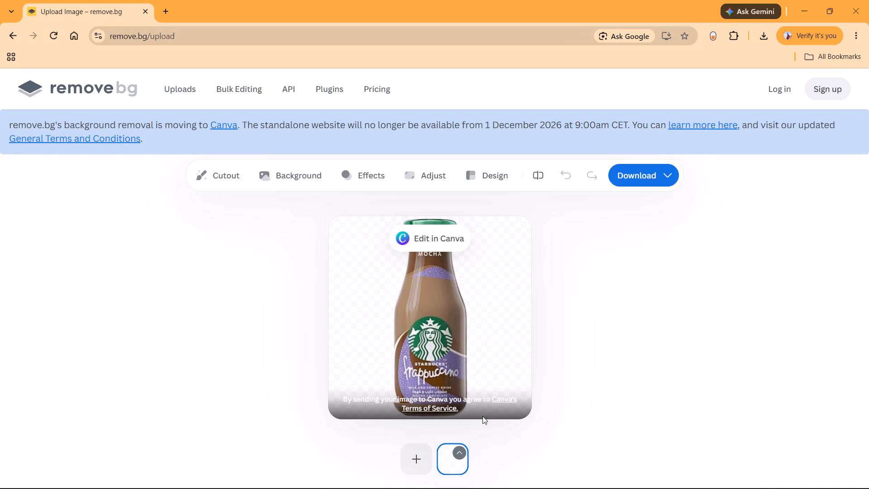
{"action": "left_click", "coordinate": [663, 171]}
{"action": "left_click", "coordinate": [655, 208]}
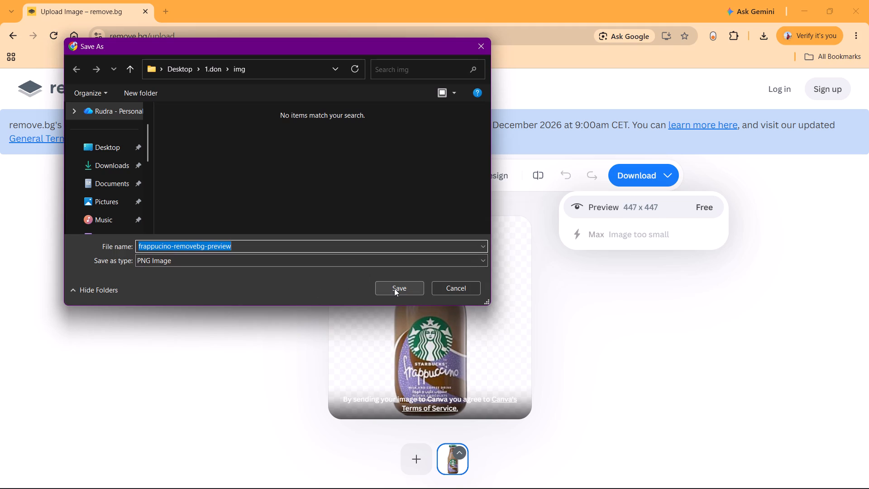
{"action": "left_click", "coordinate": [394, 288]}
Upload the "steak png" image from the img folder to remove.bg and dismiss the recent downloads list.
{"action": "left_click", "coordinate": [407, 465]}
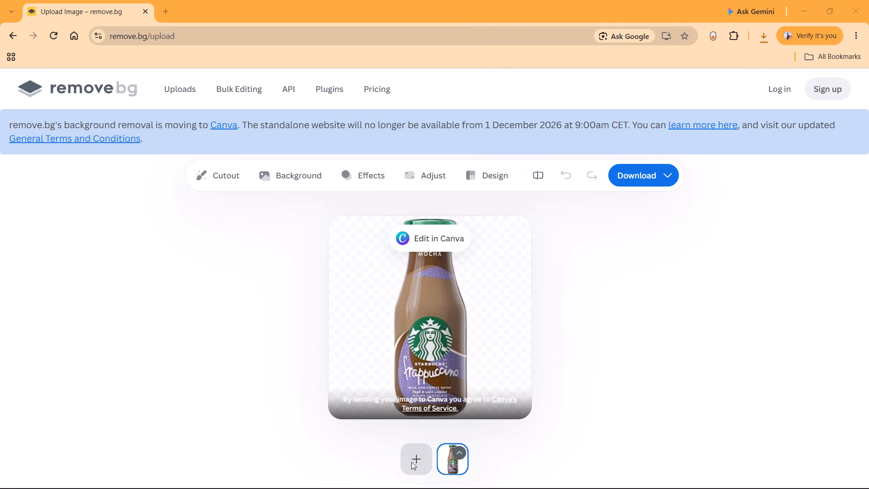
{"action": "left_click", "coordinate": [315, 149]}
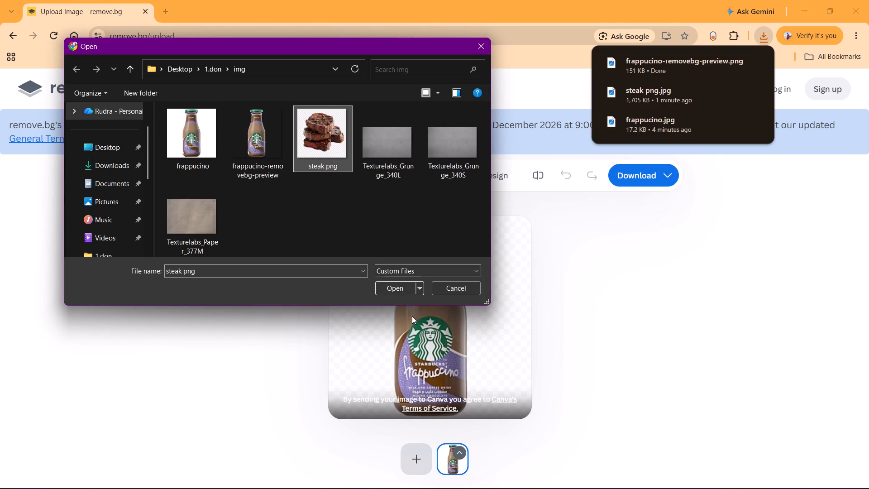
{"action": "left_click", "coordinate": [398, 296]}
{"action": "left_click", "coordinate": [399, 283]}
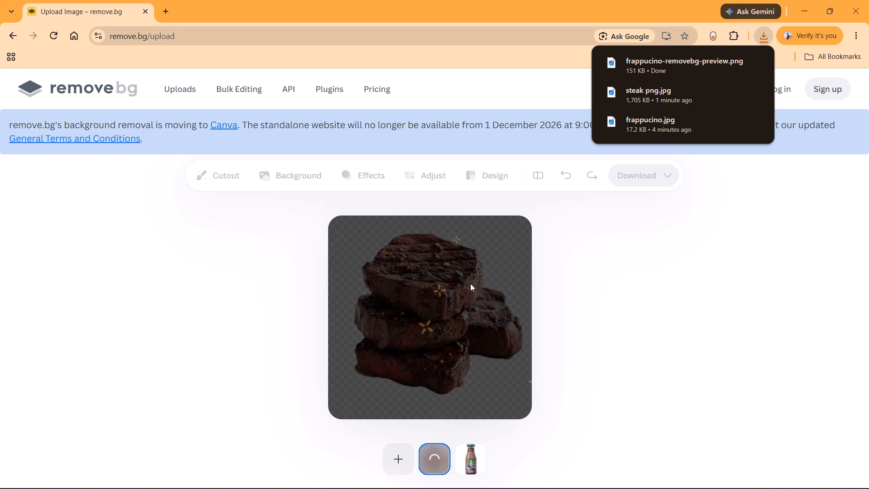
{"action": "left_click", "coordinate": [764, 30]}
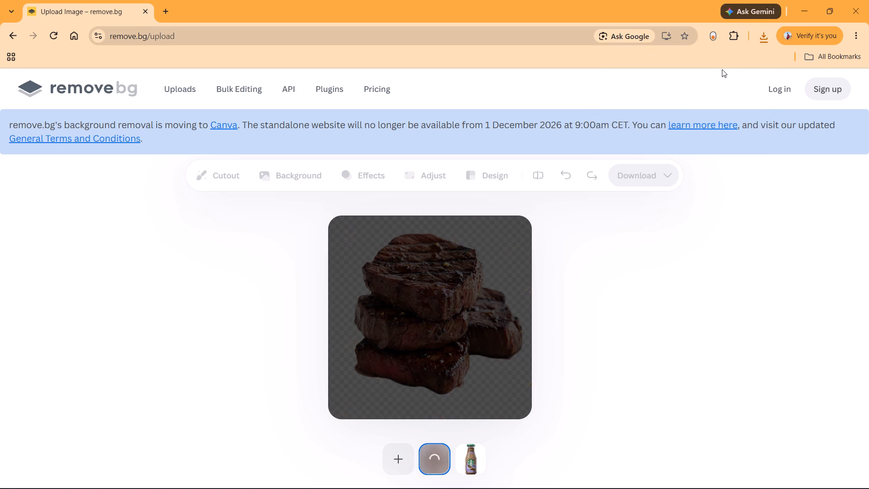
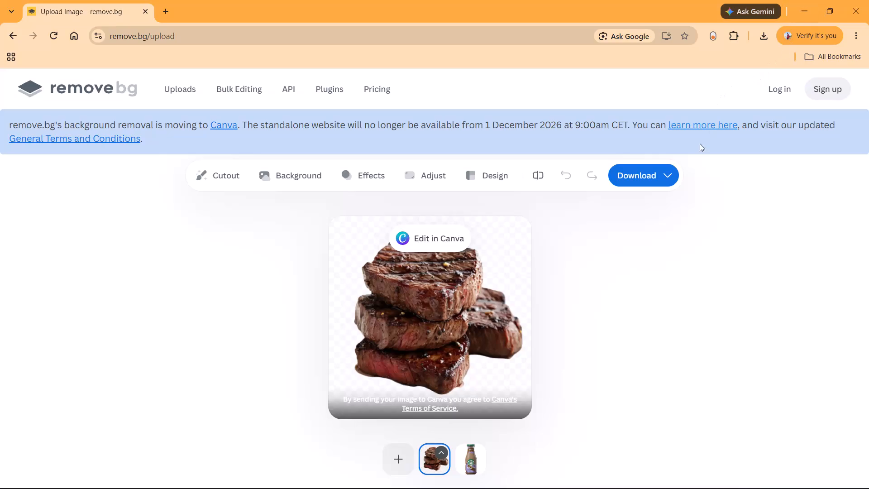
Download the free 500 x 500 preview of the steak cutout as PNG "steak_png-removebg-preview" beside the saved bottle cutout.
{"action": "left_click", "coordinate": [640, 180]}
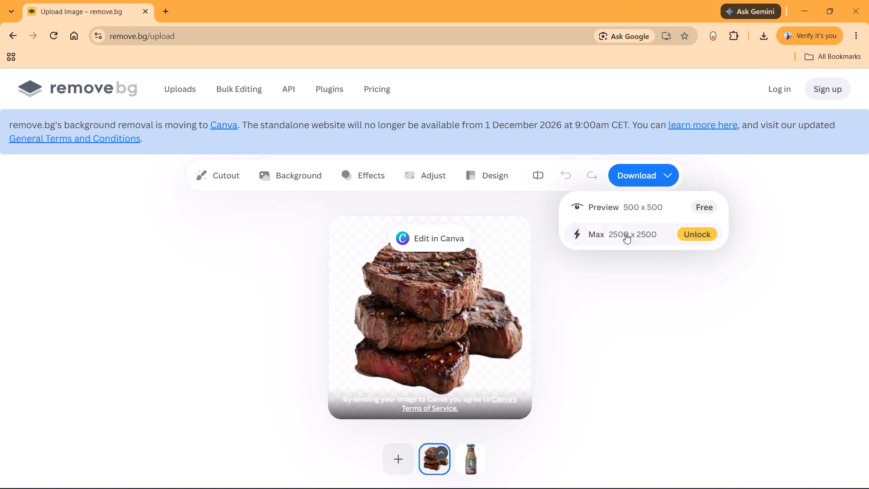
{"action": "left_click", "coordinate": [628, 212]}
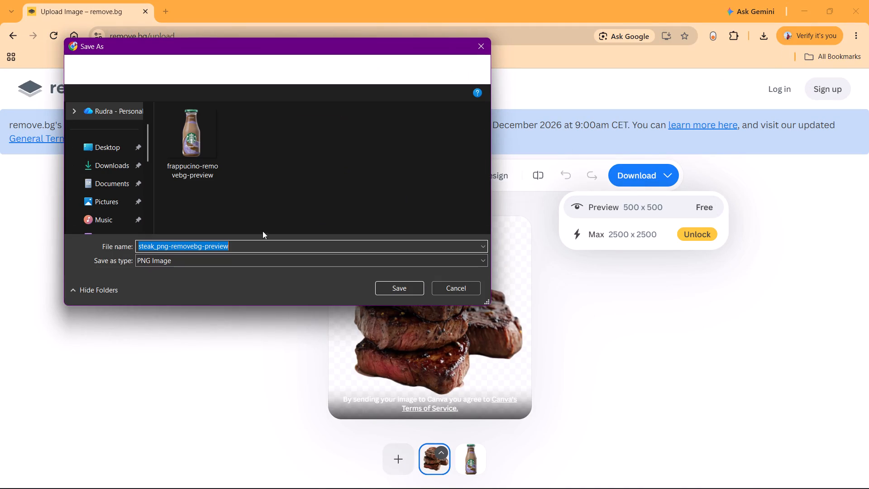
{"action": "left_click", "coordinate": [395, 287]}
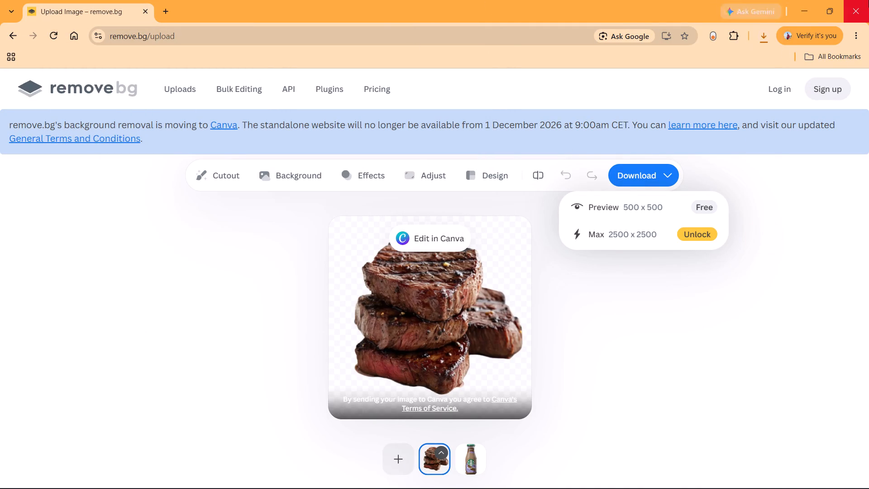
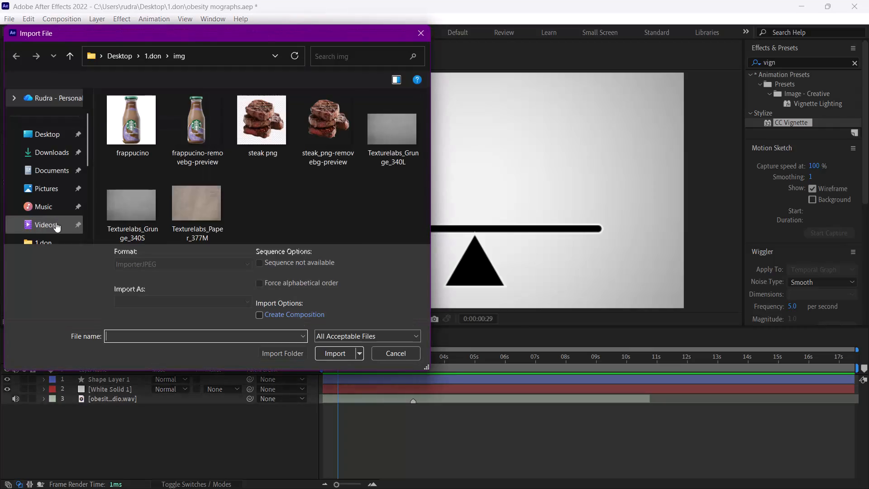
Delete the original frappucino.jpg from the project, leaving the import for now.
{"action": "left_click", "coordinate": [387, 353]}
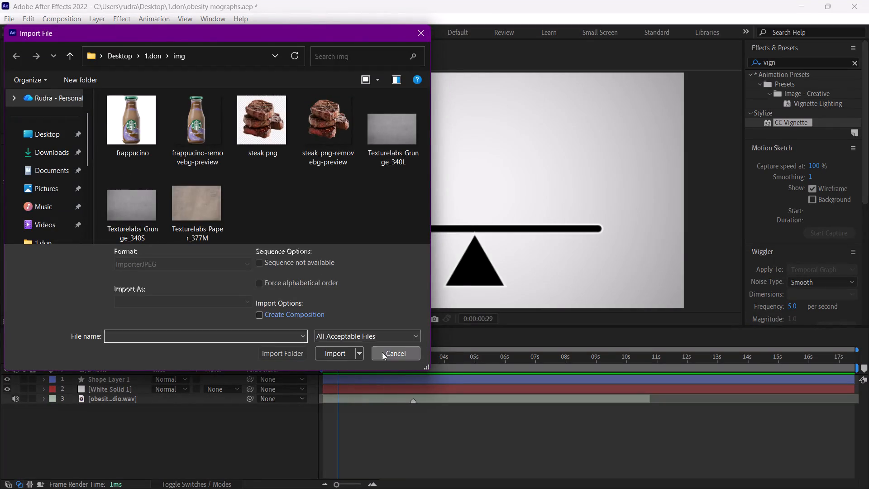
{"action": "left_click", "coordinate": [45, 161]}
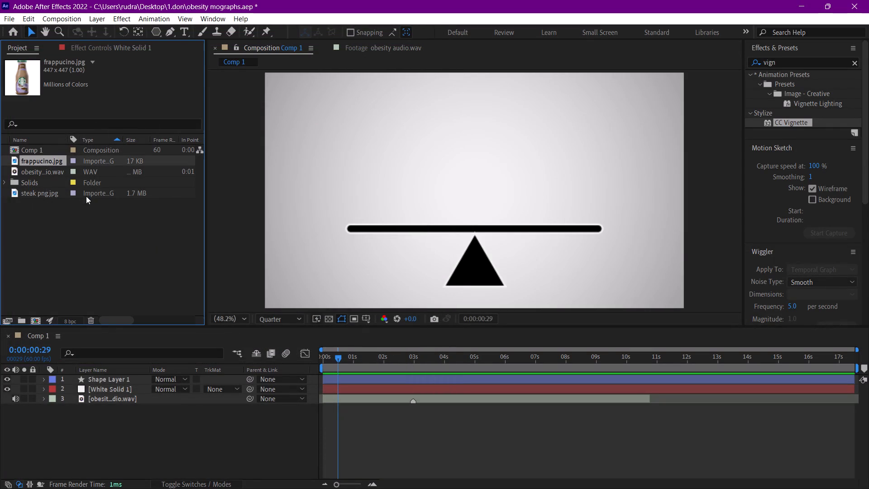
{"action": "key", "text": "Delete"}
Import the background-removed images frappucino-removebg-preview and steak_png-removebg-preview from the img folder as footage.
{"action": "double_click", "coordinate": [45, 214]}
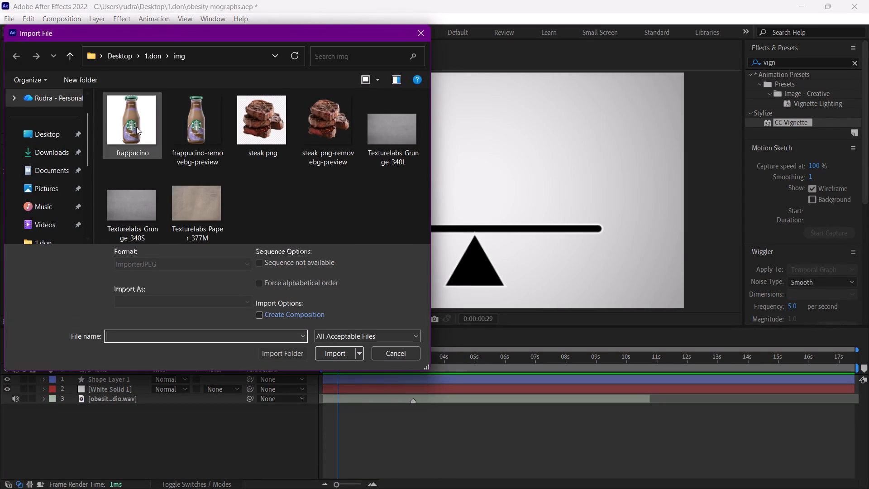
{"action": "left_click", "coordinate": [207, 132]}
{"action": "left_click", "coordinate": [318, 131]}
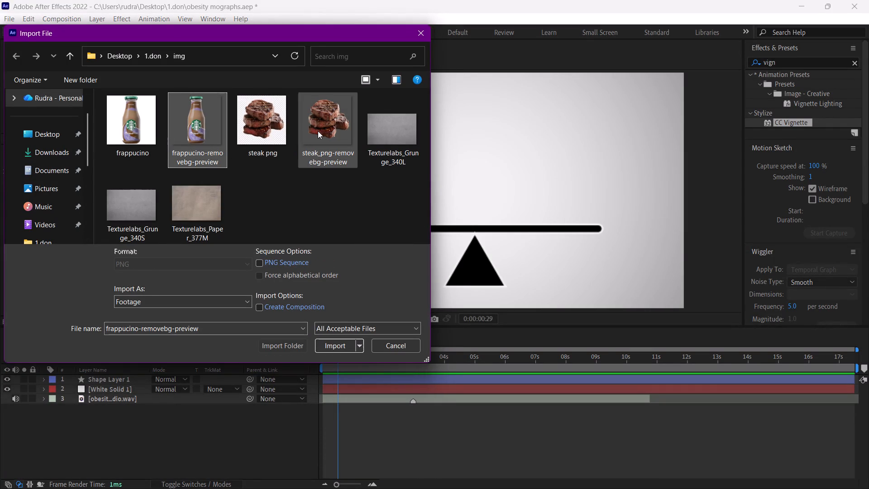
{"action": "left_click", "coordinate": [207, 127], "text": "ctrl"}
{"action": "left_click", "coordinate": [342, 345]}
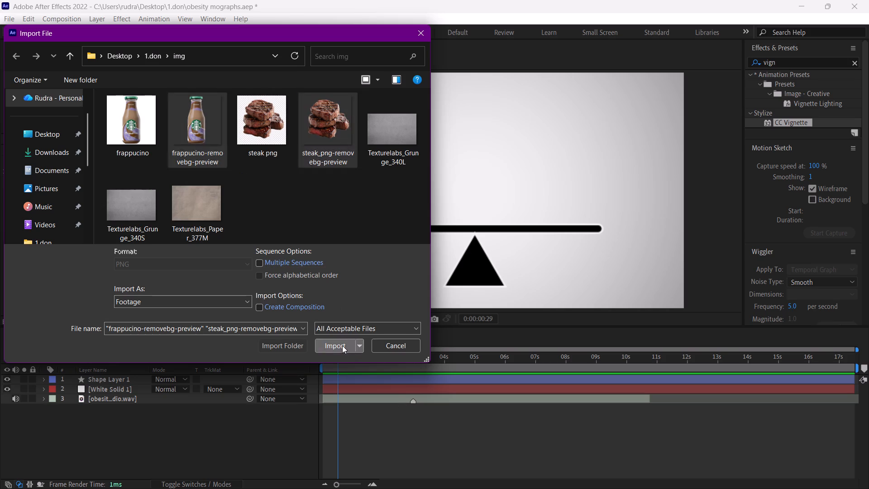
Delete the original steak png.jpg from the project.
{"action": "left_click", "coordinate": [42, 190]}
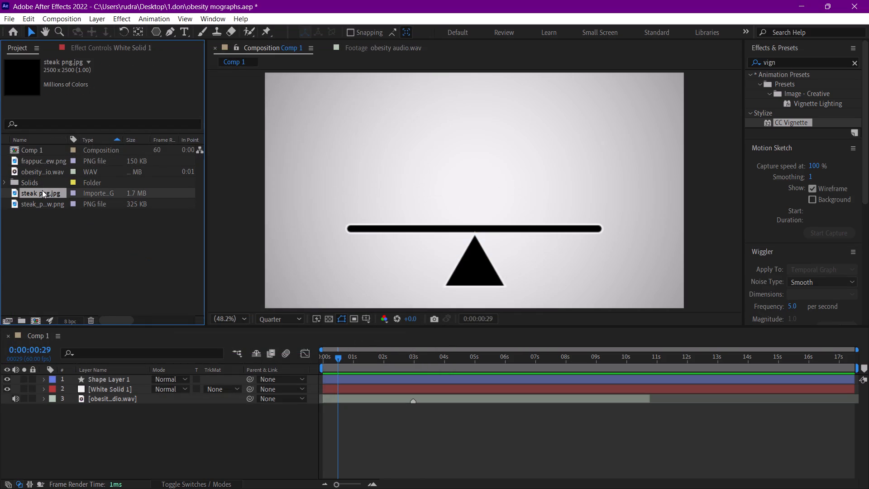
{"action": "key", "text": "Delete"}
{"action": "left_click", "coordinate": [48, 198]}
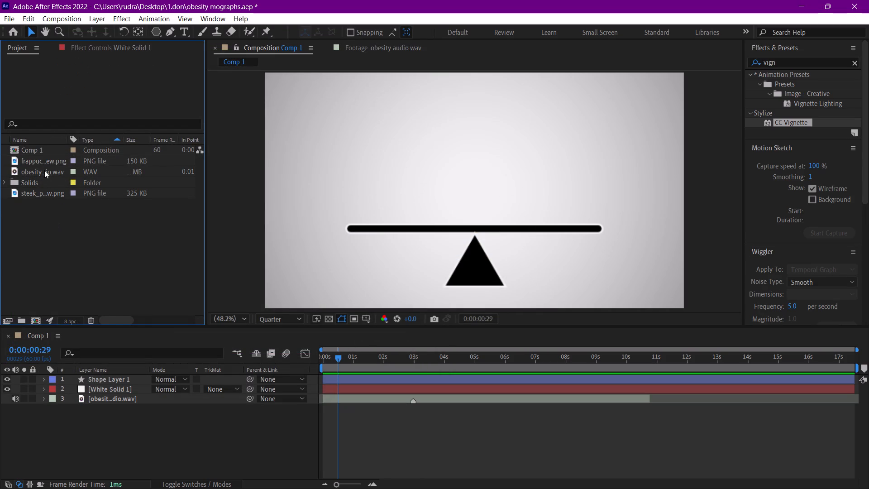
Add the bottle cutout and the steak cutout to Comp 1 as the uppermost layers, with the steak above the bottle.
{"action": "left_click_drag", "start_coordinate": [50, 161], "coordinate": [102, 378]}
{"action": "left_click_drag", "start_coordinate": [43, 191], "coordinate": [110, 377]}
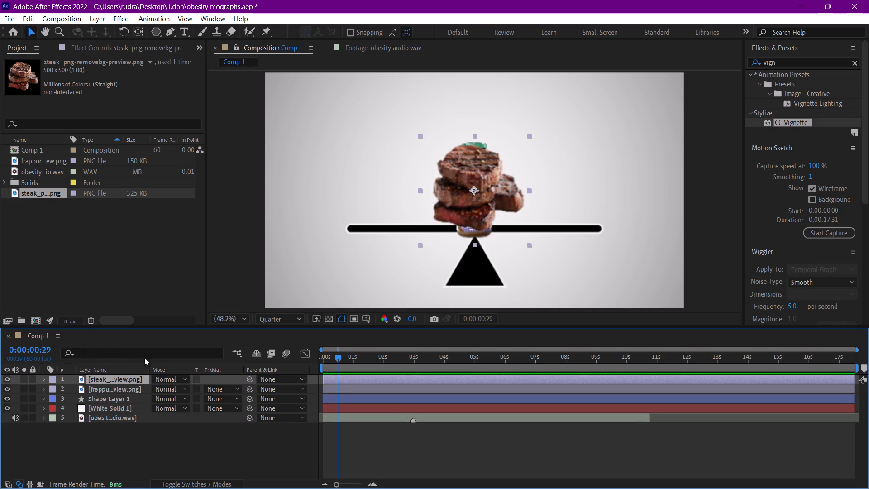
Move the bottle layer sideways to the left part of the balance beam, setting its X position to 503.
{"action": "left_click", "coordinate": [128, 389]}
{"action": "key", "text": "p"}
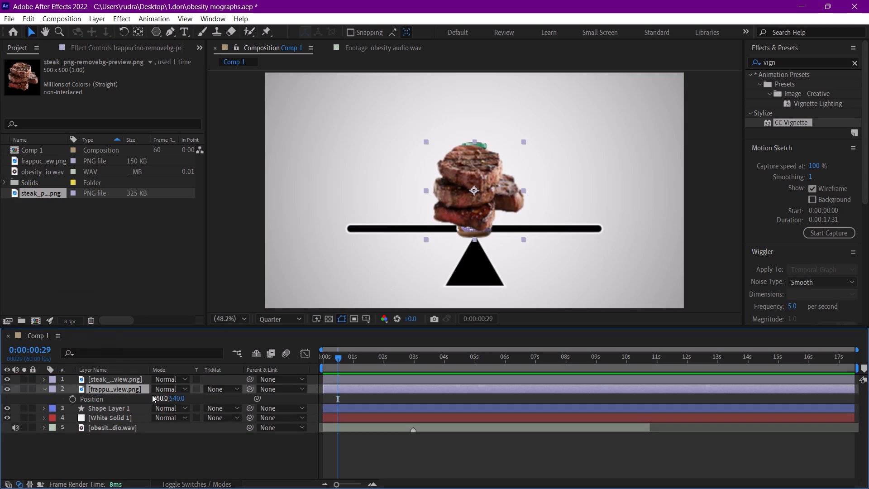
{"action": "left_click_drag", "start_coordinate": [156, 395], "coordinate": [0, 378]}
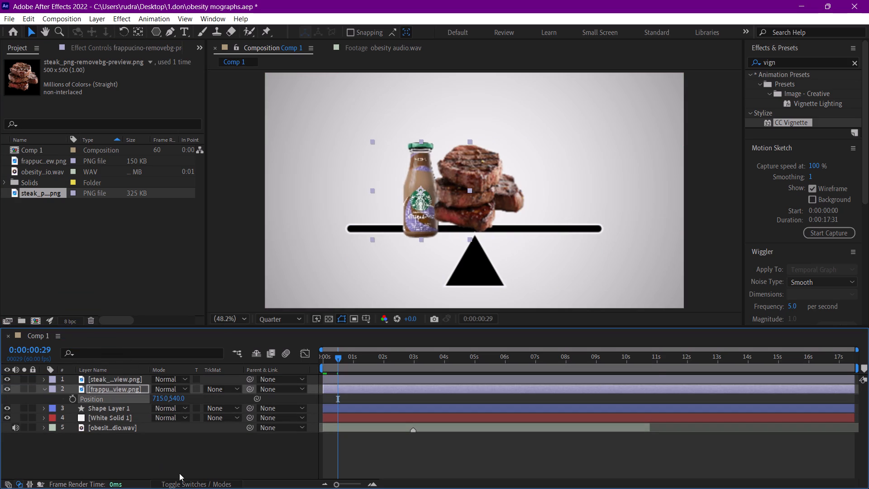
{"action": "left_click_drag", "start_coordinate": [159, 398], "coordinate": [0, 376]}
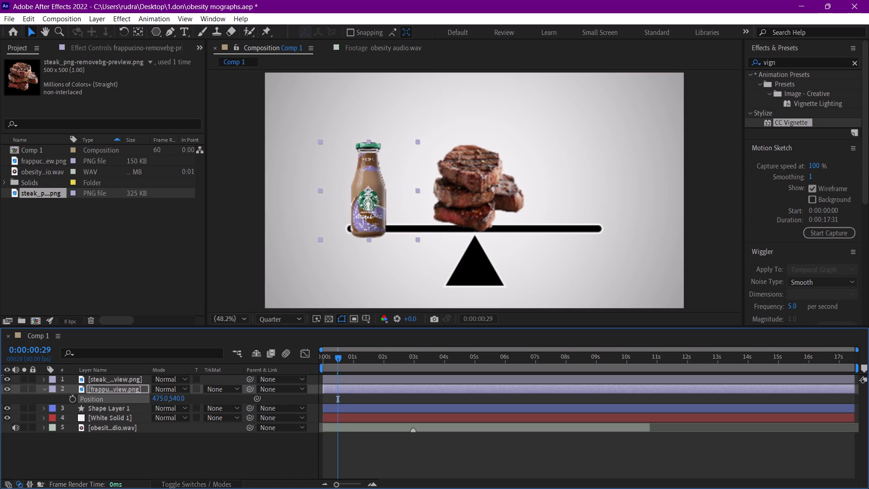
{"action": "left_click_drag", "start_coordinate": [0, 376], "coordinate": [19, 378]}
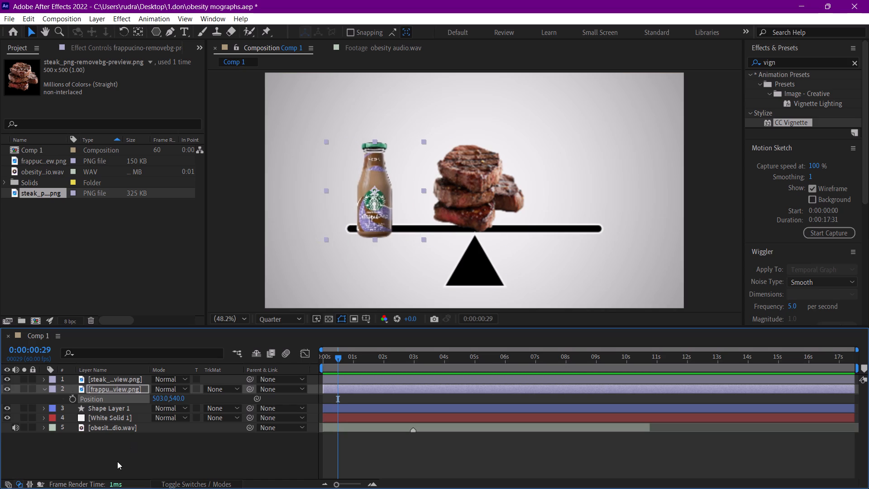
Scale the balance on Shape Layer 1 to 107%.
{"action": "left_click", "coordinate": [107, 412]}
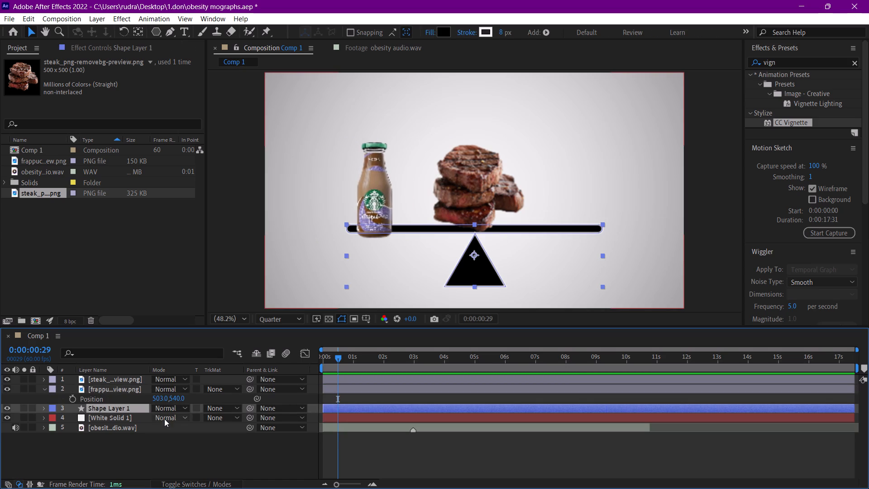
{"action": "key", "text": "s"}
{"action": "left_click_drag", "start_coordinate": [167, 418], "coordinate": [171, 418]}
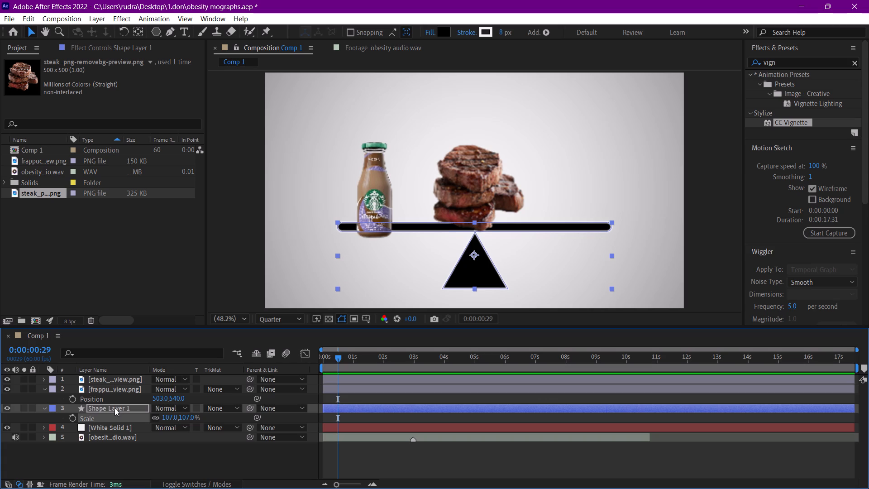
Raise the bottle layer so its base meets the beam, setting its Y position to 468.
{"action": "left_click", "coordinate": [115, 408]}
{"action": "left_click", "coordinate": [108, 388]}
{"action": "left_click_drag", "start_coordinate": [182, 402], "coordinate": [172, 401]}
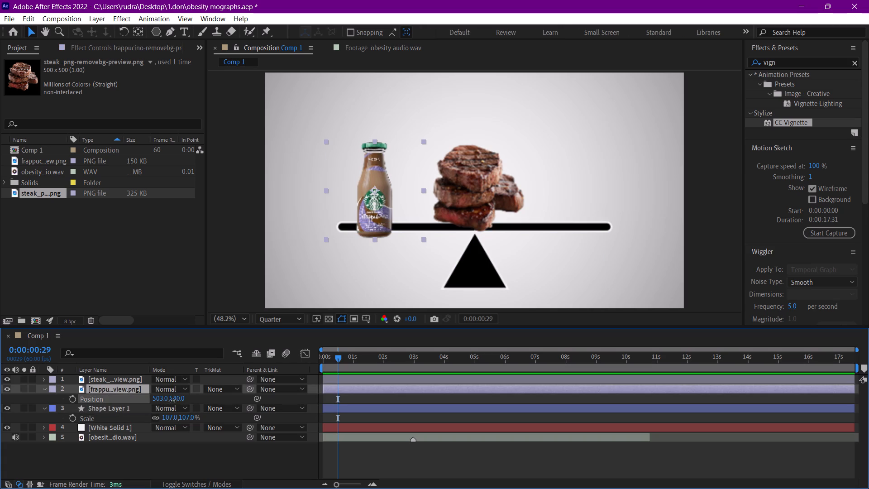
{"action": "left_click_drag", "start_coordinate": [172, 401], "coordinate": [148, 395]}
Lower the balance on Shape Layer 1 to a Y position of 871.
{"action": "left_click", "coordinate": [119, 405]}
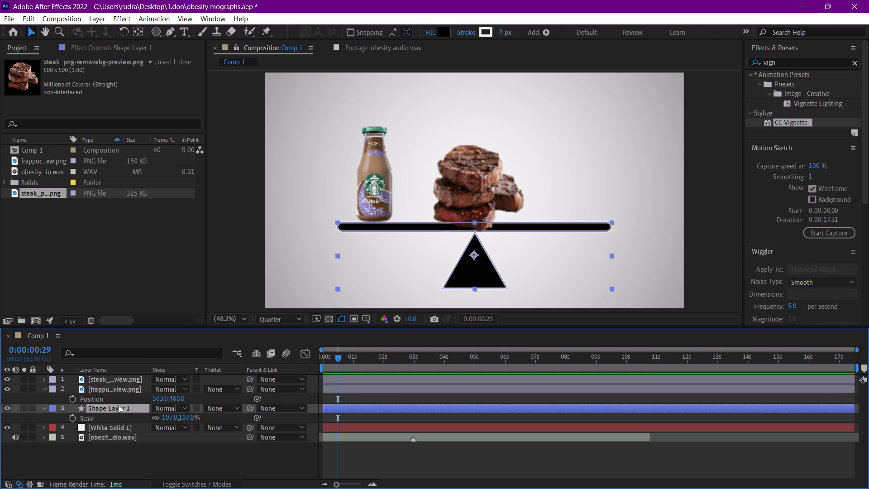
{"action": "key", "text": "p"}
{"action": "left_click_drag", "start_coordinate": [181, 421], "coordinate": [198, 421]}
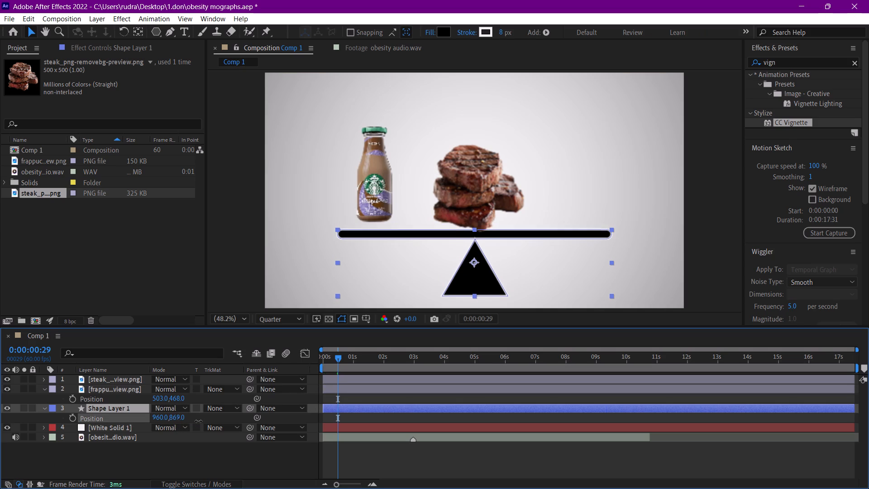
{"action": "left_click_drag", "start_coordinate": [198, 421], "coordinate": [200, 421]}
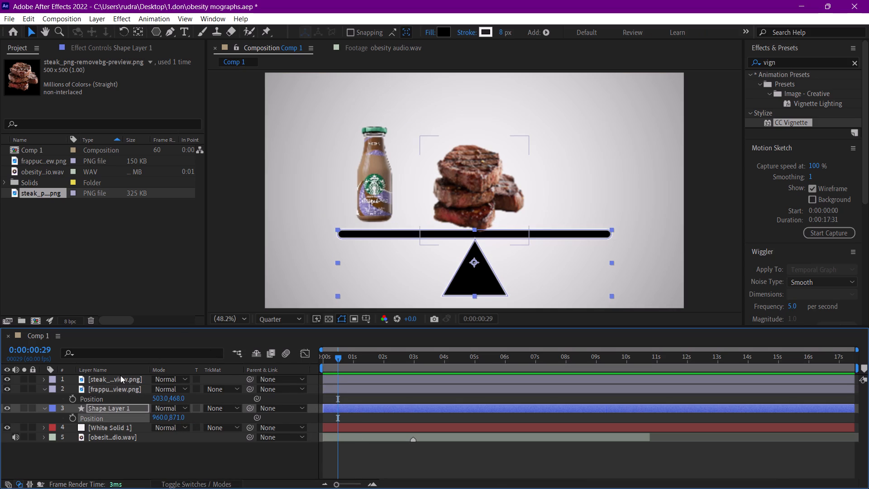
Stand the bottle on the left end of the beam at a position of about 474, 515.
{"action": "left_click", "coordinate": [179, 398]}
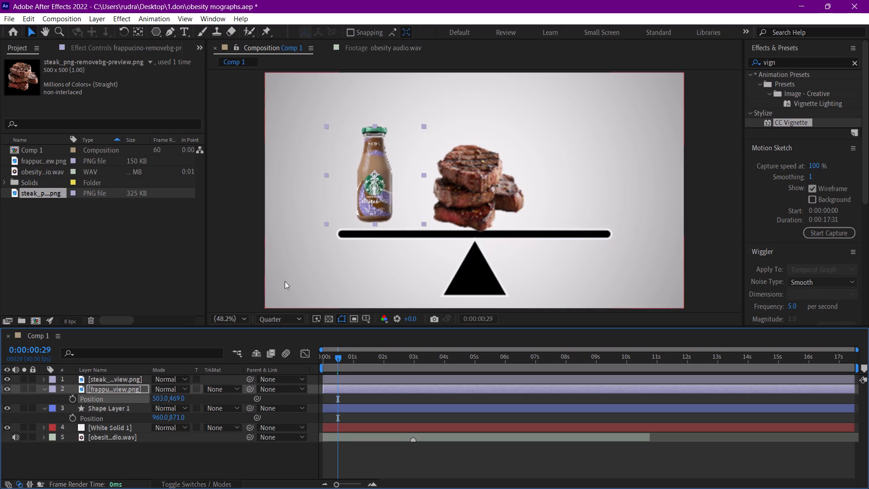
{"action": "left_click_drag", "start_coordinate": [401, 206], "coordinate": [395, 216]}
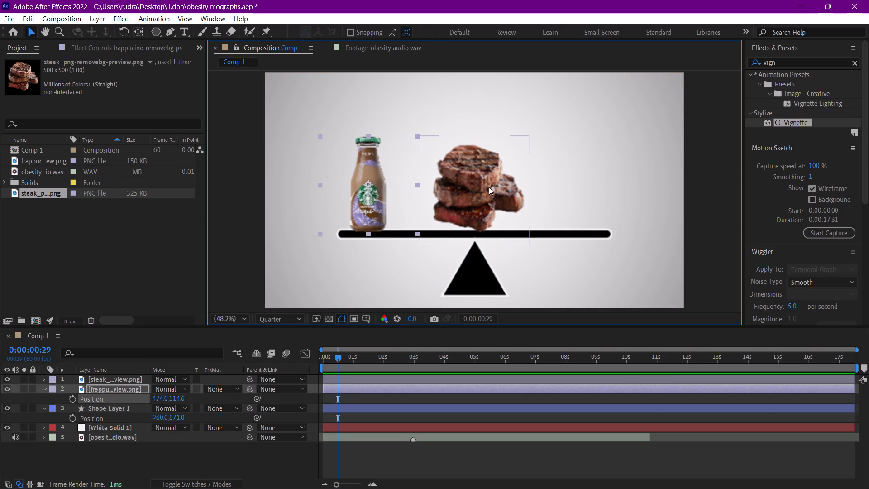
Place the steak cutout on the right end of the beam, scaled to 86%.
{"action": "left_click_drag", "start_coordinate": [489, 187], "coordinate": [593, 187]}
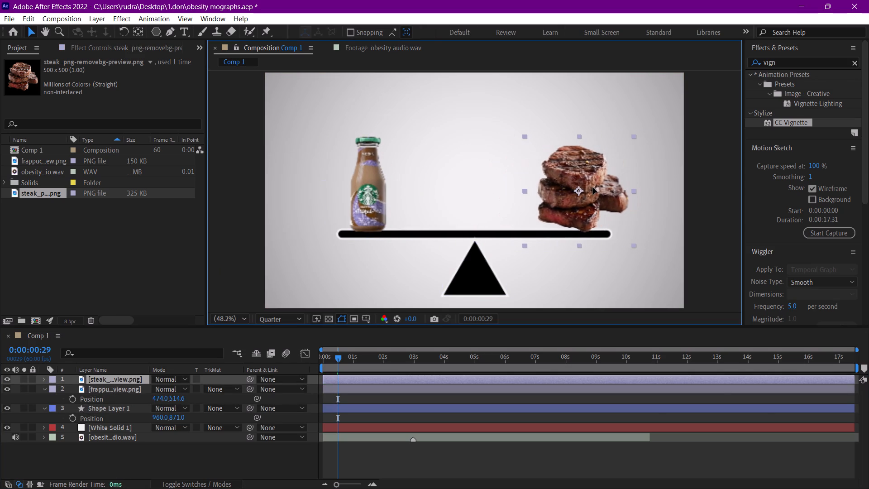
{"action": "left_click_drag", "start_coordinate": [593, 187], "coordinate": [588, 187]}
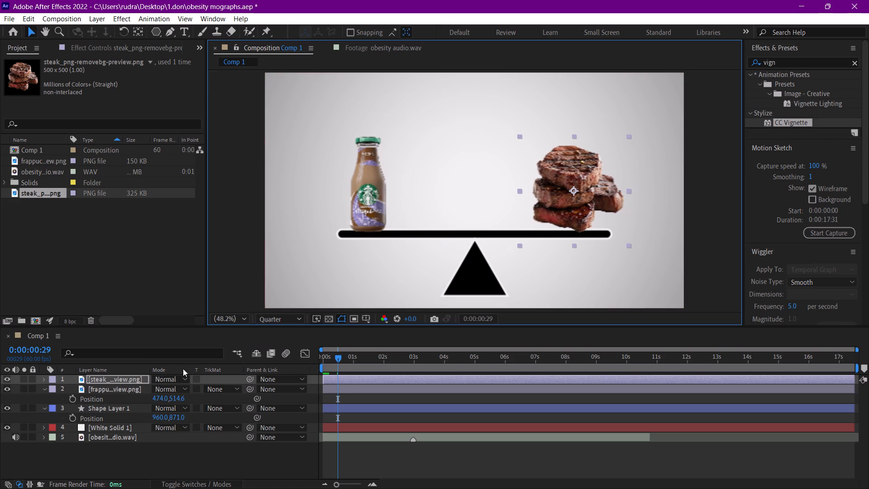
{"action": "key", "text": "s"}
{"action": "left_click_drag", "start_coordinate": [167, 390], "coordinate": [160, 390]}
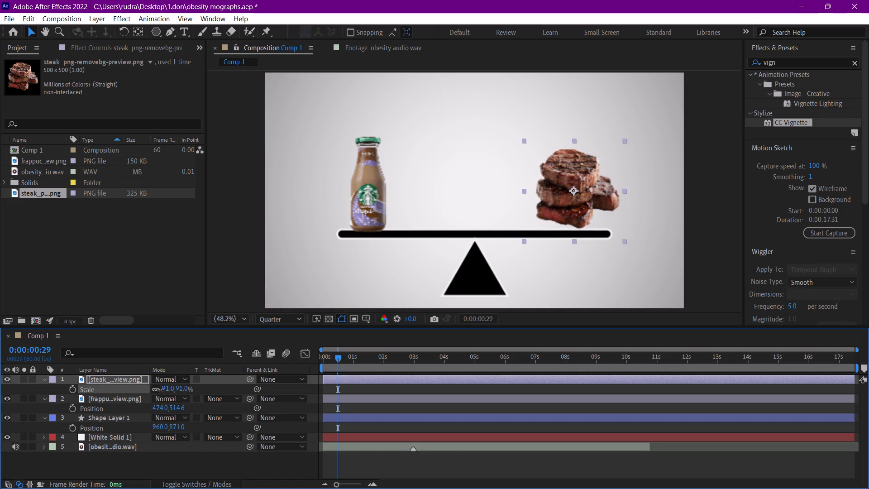
{"action": "left_click_drag", "start_coordinate": [160, 390], "coordinate": [158, 390]}
{"action": "left_click", "coordinate": [605, 207]}
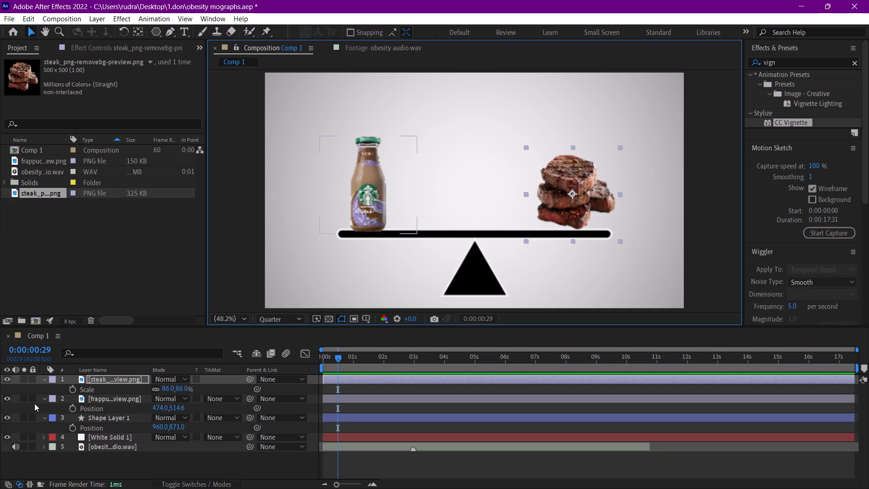
Start keyframing the bottle layer's Position and place the resting keyframe shortly before 1 second.
{"action": "left_click", "coordinate": [45, 398]}
{"action": "left_click", "coordinate": [95, 400]}
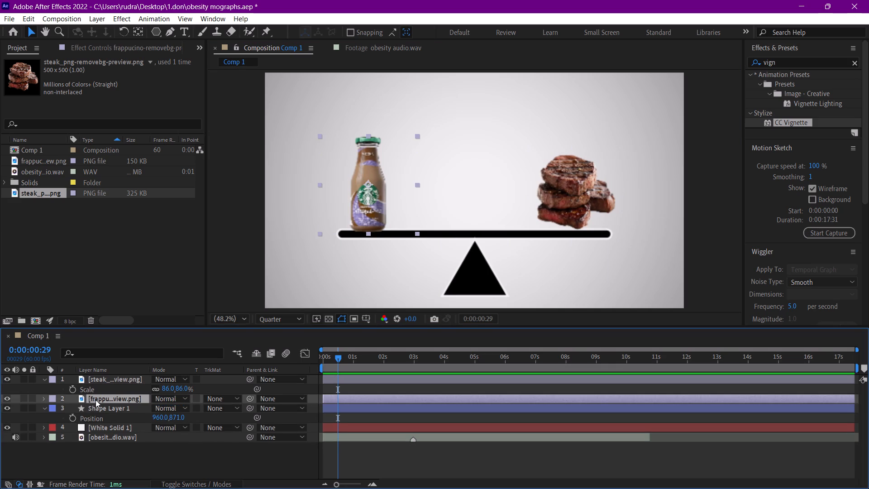
{"action": "key", "text": "p"}
{"action": "left_click", "coordinate": [70, 411]}
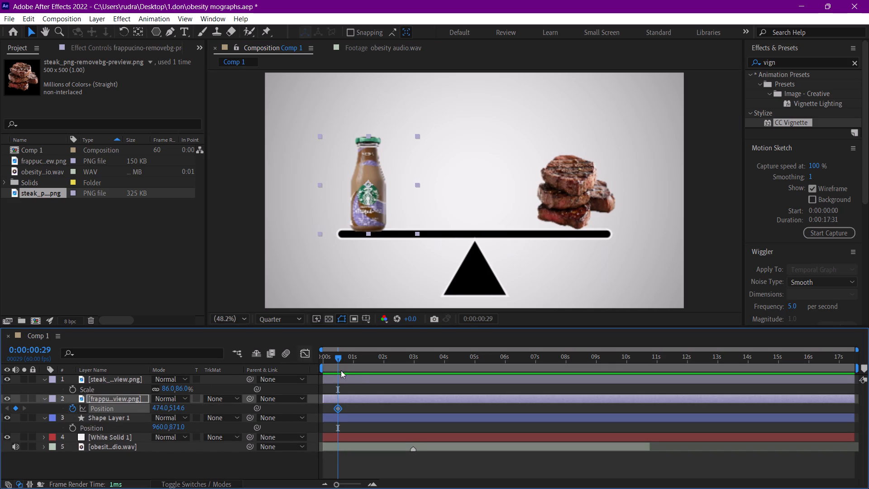
{"action": "left_click_drag", "start_coordinate": [336, 408], "coordinate": [326, 408]}
{"action": "left_click_drag", "start_coordinate": [329, 407], "coordinate": [342, 407]}
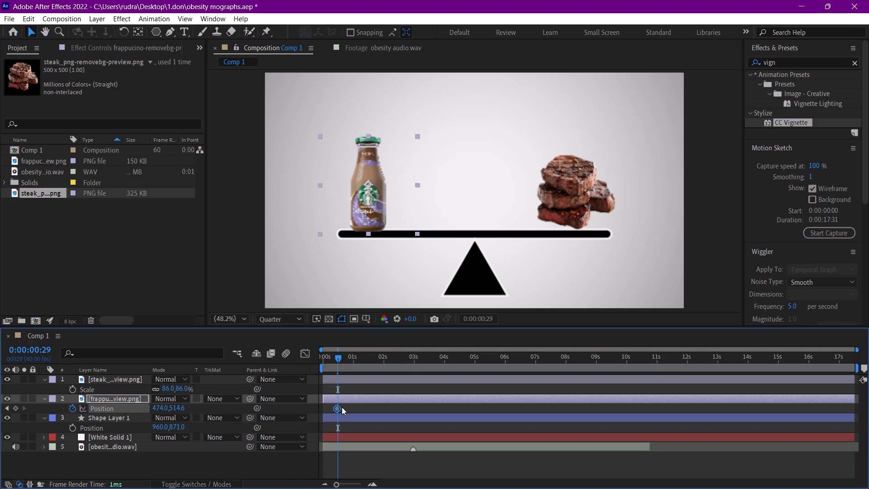
{"action": "left_click_drag", "start_coordinate": [342, 407], "coordinate": [345, 407]}
Add a starting Position keyframe at 0:00:00:17 with the bottle lifted above the beam, at 474, 432.6.
{"action": "left_click_drag", "start_coordinate": [338, 354], "coordinate": [331, 353]}
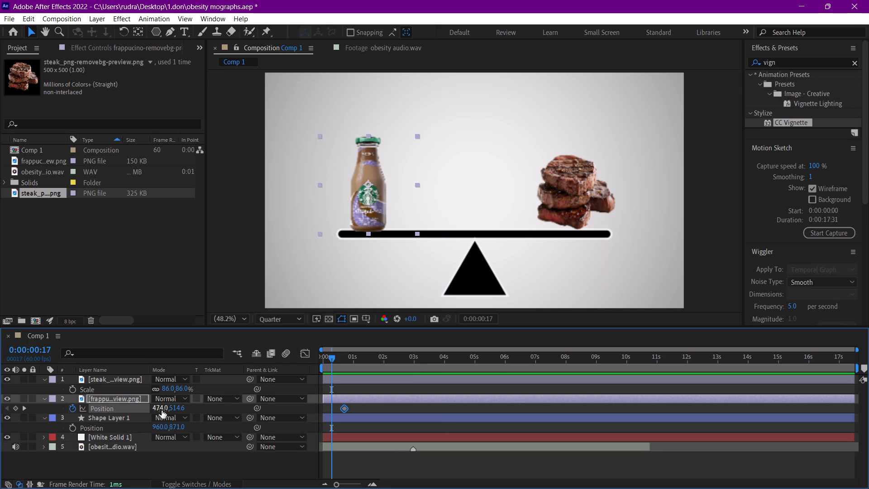
{"action": "left_click_drag", "start_coordinate": [162, 410], "coordinate": [140, 408]}
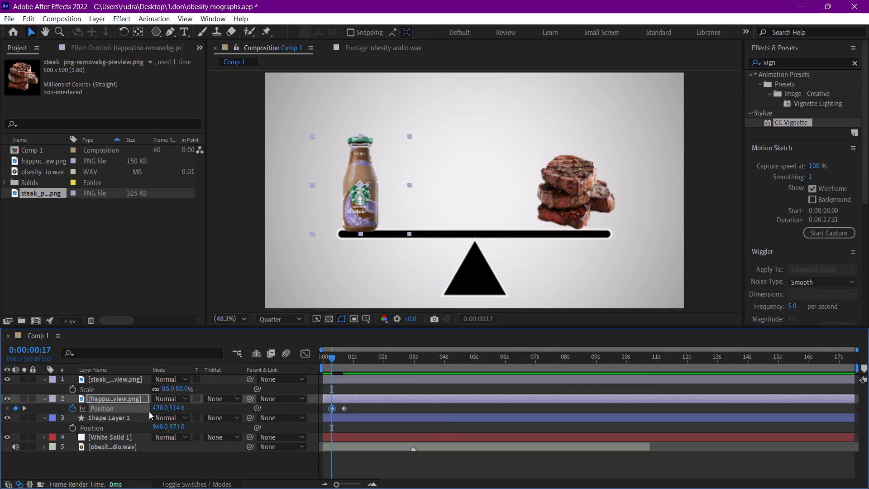
{"action": "key", "text": "ctrl+z"}
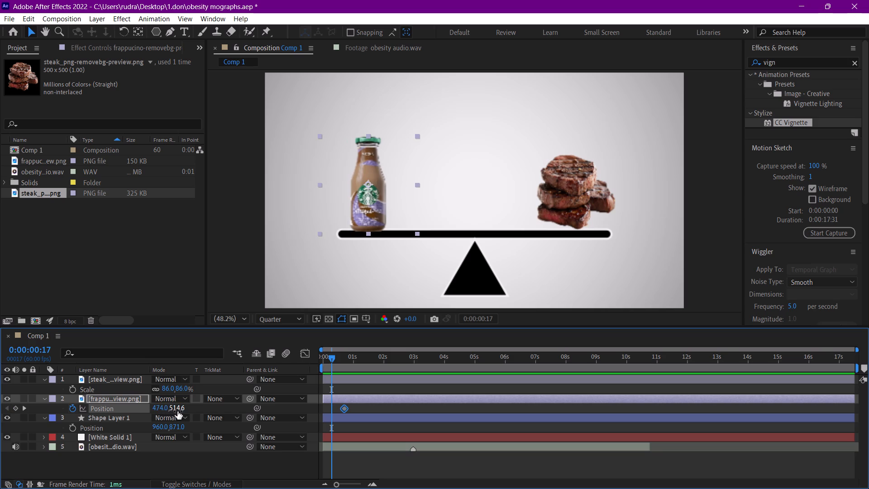
{"action": "left_click_drag", "start_coordinate": [177, 411], "coordinate": [134, 408]}
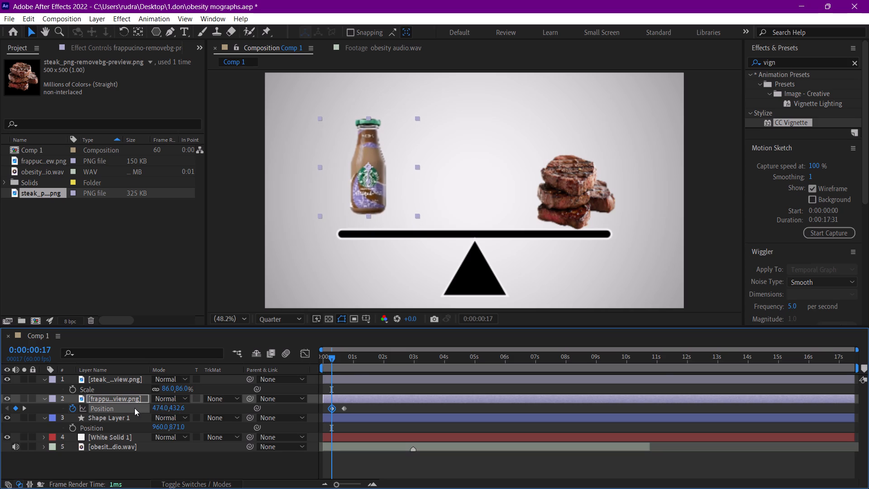
Apply Easy Ease to both of the bottle's Position keyframes.
{"action": "left_click_drag", "start_coordinate": [364, 407], "coordinate": [321, 414]}
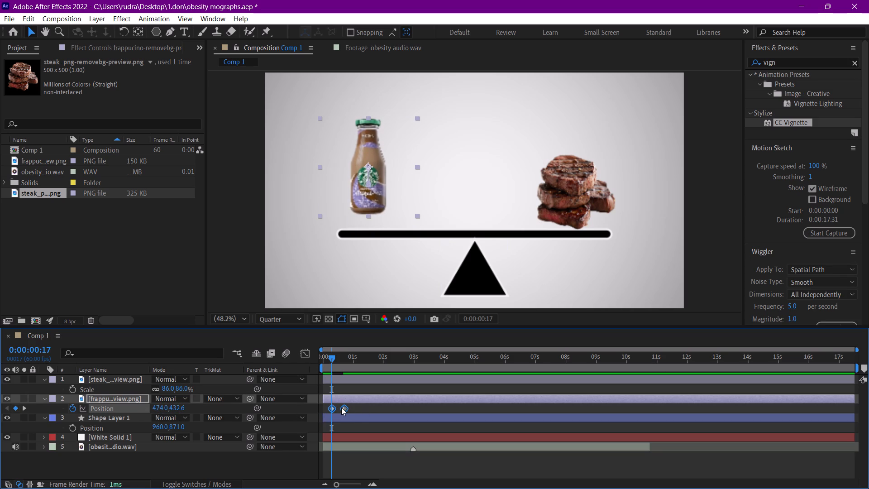
{"action": "right_click", "coordinate": [344, 407]}
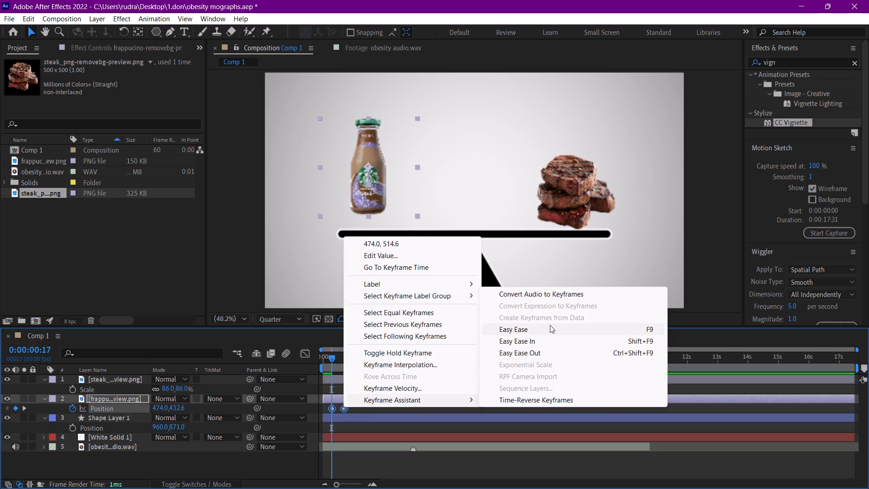
{"action": "left_click", "coordinate": [537, 331]}
Preview the bottle's drop onto the beam from the start of the composition.
{"action": "key", "text": "space"}
{"action": "key", "text": "space"}
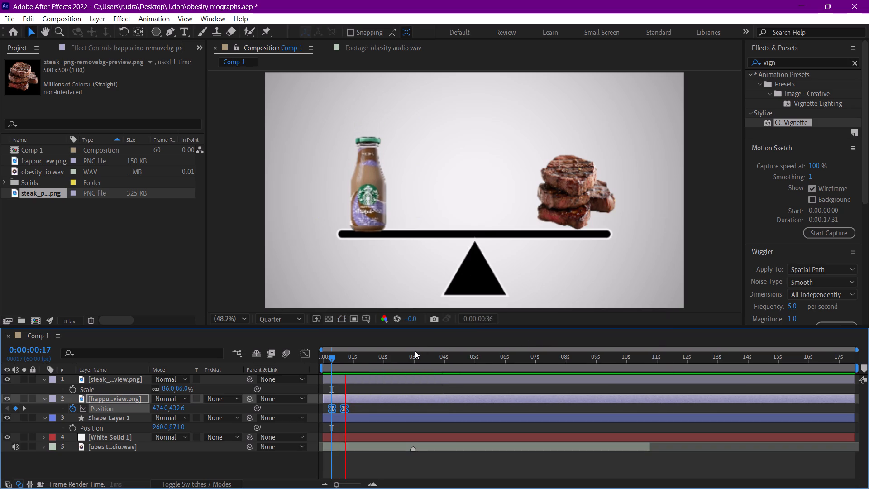
{"action": "left_click_drag", "start_coordinate": [333, 355], "coordinate": [328, 356]}
{"action": "key", "text": "space"}
{"action": "key", "text": "space"}
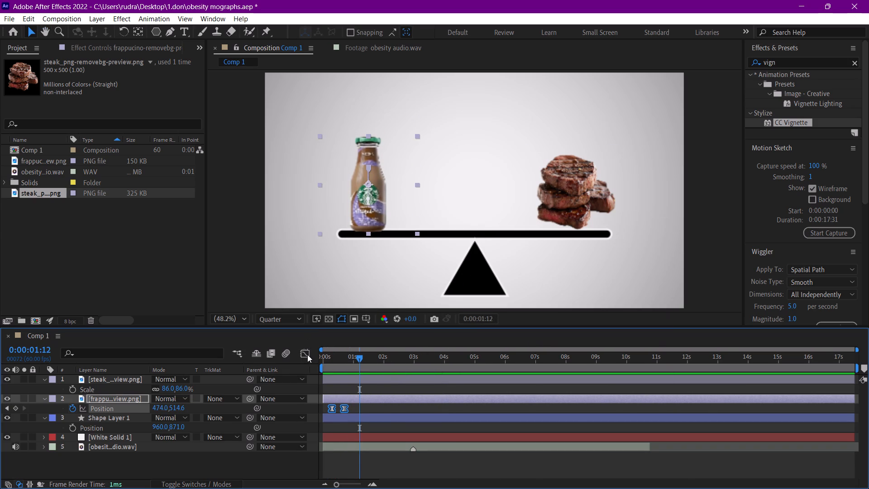
Move the bottle's resting Position keyframe to about 1 second and shape its speed curve into a fast start with a long slow-down, previewing it.
{"action": "left_click", "coordinate": [307, 355]}
{"action": "left_click", "coordinate": [341, 446]}
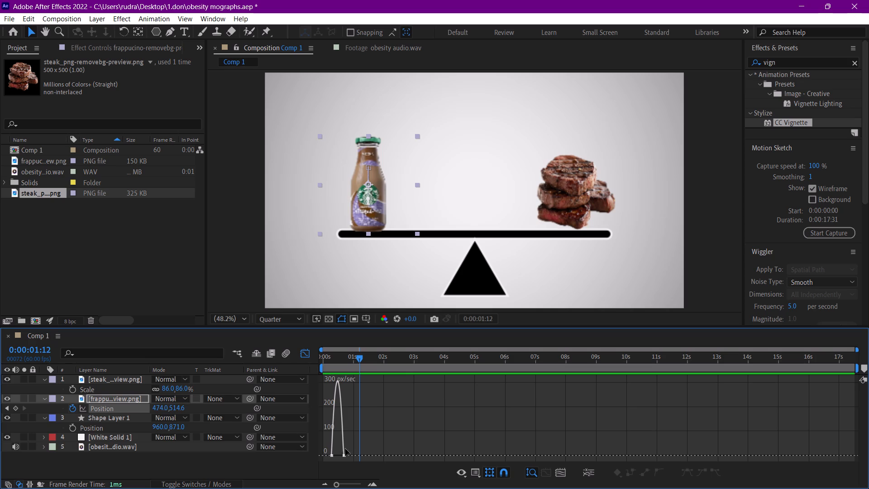
{"action": "left_click_drag", "start_coordinate": [344, 454], "coordinate": [353, 455]}
{"action": "left_click_drag", "start_coordinate": [349, 455], "coordinate": [349, 455]}
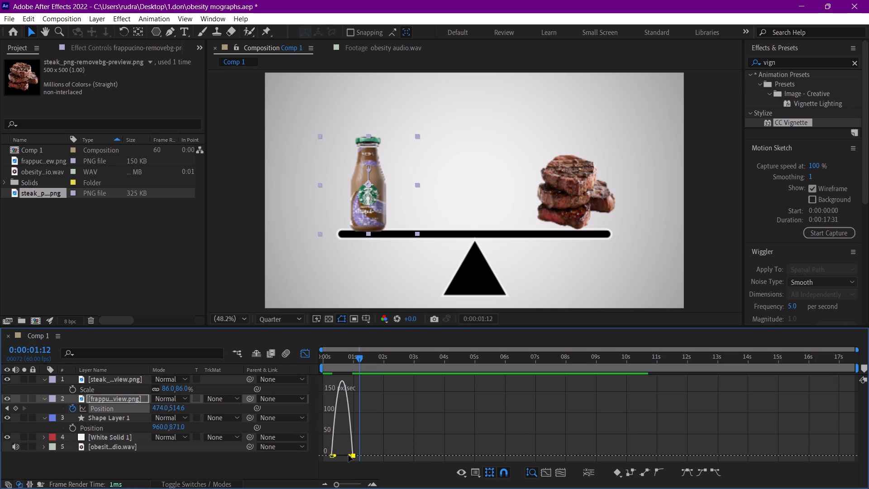
{"action": "left_click_drag", "start_coordinate": [349, 455], "coordinate": [333, 455]}
{"action": "left_click_drag", "start_coordinate": [335, 455], "coordinate": [331, 455]}
{"action": "left_click_drag", "start_coordinate": [336, 345], "coordinate": [322, 350]}
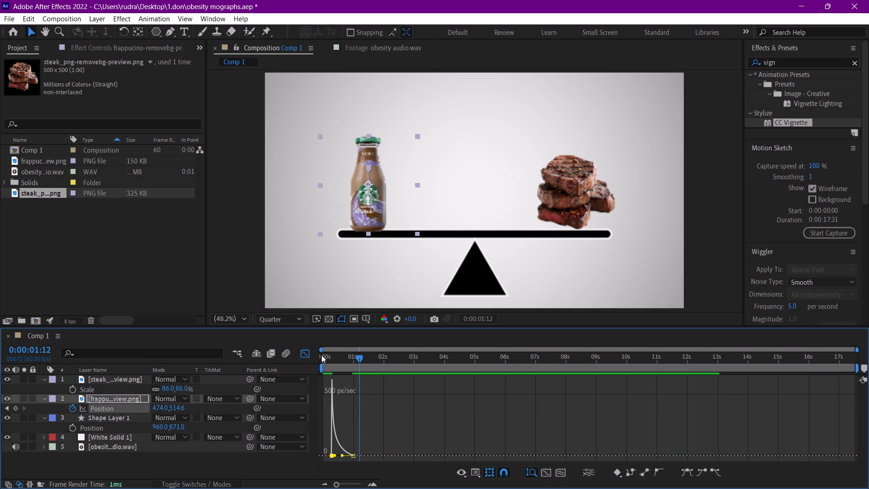
{"action": "left_click", "coordinate": [321, 355]}
{"action": "key", "text": "space"}
{"action": "key", "text": "space"}
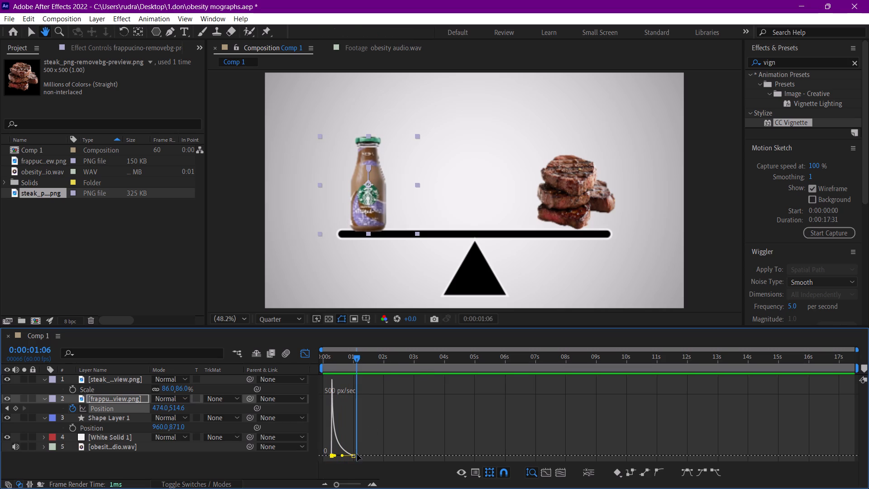
Lengthen the bottle's drop by moving its resting Position keyframe to about 1.9 seconds in the speed graph, and preview it.
{"action": "left_click", "coordinate": [353, 457]}
{"action": "left_click_drag", "start_coordinate": [371, 442], "coordinate": [322, 463]}
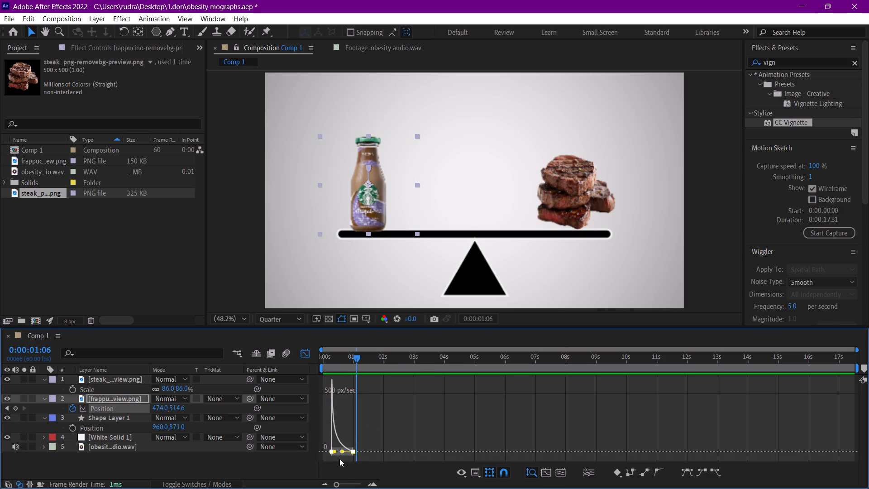
{"action": "left_click_drag", "start_coordinate": [354, 449], "coordinate": [366, 449]}
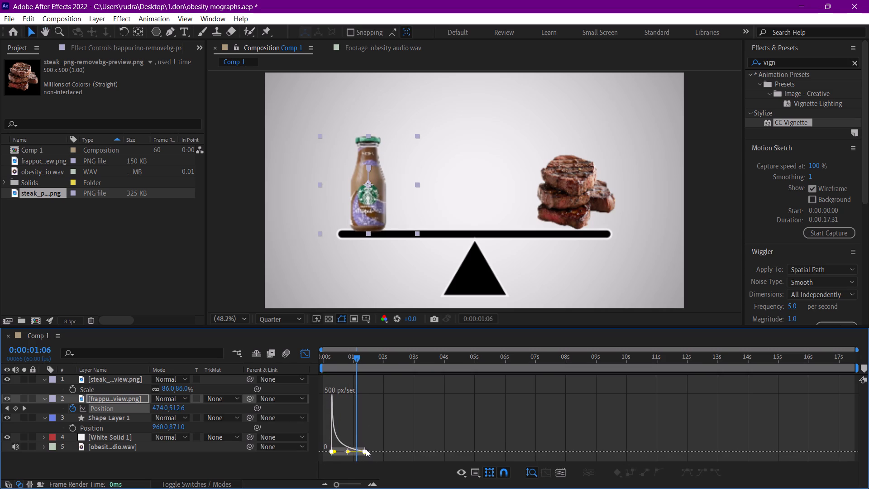
{"action": "left_click_drag", "start_coordinate": [366, 449], "coordinate": [380, 449]}
{"action": "left_click_drag", "start_coordinate": [345, 362], "coordinate": [309, 356]}
{"action": "key", "text": "space"}
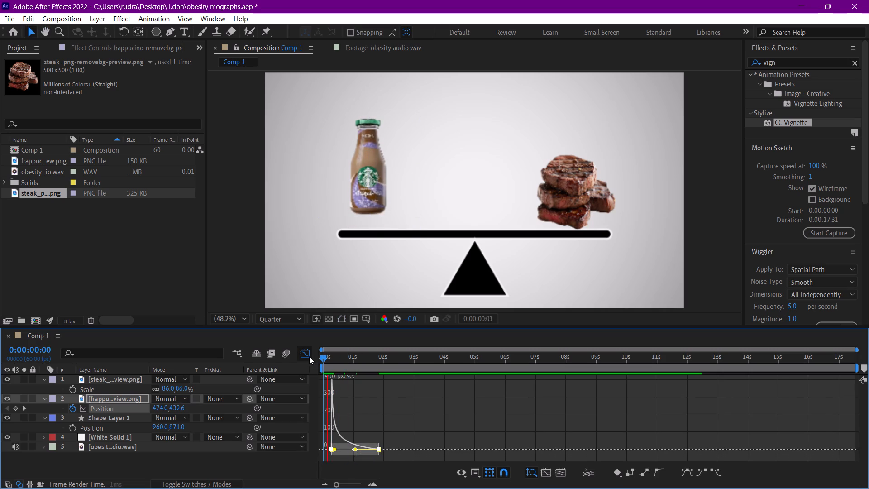
{"action": "key", "text": "space"}
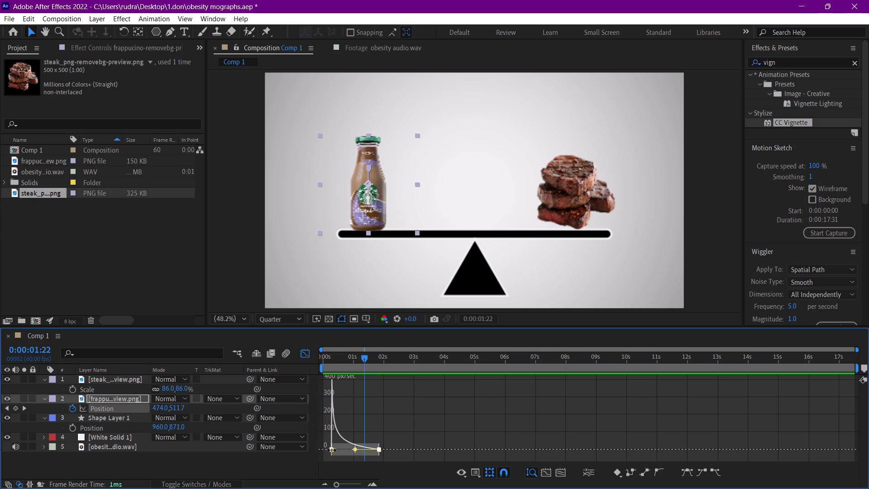
Delay the bottle's starting Position keyframe, shift both keyframes to about 2.8 and 4 seconds, and preview against the voice clip.
{"action": "left_click", "coordinate": [332, 453]}
{"action": "left_click_drag", "start_coordinate": [332, 451], "coordinate": [342, 450]}
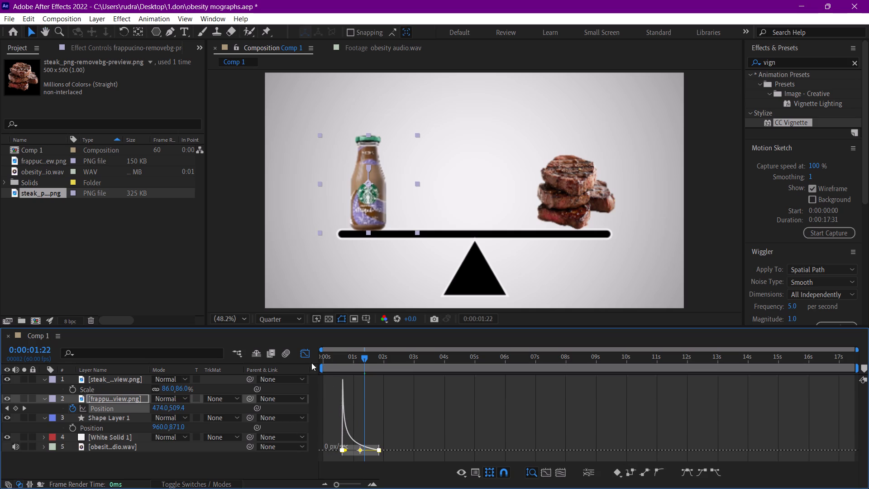
{"action": "left_click", "coordinate": [308, 360]}
{"action": "left_click_drag", "start_coordinate": [380, 406], "coordinate": [444, 407]}
{"action": "key", "text": "space"}
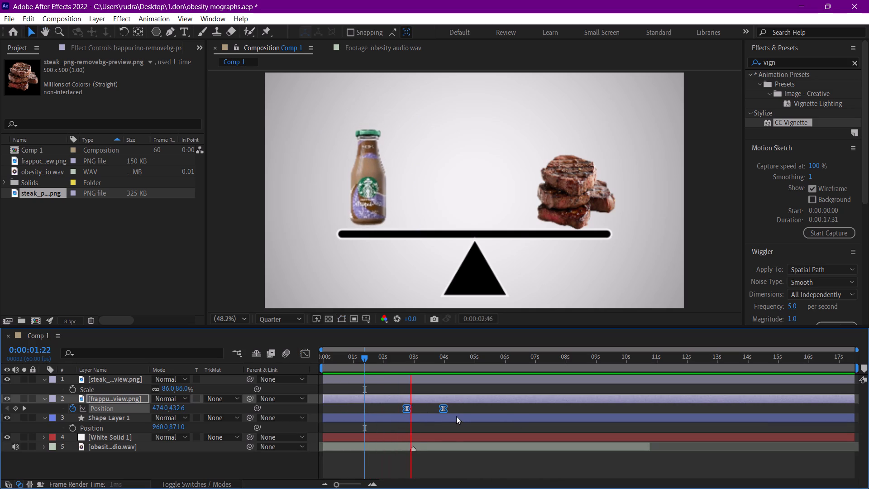
{"action": "key", "text": "space"}
{"action": "key", "text": "space"}
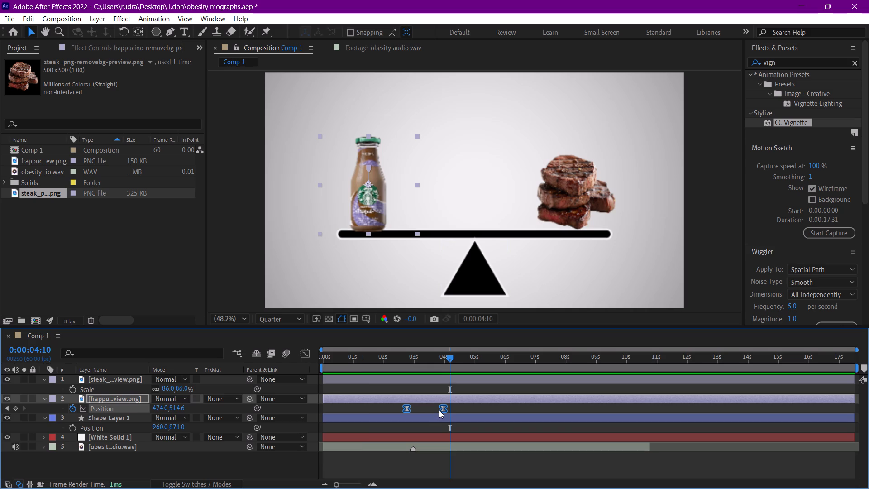
Tighten the bottle's drop by moving only its resting Position keyframe to about 3.5 seconds, and preview it.
{"action": "left_click_drag", "start_coordinate": [447, 409], "coordinate": [439, 409], "text": "alt"}
{"action": "left_click_drag", "start_coordinate": [442, 409], "coordinate": [439, 409]}
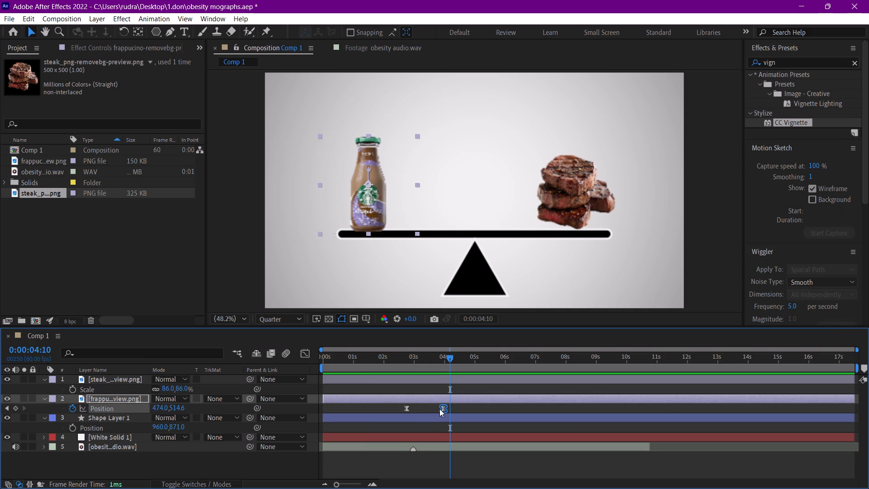
{"action": "left_click_drag", "start_coordinate": [439, 409], "coordinate": [427, 409]}
{"action": "left_click", "coordinate": [403, 357]}
{"action": "key", "text": "space"}
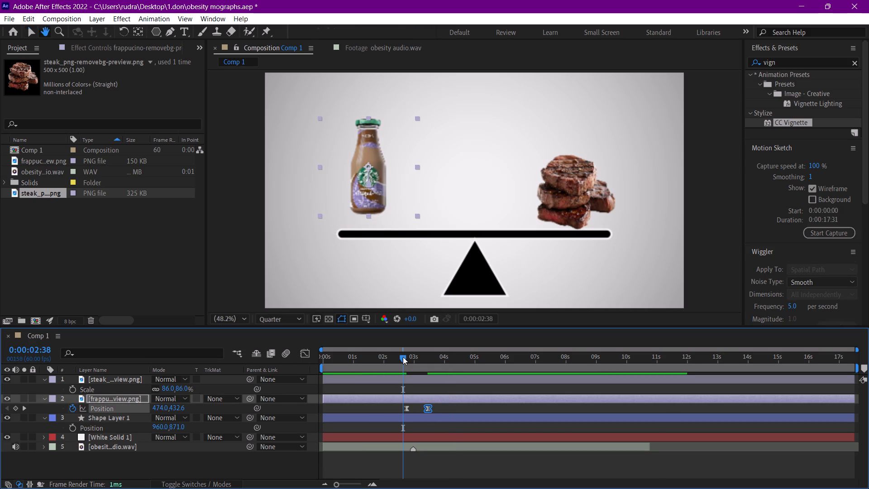
{"action": "key", "text": "space"}
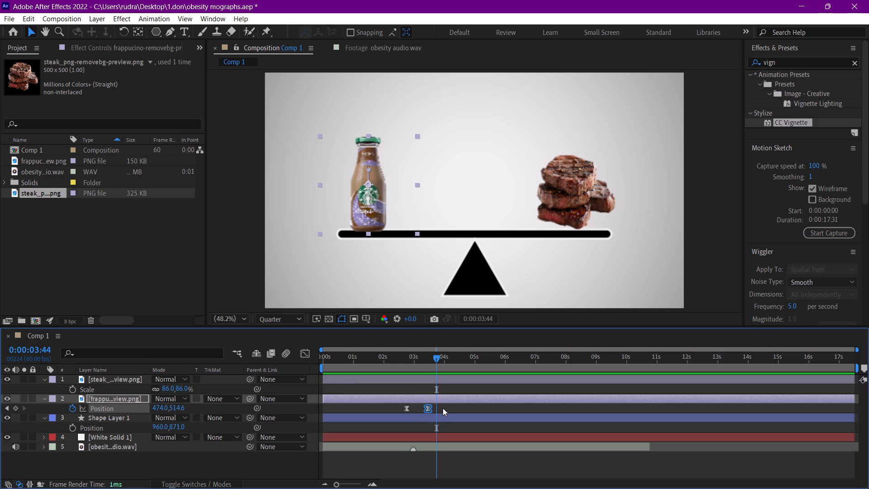
Lower the steak layer onto the beam by setting its Position to 1409.8, 561.6.
{"action": "left_click", "coordinate": [132, 379]}
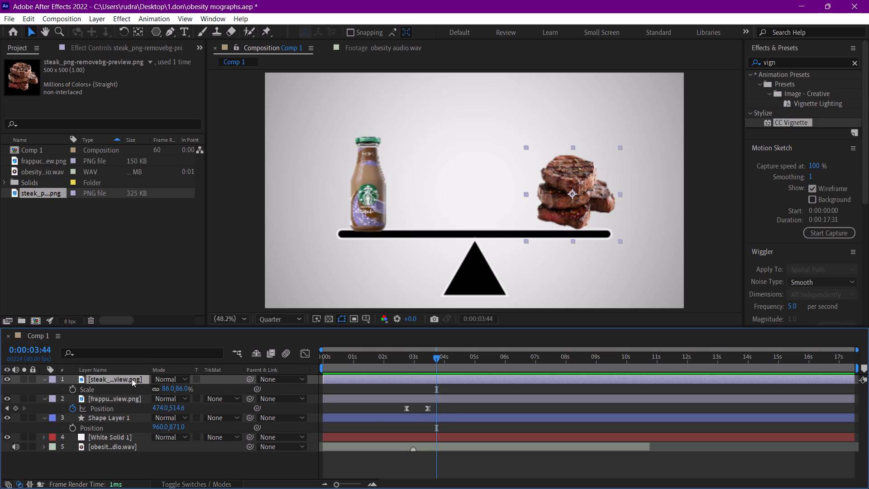
{"action": "key", "text": "p"}
{"action": "left_click", "coordinate": [177, 387]}
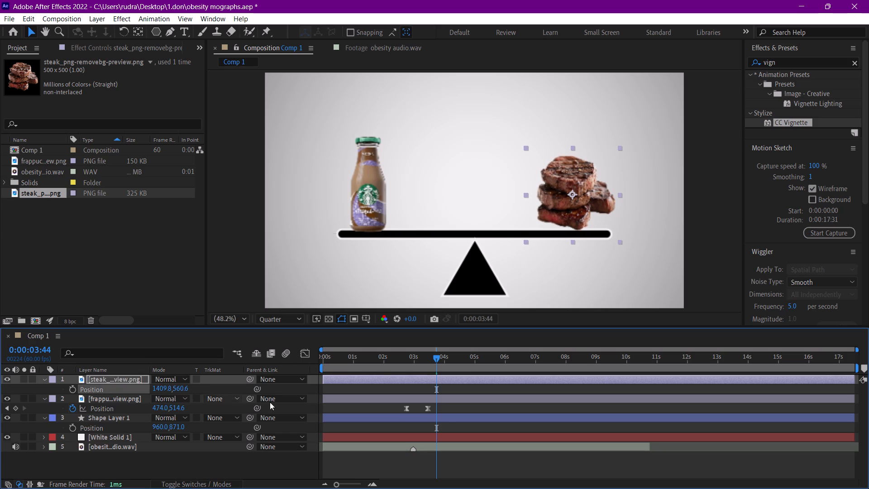
{"action": "left_click", "coordinate": [436, 376]}
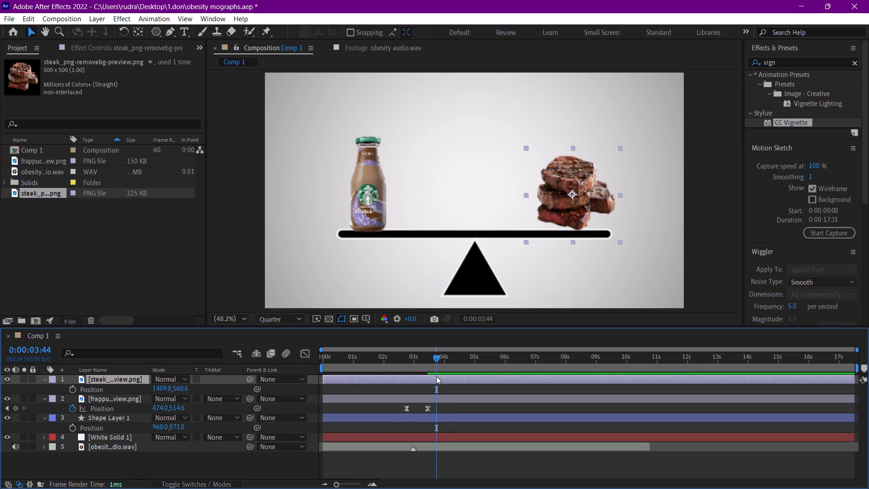
{"action": "key", "text": "p"}
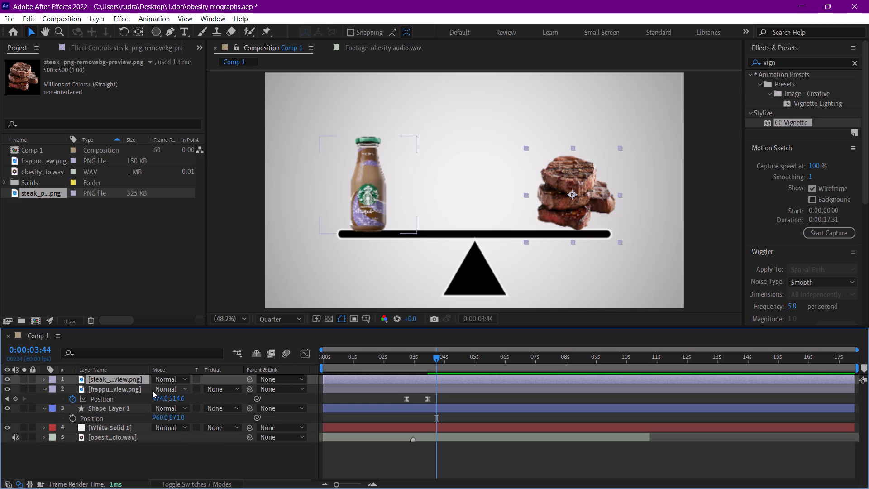
{"action": "key", "text": "p"}
{"action": "left_click", "coordinate": [180, 387]}
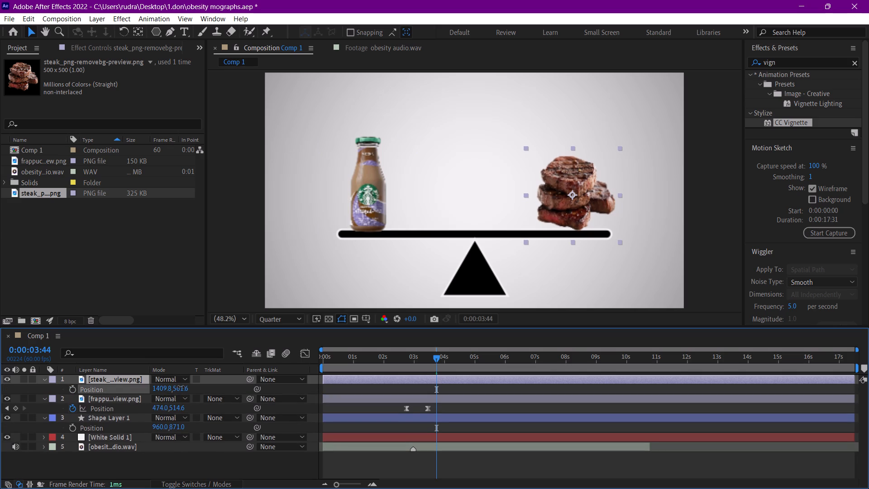
Start keyframing the steak layer's Position and place the resting keyframe at about 4.3 seconds.
{"action": "left_click", "coordinate": [74, 391]}
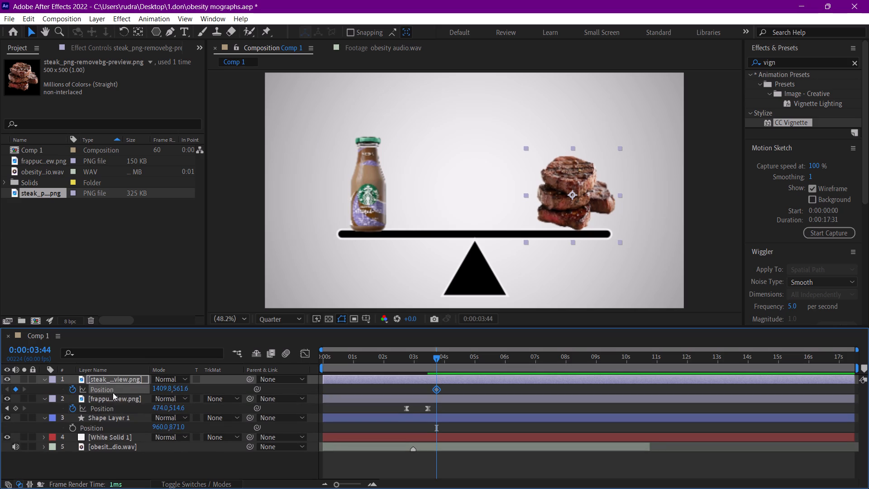
{"action": "left_click_drag", "start_coordinate": [433, 388], "coordinate": [441, 391]}
{"action": "left_click_drag", "start_coordinate": [438, 391], "coordinate": [454, 391]}
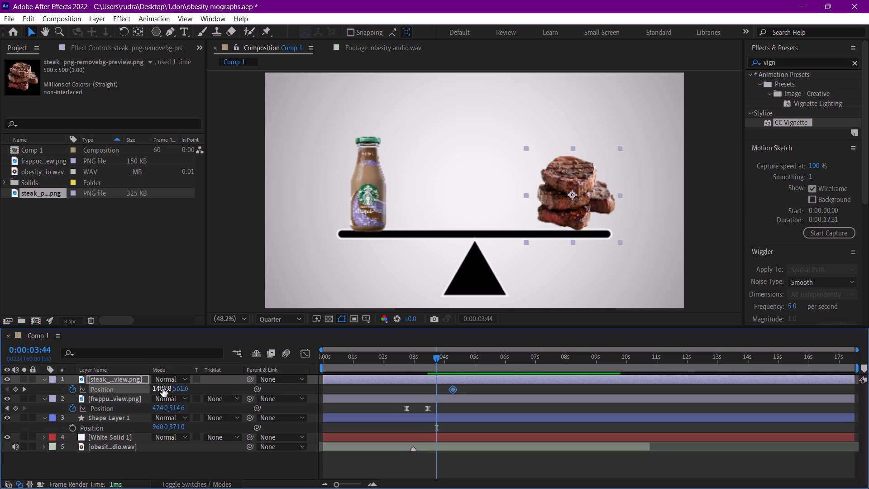
Add a starting Position keyframe at 0:00:03:44 with the steak lifted above the beam, at 1409.8, 476.6.
{"action": "left_click_drag", "start_coordinate": [181, 387], "coordinate": [178, 387]}
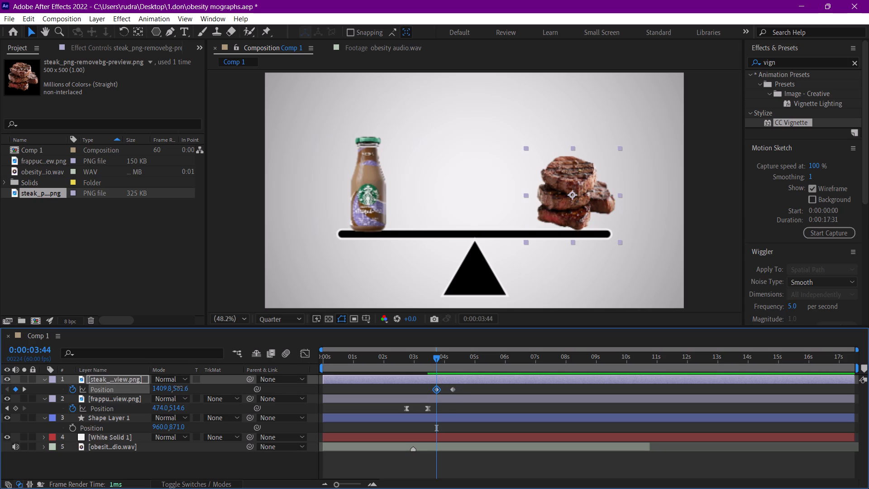
{"action": "left_click_drag", "start_coordinate": [178, 387], "coordinate": [140, 380]}
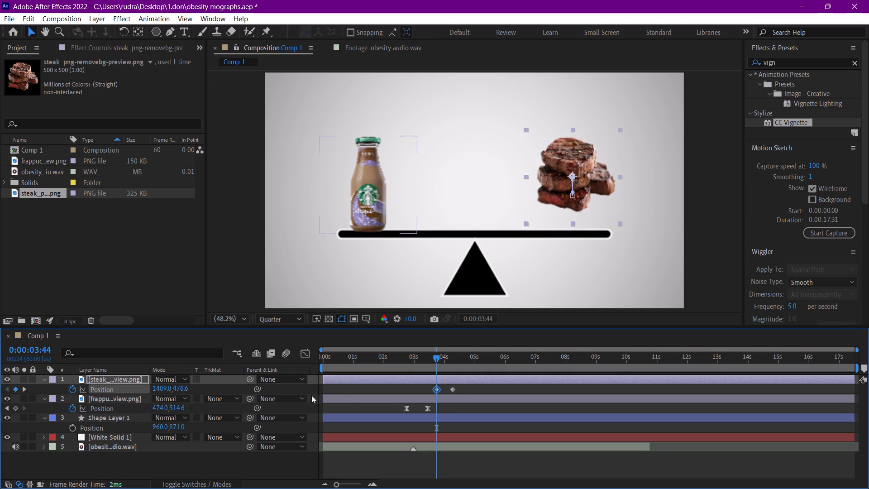
Apply Easy Ease to both of the steak's Position keyframes.
{"action": "left_click_drag", "start_coordinate": [459, 387], "coordinate": [422, 393]}
{"action": "right_click", "coordinate": [450, 389]}
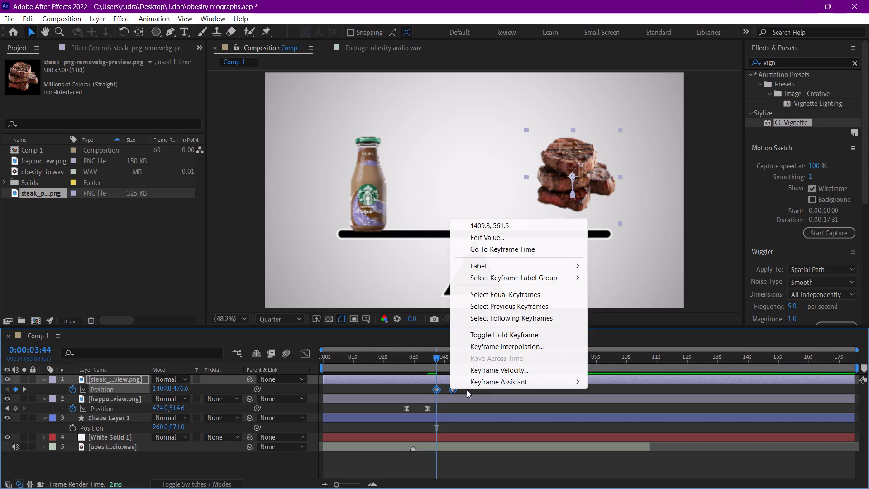
{"action": "left_click", "coordinate": [612, 309]}
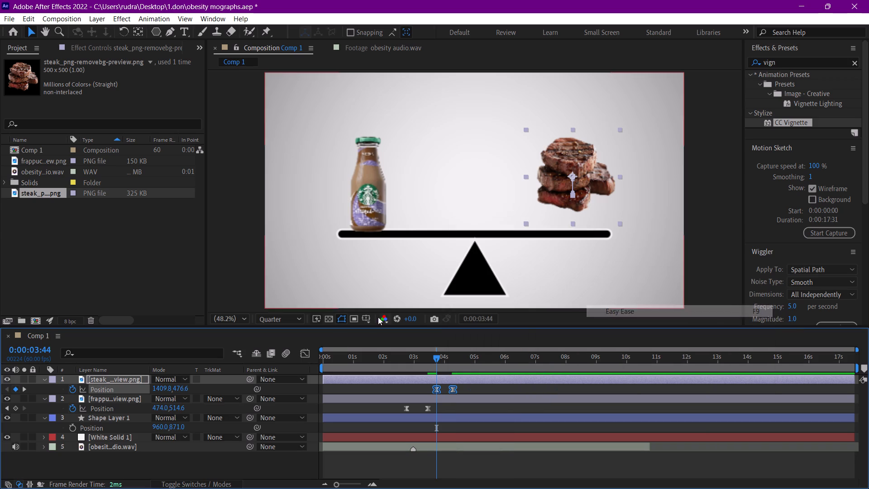
Shape the steak's Position speed curve into a fast start with a gradual slow-down, and preview both drops.
{"action": "left_click", "coordinate": [305, 356]}
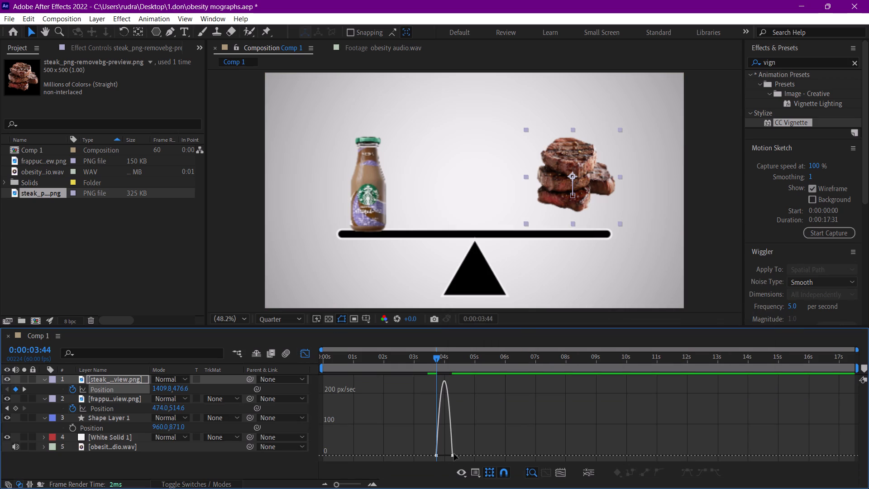
{"action": "left_click", "coordinate": [454, 454]}
{"action": "left_click_drag", "start_coordinate": [447, 456], "coordinate": [419, 456]}
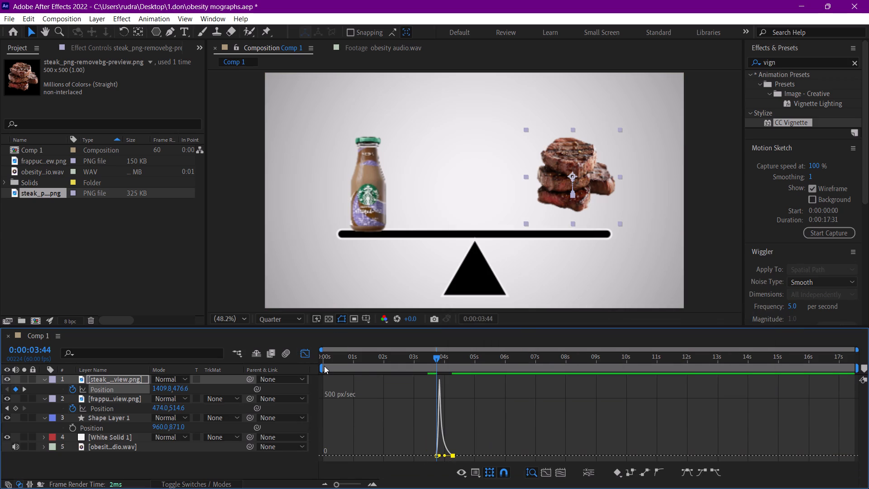
{"action": "left_click", "coordinate": [311, 351]}
{"action": "left_click_drag", "start_coordinate": [431, 358], "coordinate": [395, 353]}
{"action": "key", "text": "space"}
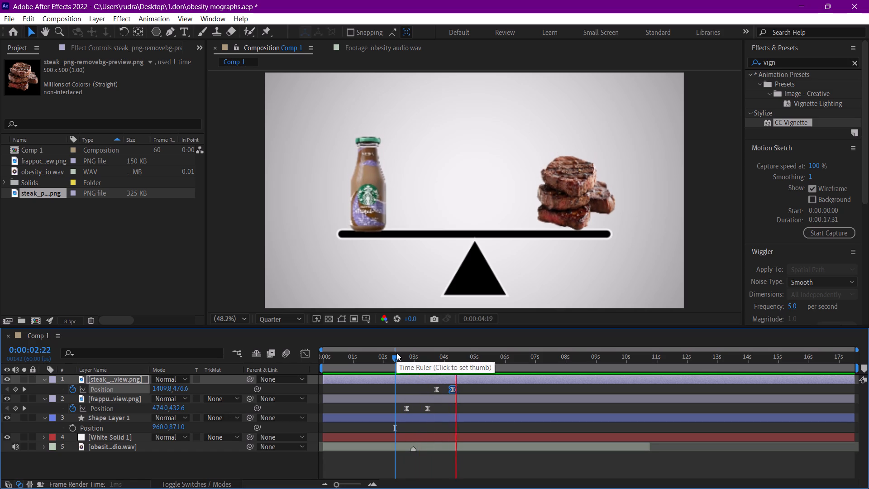
{"action": "key", "text": "space"}
Shift the steak's Position keyframes to start at about 5.3 seconds, extend the resting keyframe to about 6 seconds, and preview the drop.
{"action": "left_click_drag", "start_coordinate": [421, 388], "coordinate": [470, 393]}
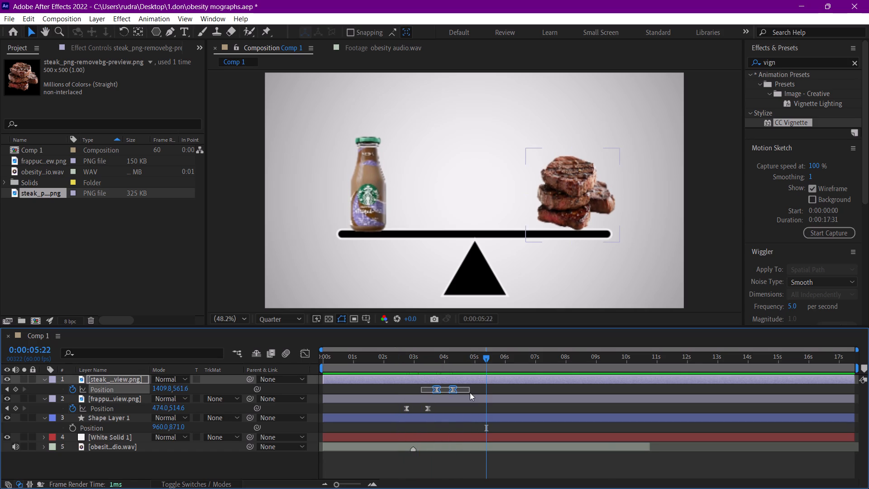
{"action": "left_click_drag", "start_coordinate": [470, 393], "coordinate": [470, 393]}
{"action": "left_click_drag", "start_coordinate": [453, 388], "coordinate": [500, 392]}
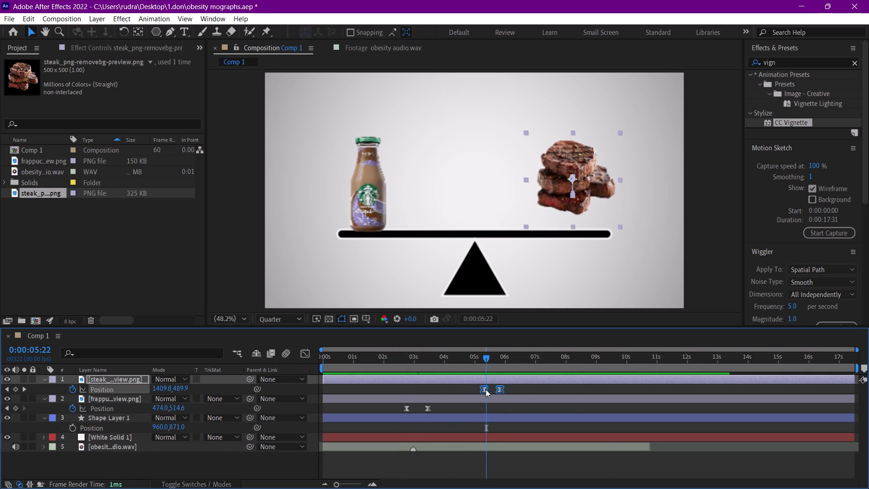
{"action": "left_click", "coordinate": [525, 389]}
{"action": "left_click_drag", "start_coordinate": [500, 390], "coordinate": [505, 390]}
{"action": "key", "text": "space"}
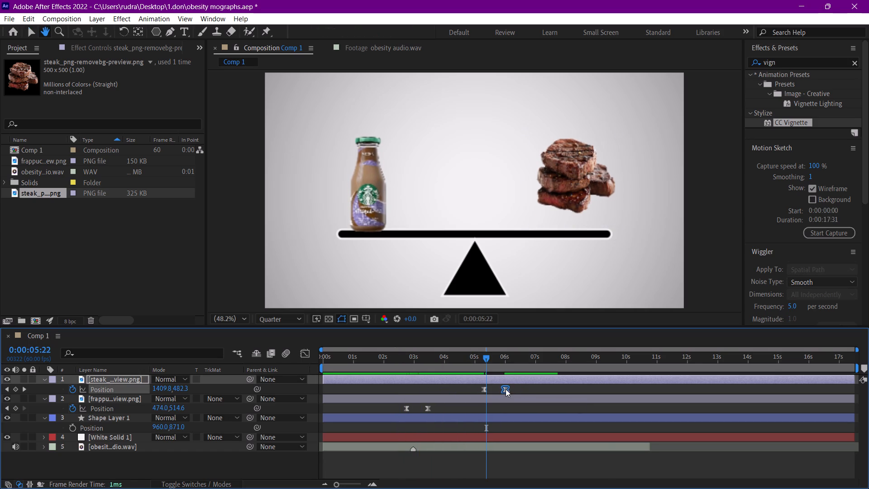
{"action": "key", "text": "space"}
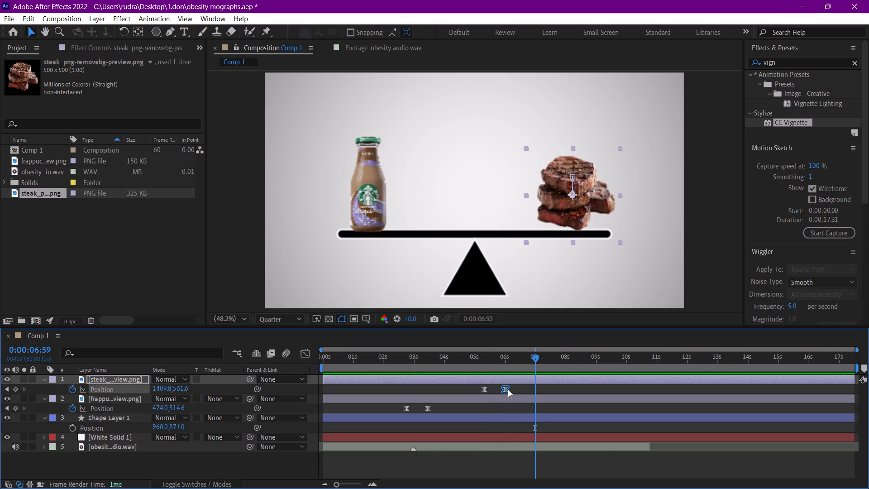
Move both steak Position keyframes to about 5.8 and 6.5 seconds, and return to the start of the composition.
{"action": "left_click_drag", "start_coordinate": [516, 385], "coordinate": [474, 393]}
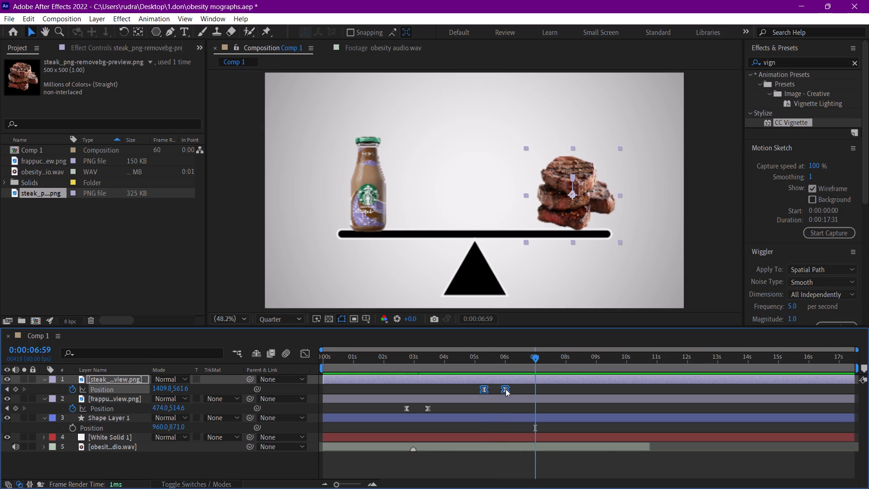
{"action": "left_click_drag", "start_coordinate": [506, 389], "coordinate": [520, 389]}
{"action": "left_click_drag", "start_coordinate": [423, 369], "coordinate": [306, 364]}
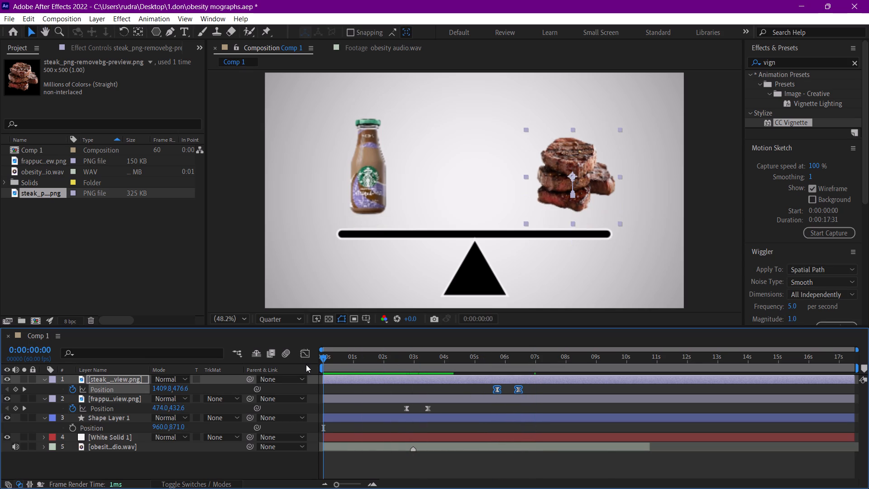
Preview the drops, then keyframe the bottle's Opacity from 0% at about 2.7 seconds to 100% at about 3.3 seconds.
{"action": "key", "text": "space"}
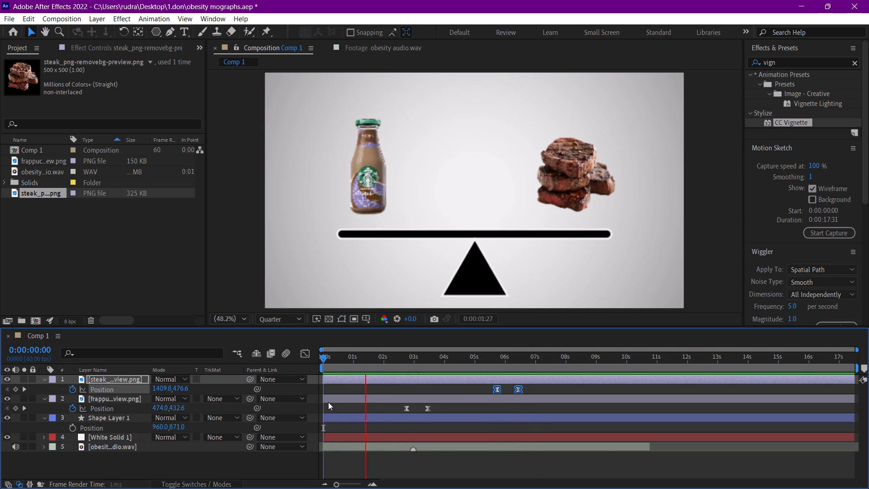
{"action": "key", "text": "space"}
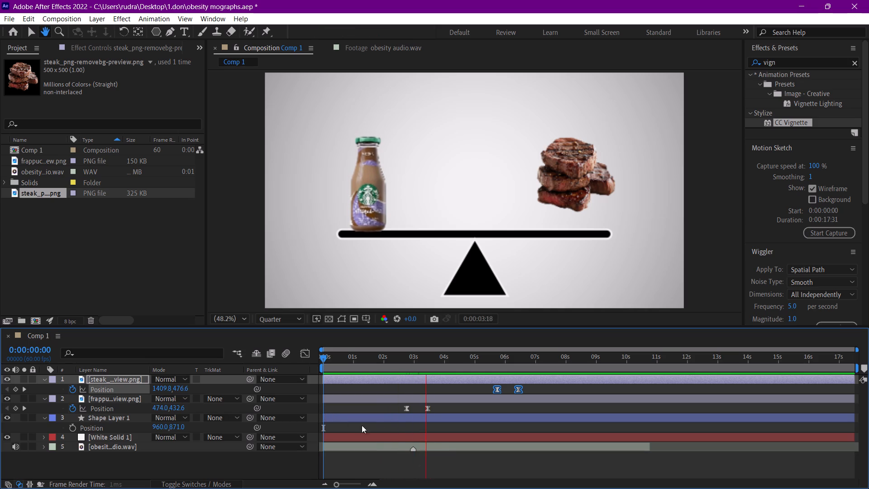
{"action": "left_click", "coordinate": [406, 361]}
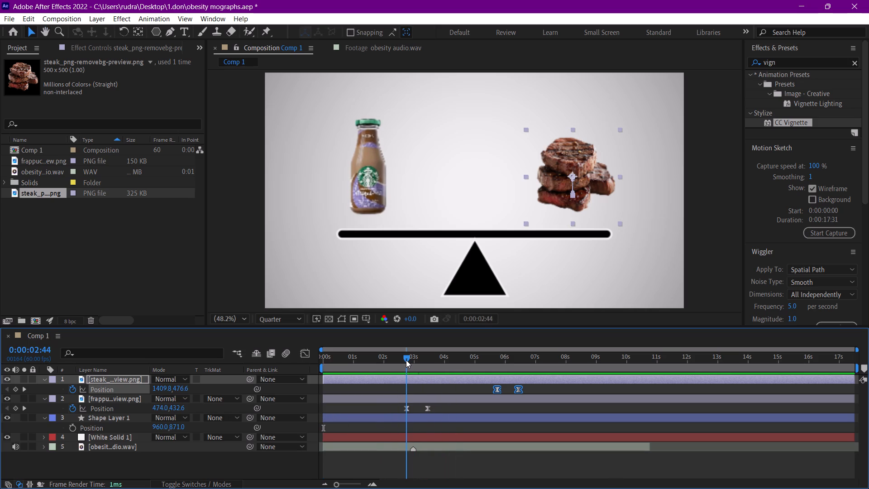
{"action": "left_click", "coordinate": [120, 398]}
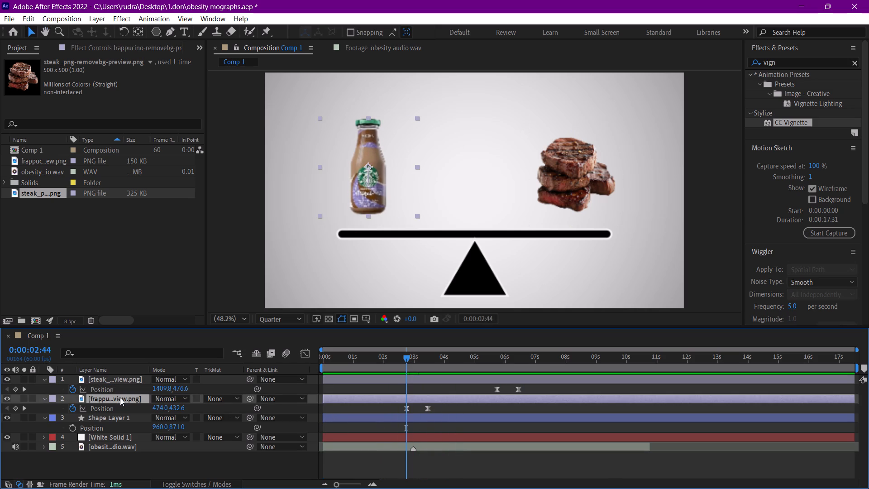
{"action": "key", "text": "t"}
{"action": "left_click", "coordinate": [73, 407]}
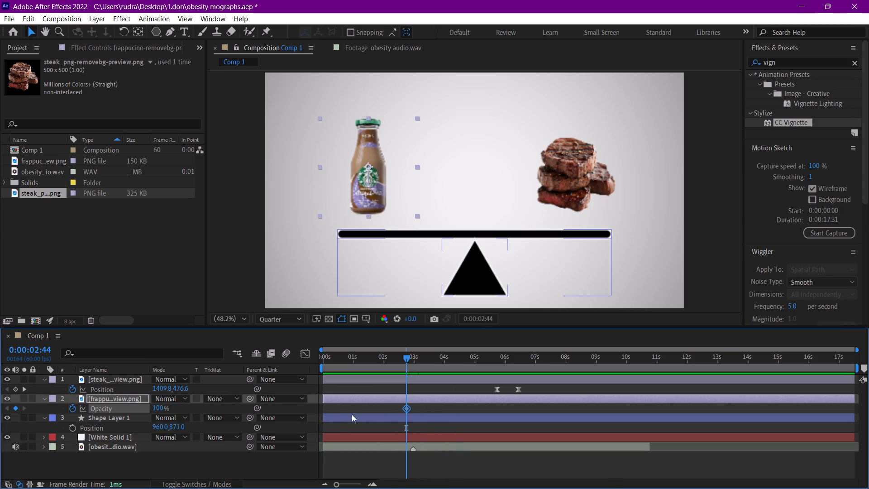
{"action": "key", "text": "u"}
{"action": "left_click_drag", "start_coordinate": [408, 418], "coordinate": [423, 418]}
{"action": "left_click_drag", "start_coordinate": [157, 415], "coordinate": [134, 415]}
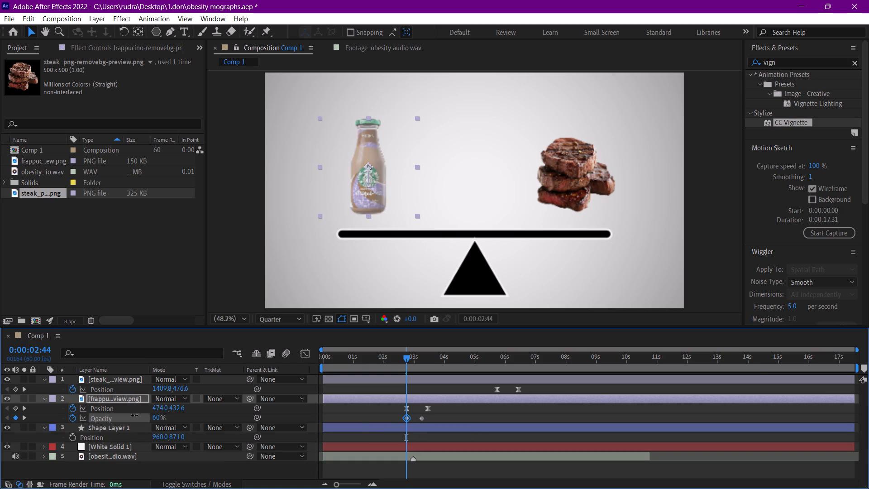
{"action": "left_click_drag", "start_coordinate": [134, 415], "coordinate": [22, 421]}
Apply Easy Ease to both of the bottle's Opacity keyframes and preview the fade-in.
{"action": "left_click_drag", "start_coordinate": [440, 417], "coordinate": [393, 419]}
{"action": "right_click", "coordinate": [407, 418]}
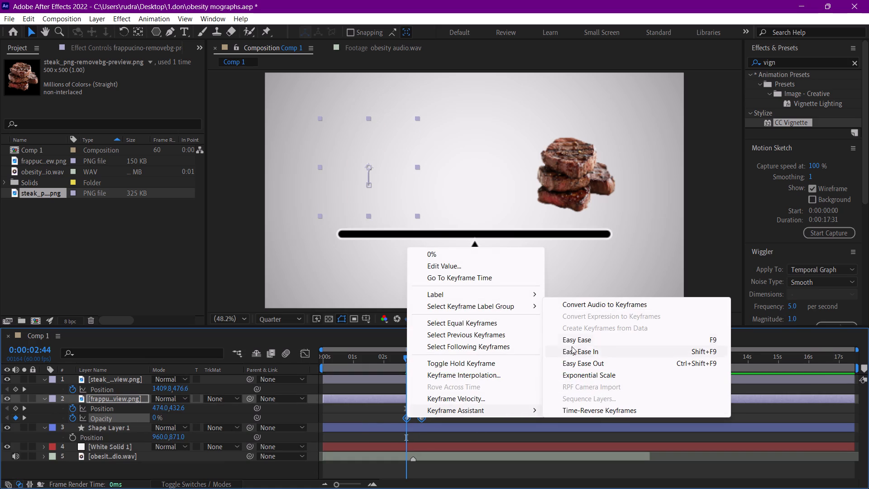
{"action": "left_click", "coordinate": [575, 338]}
{"action": "key", "text": "space"}
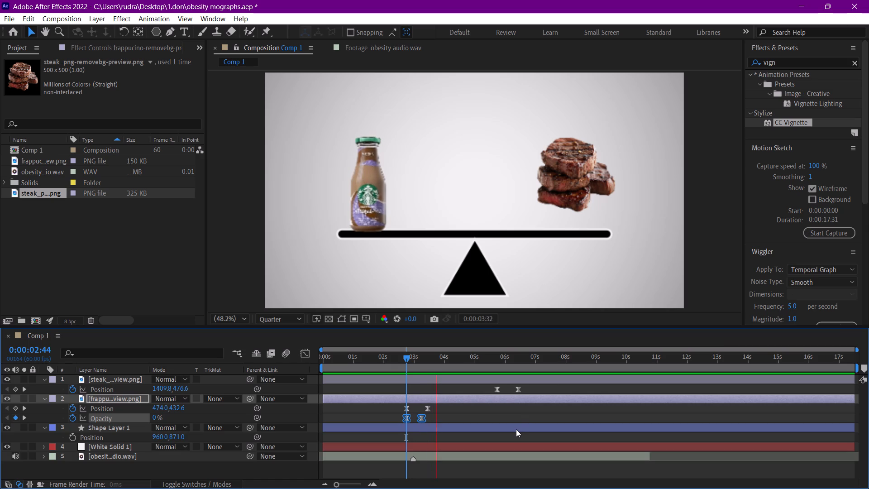
{"action": "key", "text": "space"}
Copy the bottle's Opacity keyframes onto the steak layer starting at 0:00:05:43, and preview both drops from the start.
{"action": "key", "text": "ctrl+c"}
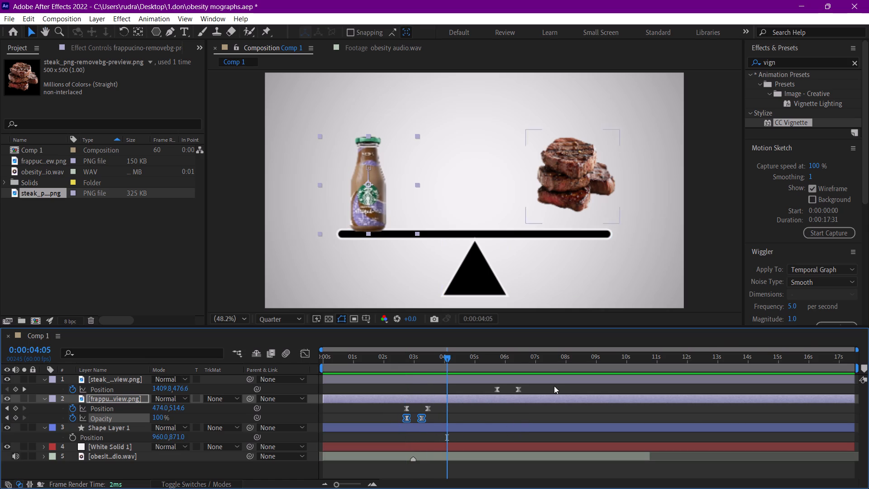
{"action": "left_click", "coordinate": [500, 355]}
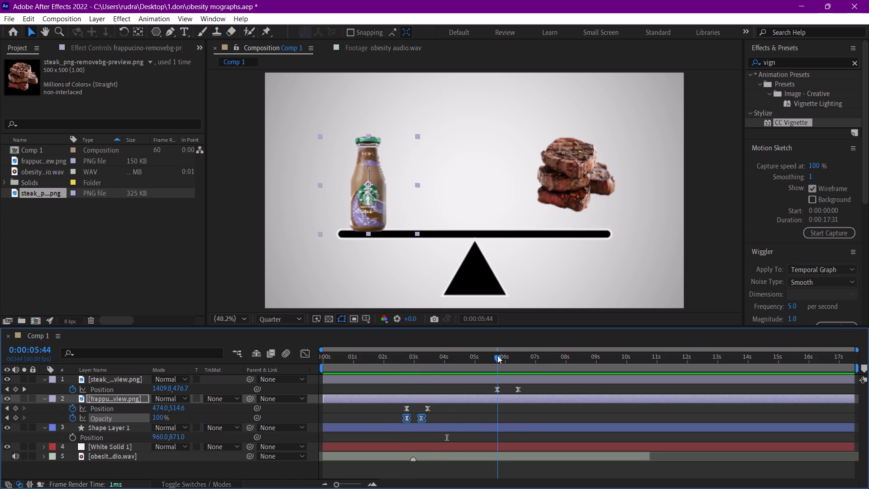
{"action": "left_click", "coordinate": [505, 380]}
{"action": "key", "text": "ctrl+v"}
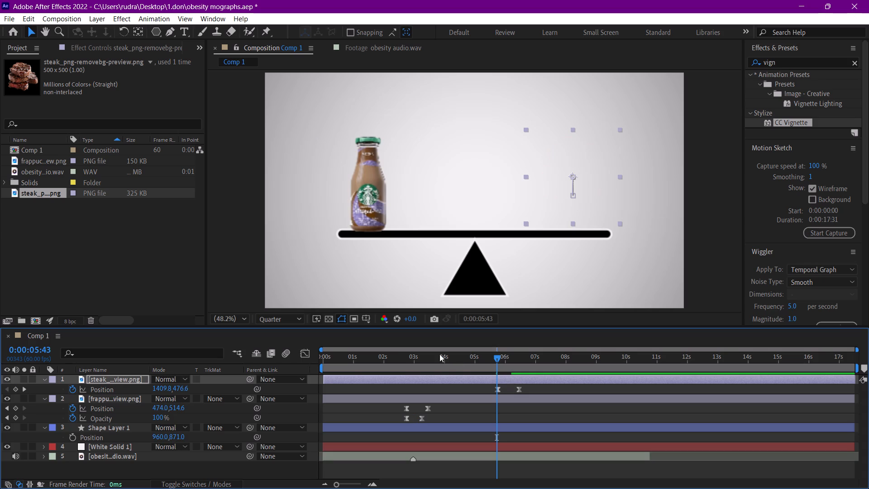
{"action": "left_click_drag", "start_coordinate": [404, 360], "coordinate": [272, 366]}
{"action": "key", "text": "space"}
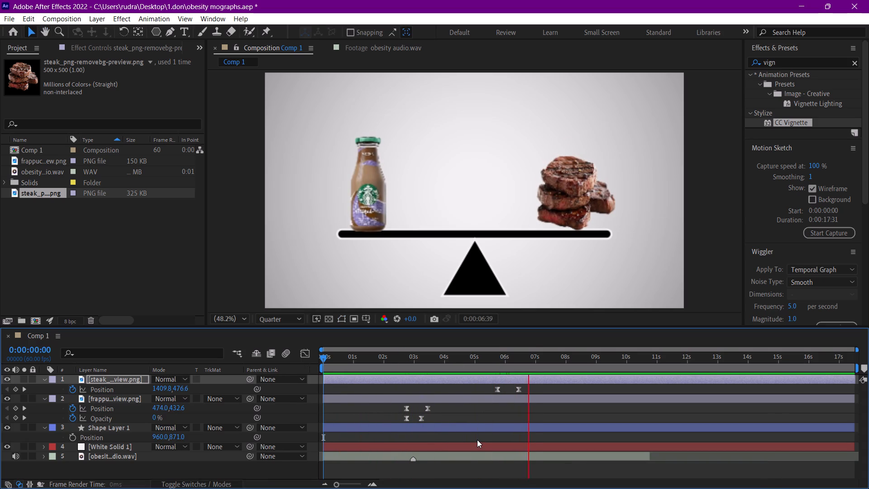
{"action": "key", "text": "space"}
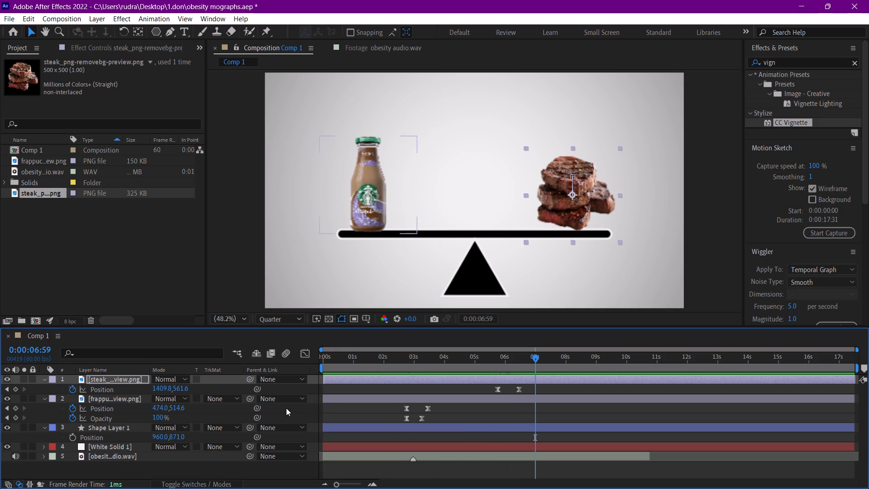
Move the balance beam's Rotation keyframe to about 3.5 seconds, where the bottle lands, previewing the drop to check the timing.
{"action": "left_click", "coordinate": [108, 427]}
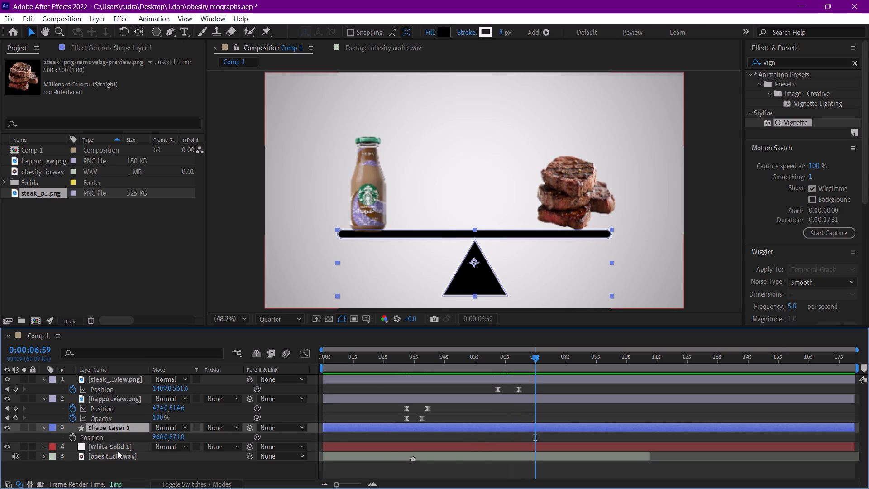
{"action": "key", "text": "u"}
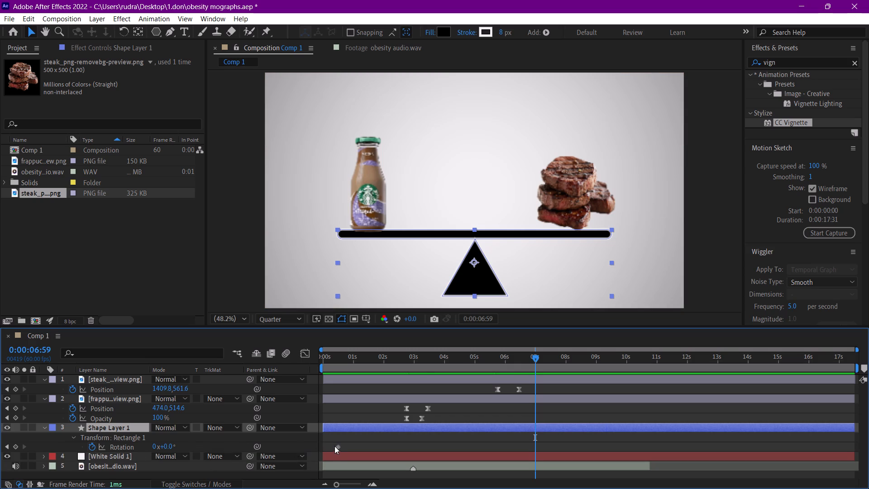
{"action": "left_click_drag", "start_coordinate": [339, 446], "coordinate": [430, 446]}
{"action": "left_click_drag", "start_coordinate": [433, 360], "coordinate": [417, 359]}
{"action": "key", "text": "space"}
{"action": "key", "text": "space"}
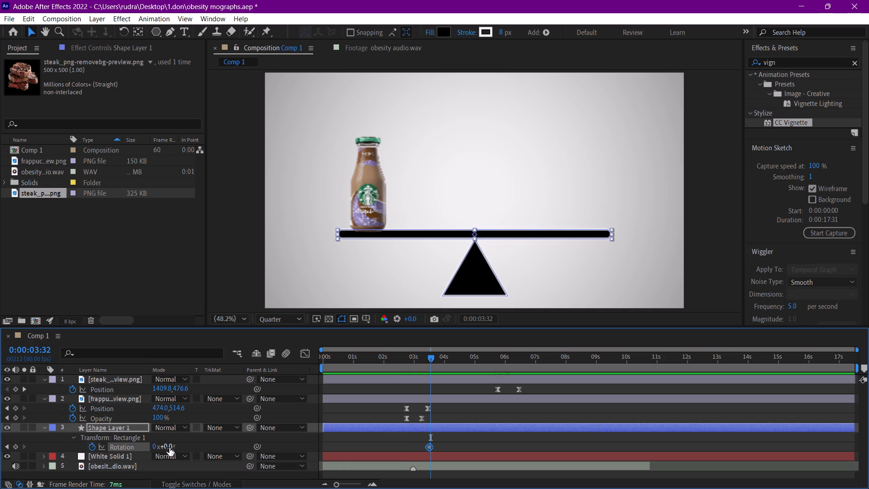
{"action": "left_click", "coordinate": [430, 446]}
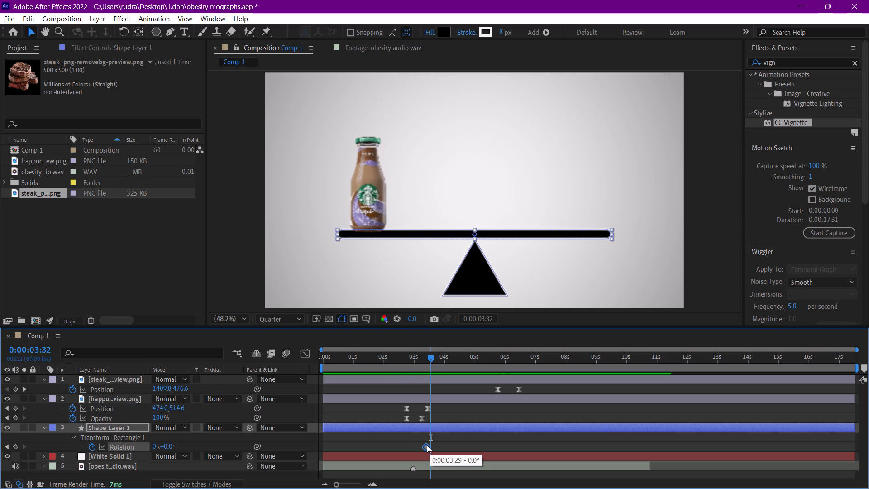
Set the beam's Rotation to -7° at 4 seconds and preview the tilt.
{"action": "left_click", "coordinate": [445, 359]}
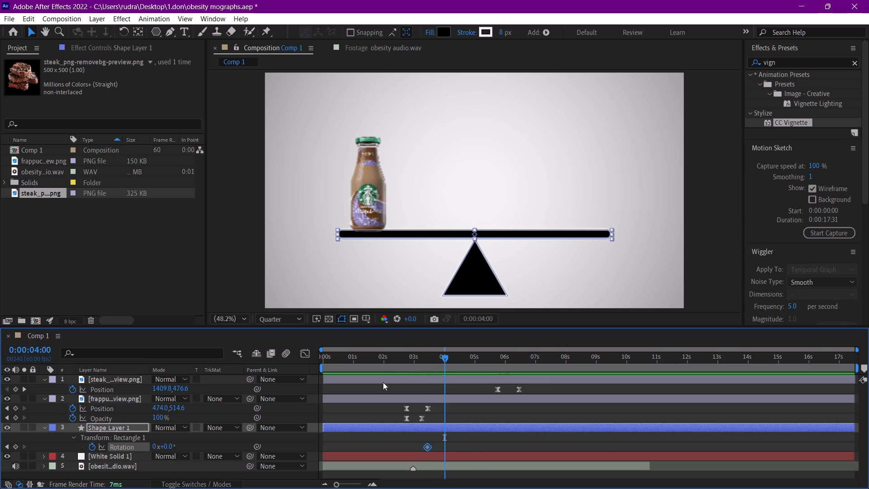
{"action": "left_click_drag", "start_coordinate": [168, 446], "coordinate": [163, 445]}
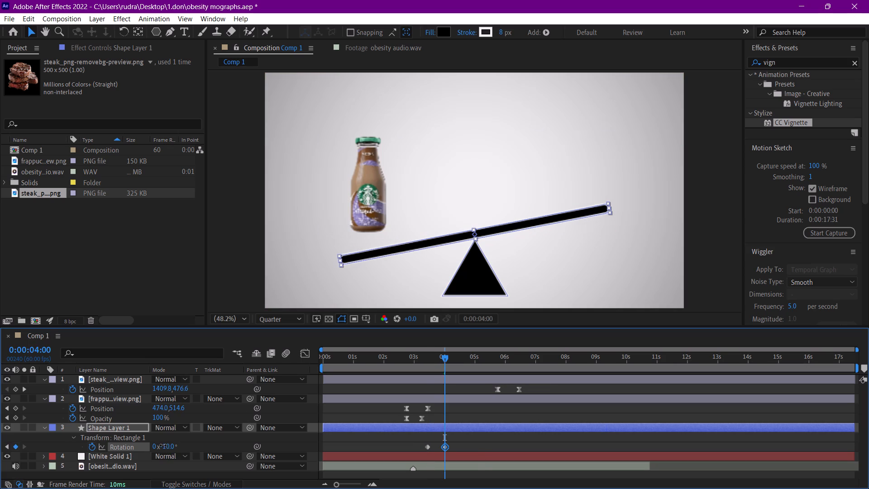
{"action": "left_click_drag", "start_coordinate": [163, 445], "coordinate": [164, 445]}
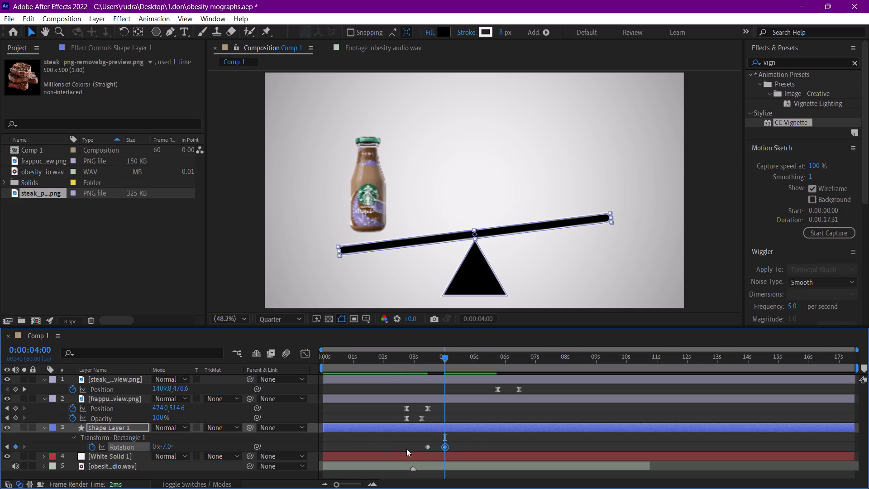
{"action": "left_click_drag", "start_coordinate": [429, 357], "coordinate": [415, 357]}
{"action": "key", "text": "space"}
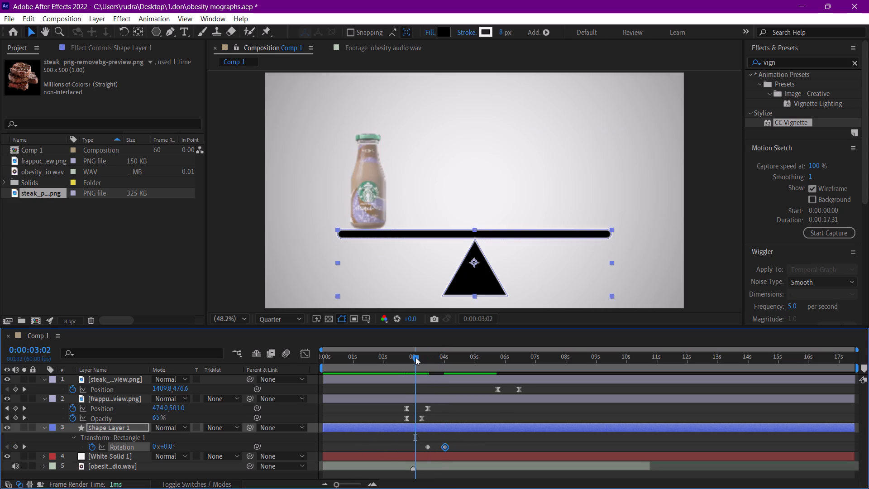
{"action": "key", "text": "space"}
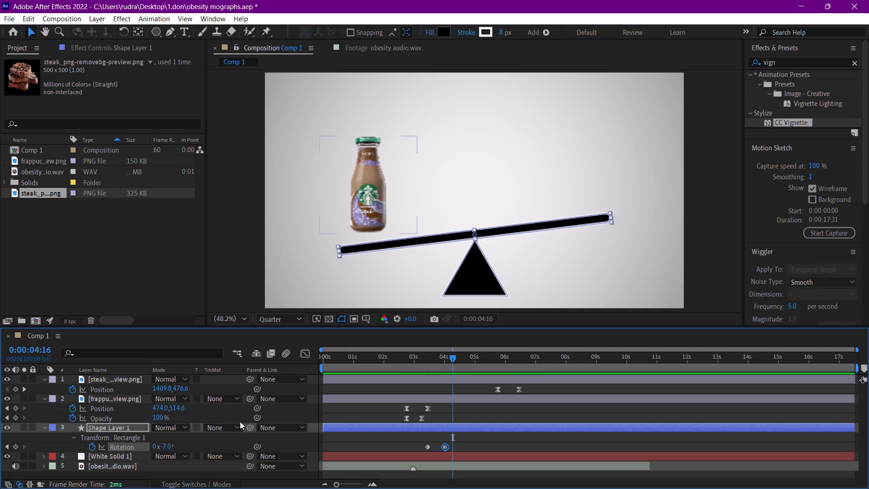
Create a null object, place it directly above the bottle layer in the stack, and centre its anchor point.
{"action": "right_click", "coordinate": [318, 442]}
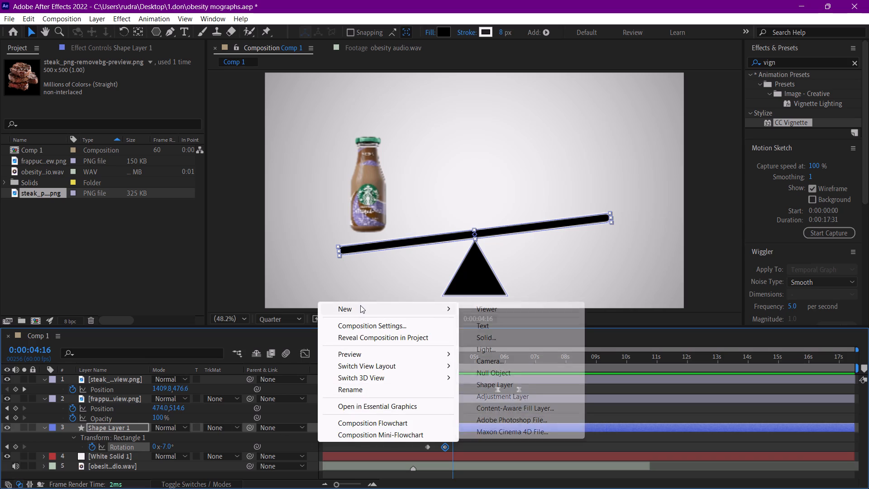
{"action": "left_click", "coordinate": [492, 372]}
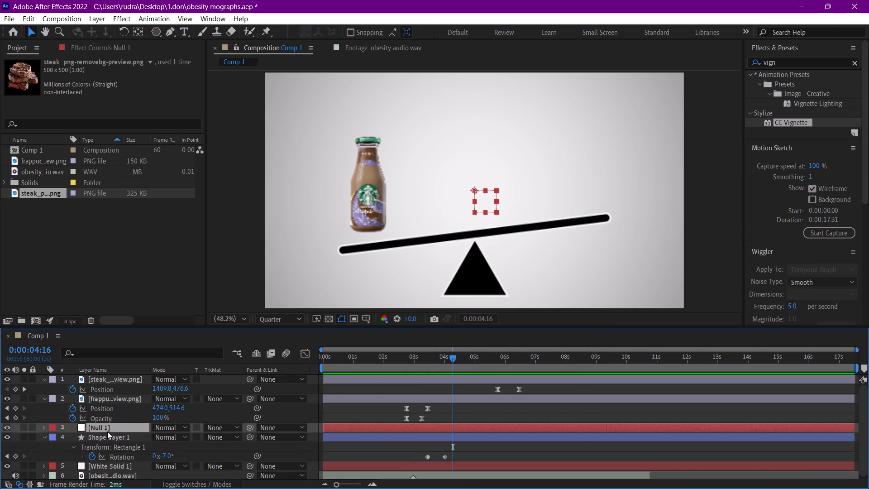
{"action": "left_click_drag", "start_coordinate": [110, 429], "coordinate": [108, 395]}
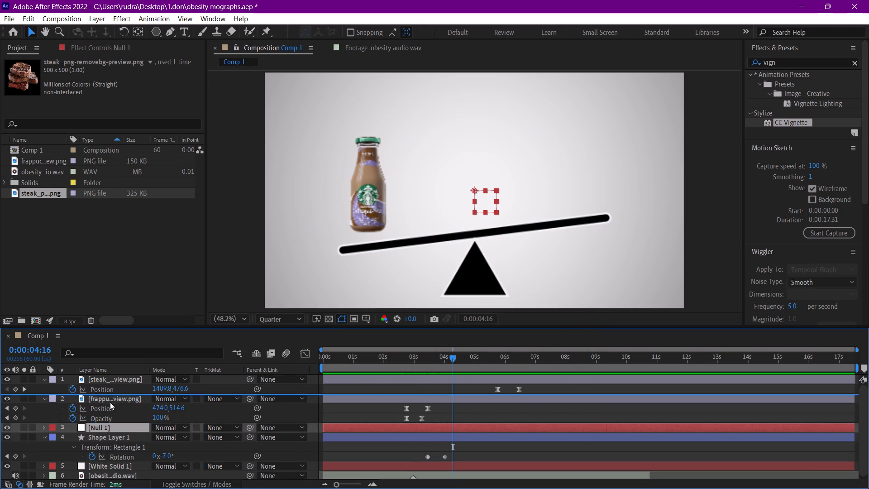
{"action": "type", "text": "78"}
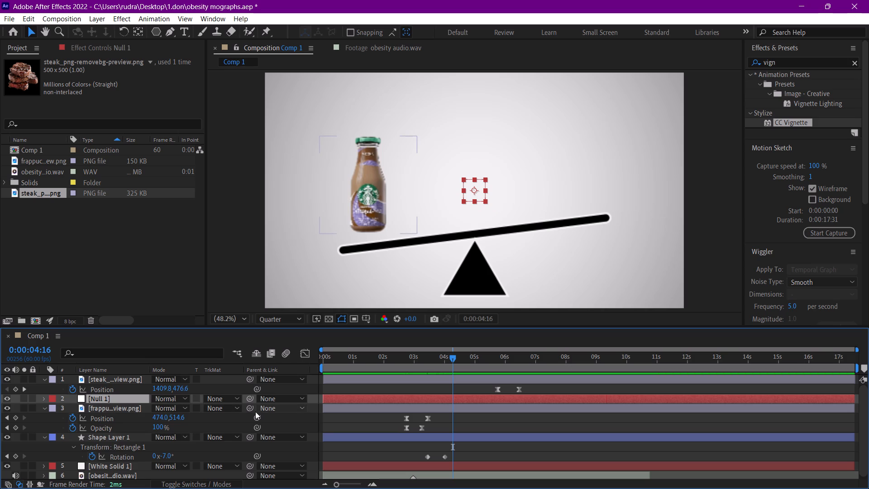
Parent the bottle layer to the Null 1 layer.
{"action": "left_click_drag", "start_coordinate": [249, 410], "coordinate": [139, 400]}
Add a Position keyframe to Null 1 at 0:00:03:27, in line with the bottle's landing keyframe.
{"action": "left_click_drag", "start_coordinate": [437, 355], "coordinate": [428, 357]}
{"action": "left_click", "coordinate": [430, 411]}
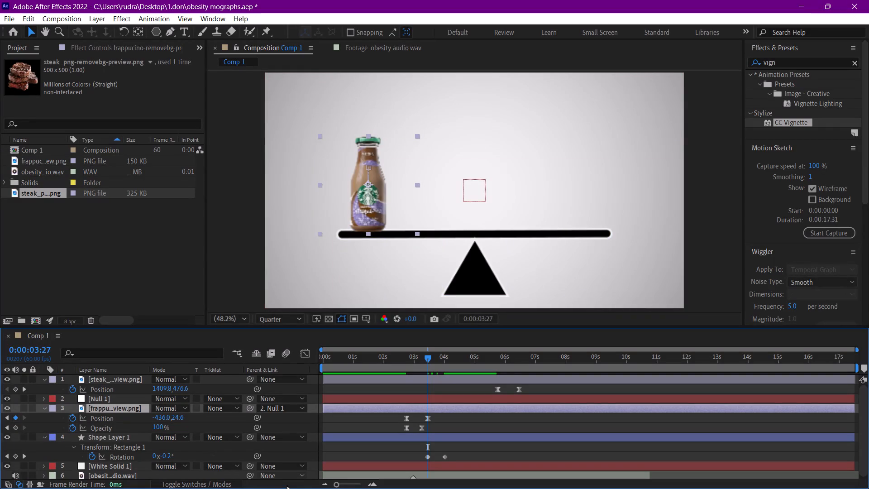
{"action": "left_click", "coordinate": [121, 398]}
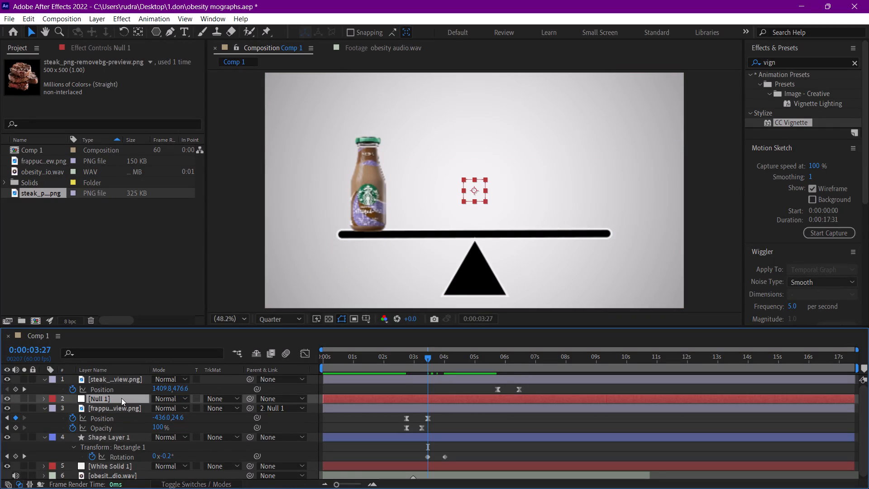
{"action": "key", "text": "p"}
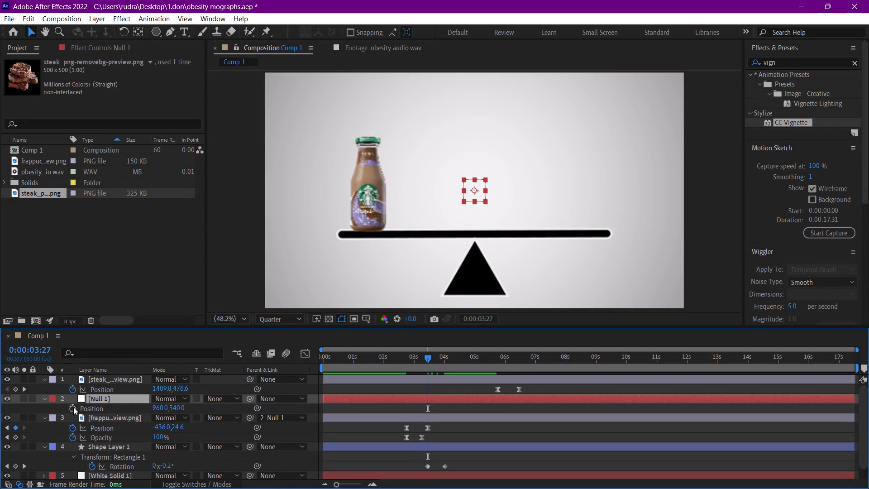
{"action": "left_click", "coordinate": [73, 407]}
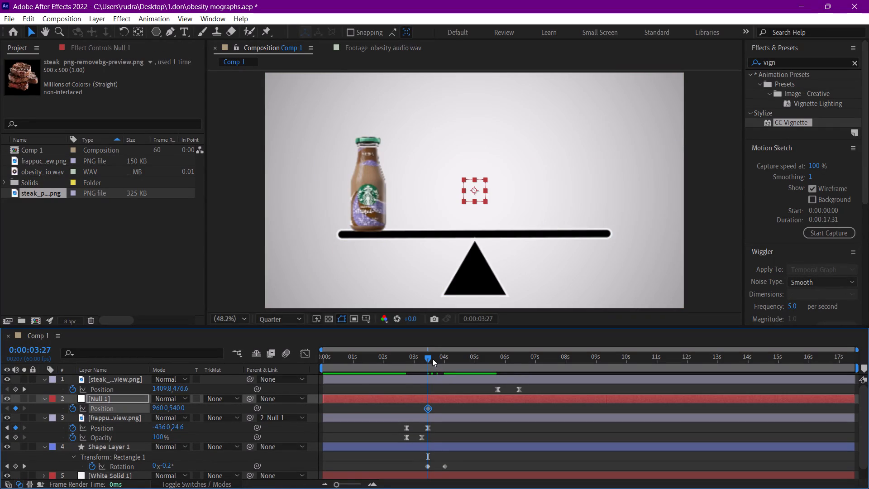
Add a 0° Rotation keyframe to Null 1 and place it at the start of the beam's tilt, around 0:00:03:28.
{"action": "left_click_drag", "start_coordinate": [432, 359], "coordinate": [446, 360]}
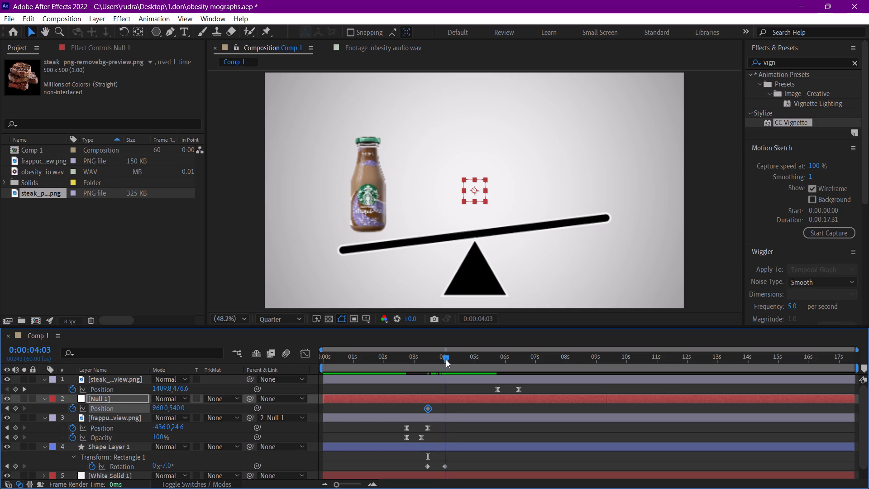
{"action": "left_click_drag", "start_coordinate": [446, 360], "coordinate": [444, 360]}
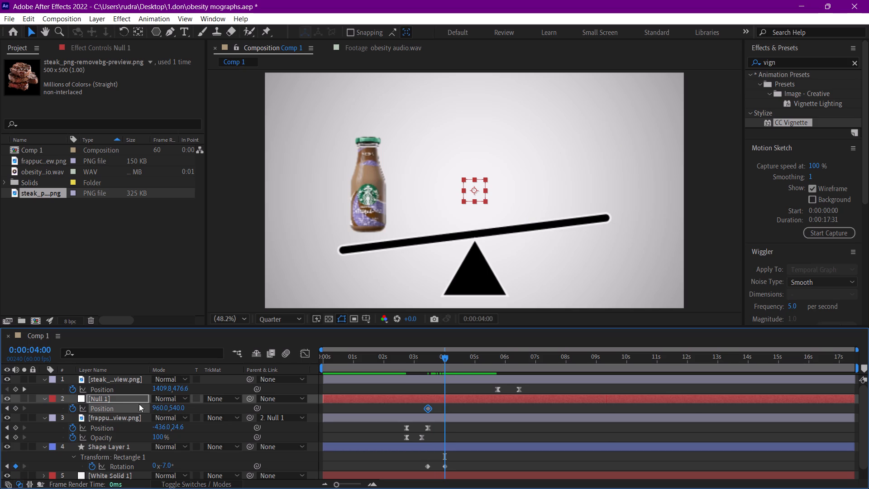
{"action": "left_click", "coordinate": [124, 401]}
{"action": "key", "text": "r"}
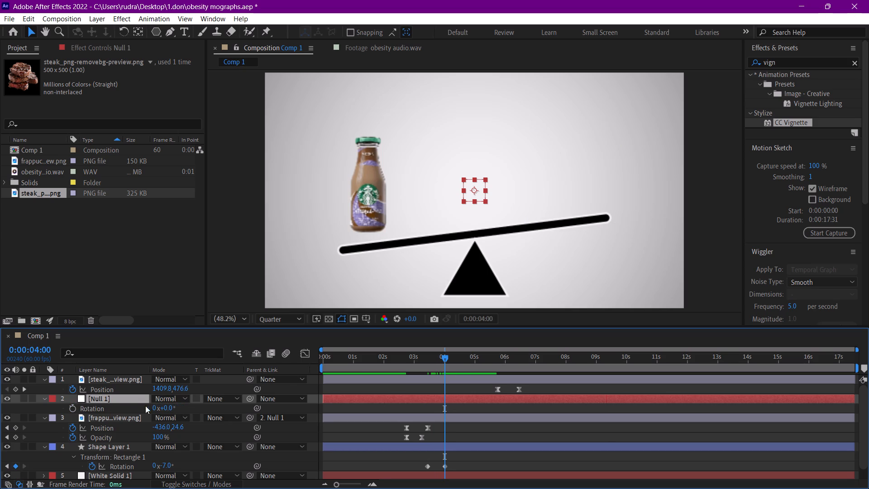
{"action": "left_click", "coordinate": [75, 407]}
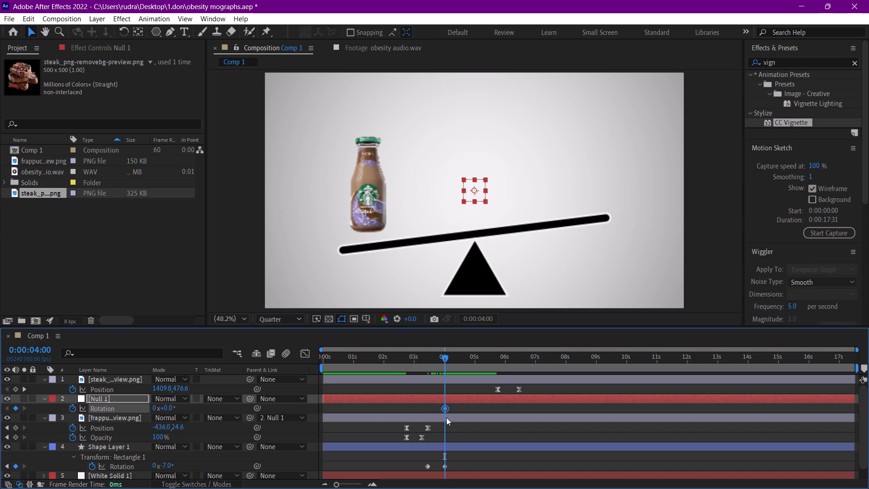
{"action": "key", "text": "u"}
{"action": "left_click_drag", "start_coordinate": [442, 418], "coordinate": [430, 418]}
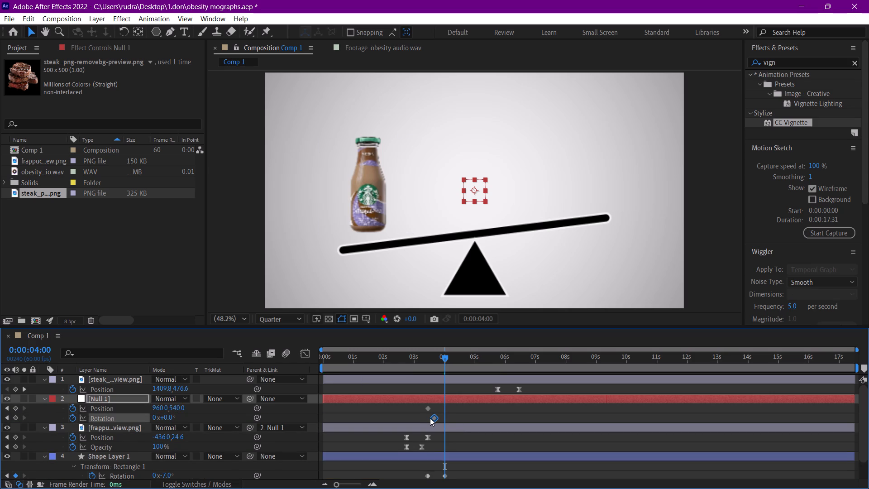
{"action": "left_click_drag", "start_coordinate": [430, 418], "coordinate": [426, 419]}
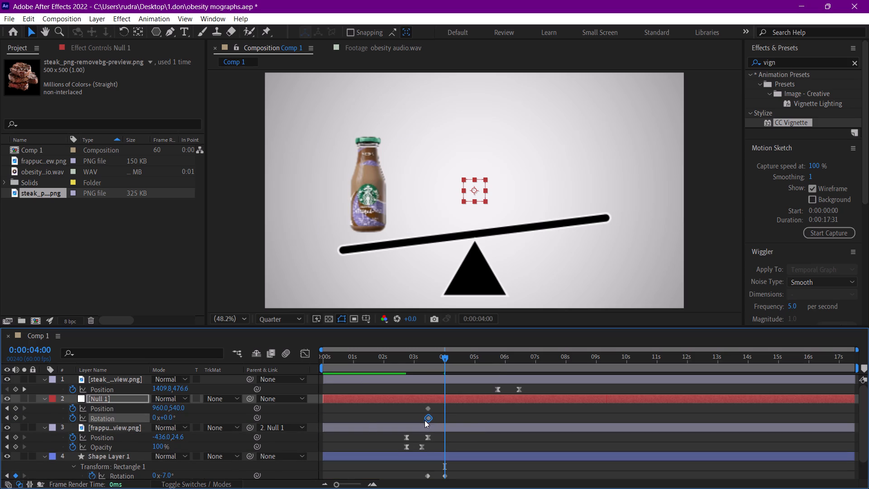
Set Null 1's Rotation to -7° at 0:00:04:00 and preview the bottle tilting with the beam.
{"action": "left_click", "coordinate": [171, 417]}
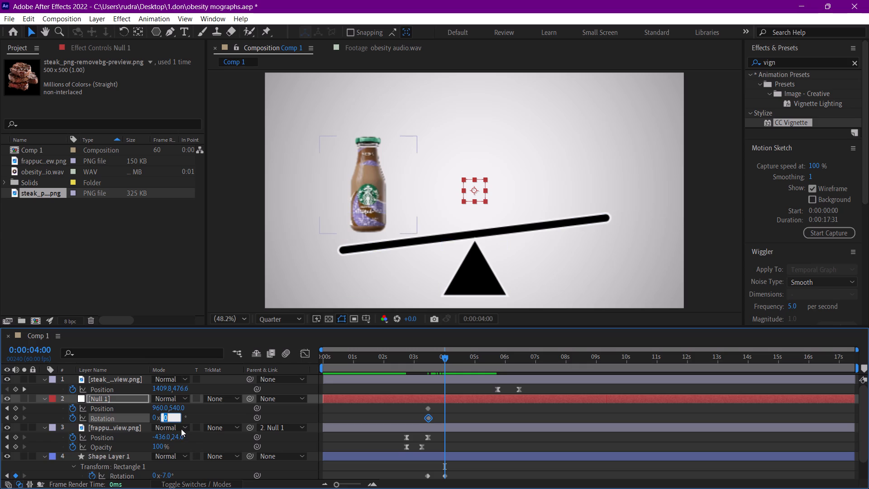
{"action": "type", "text": "-7"}
{"action": "key", "text": "Return"}
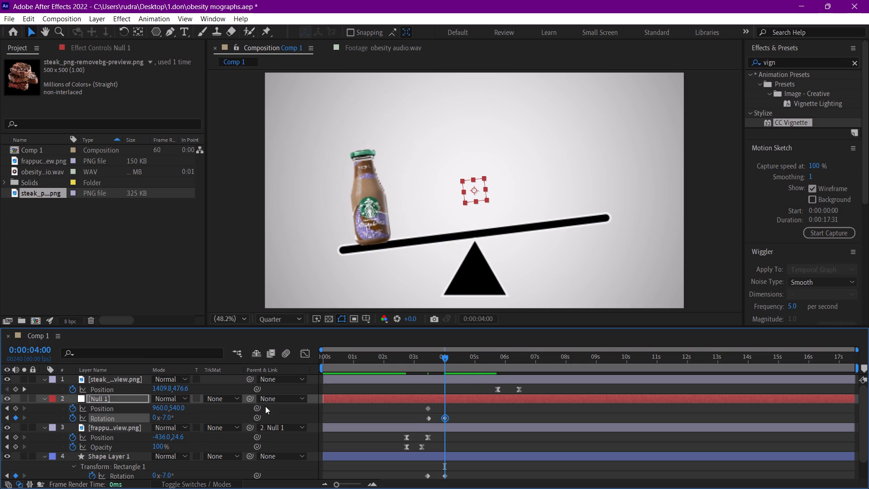
{"action": "left_click_drag", "start_coordinate": [423, 360], "coordinate": [413, 361]}
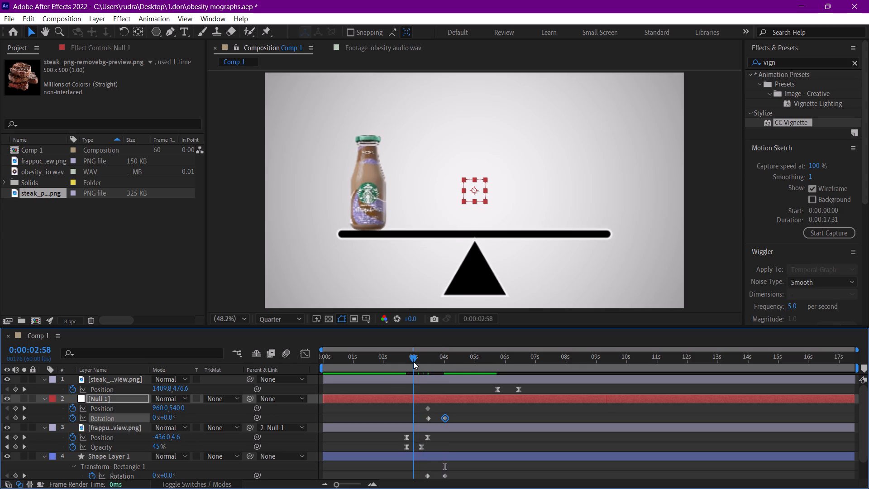
{"action": "left_click_drag", "start_coordinate": [413, 361], "coordinate": [413, 362]}
{"action": "key", "text": "space"}
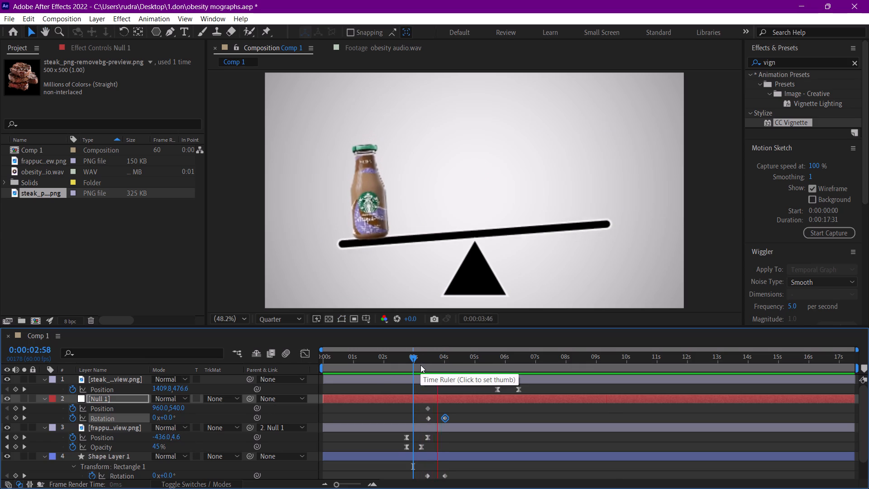
{"action": "key", "text": "space"}
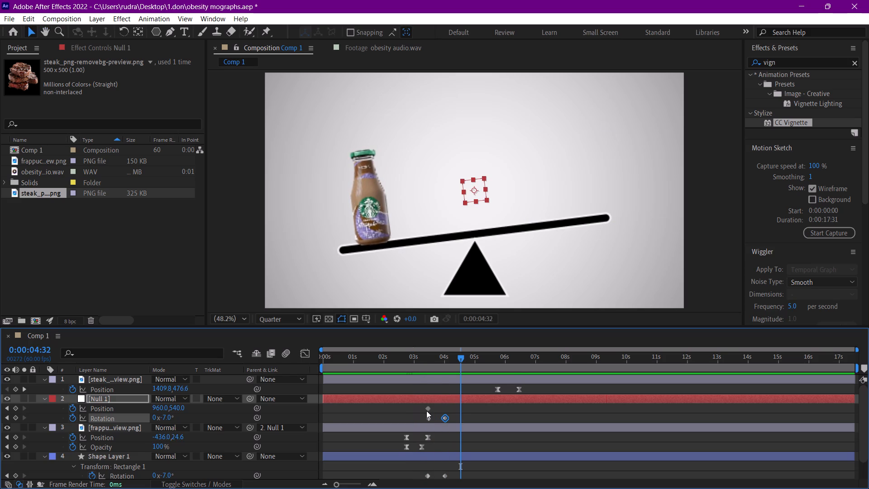
Collapse the bottle layer's properties and nudge Null 1's first Rotation keyframe in line with its Position keyframe.
{"action": "left_click", "coordinate": [429, 418]}
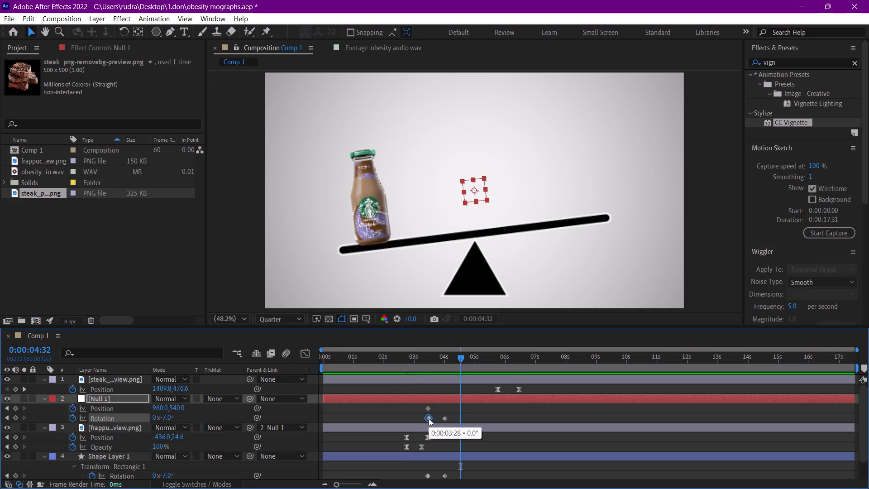
{"action": "left_click", "coordinate": [439, 431]}
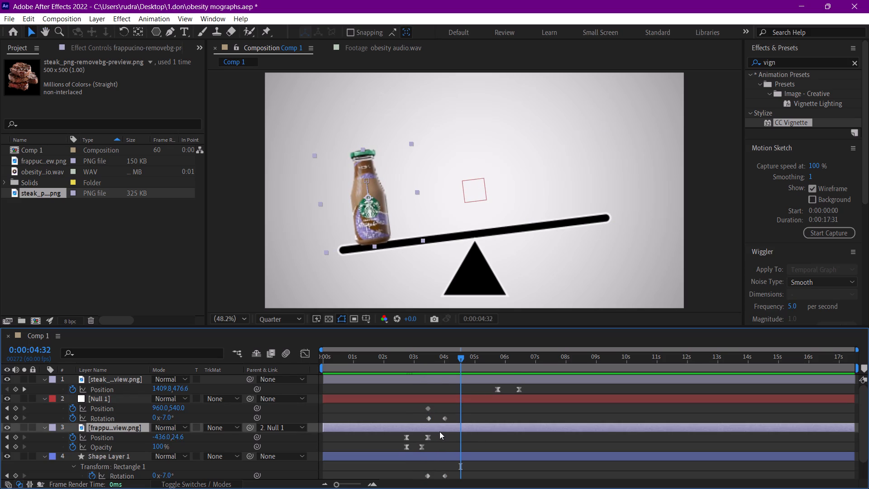
{"action": "key", "text": "u"}
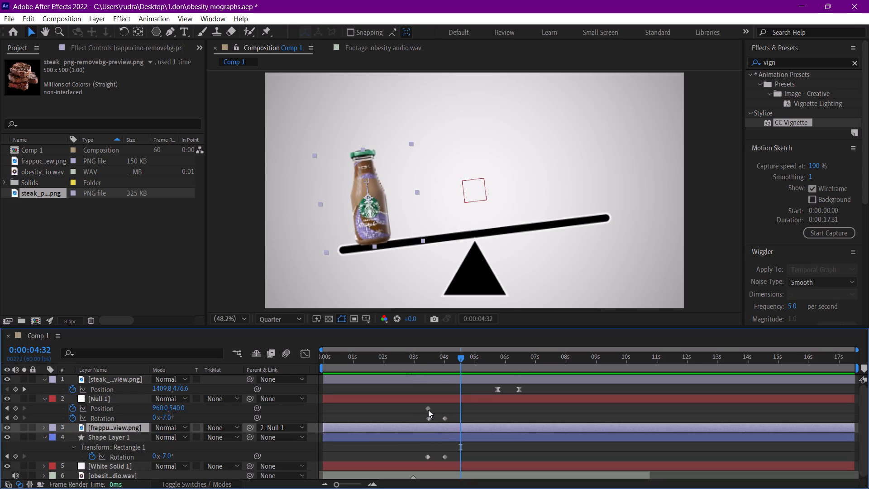
{"action": "left_click", "coordinate": [430, 409]}
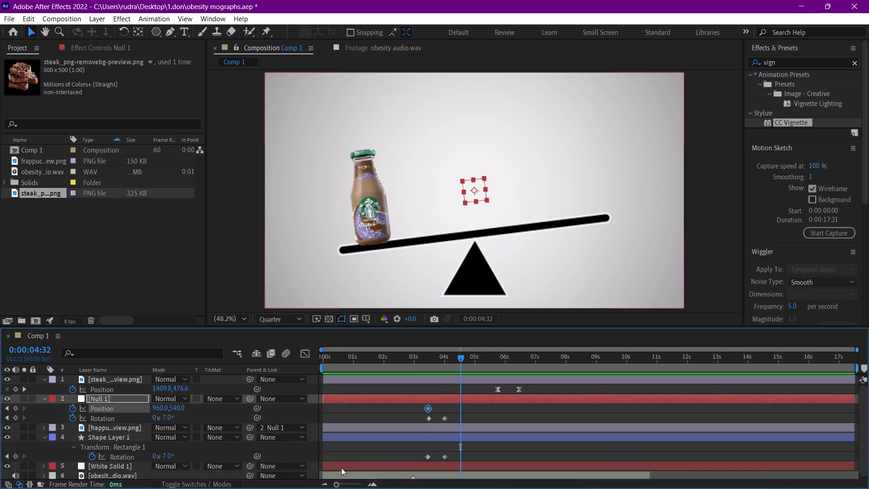
{"action": "left_click_drag", "start_coordinate": [339, 483], "coordinate": [354, 484]}
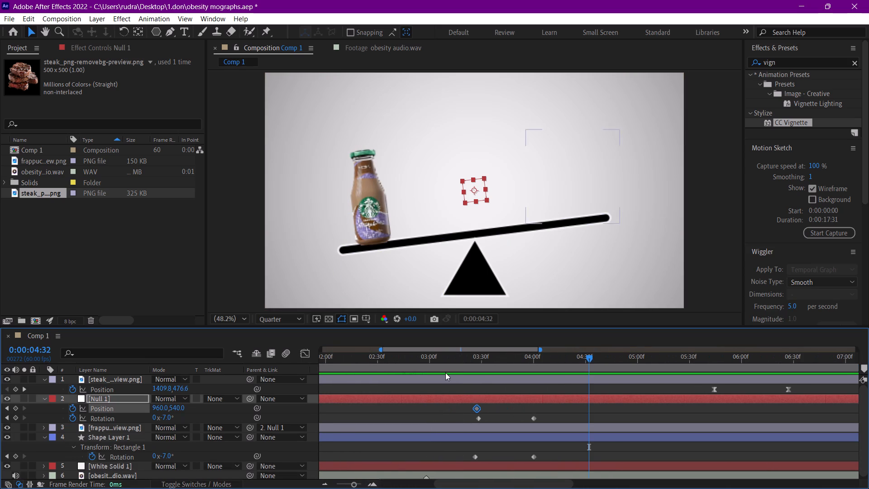
{"action": "left_click", "coordinate": [477, 421]}
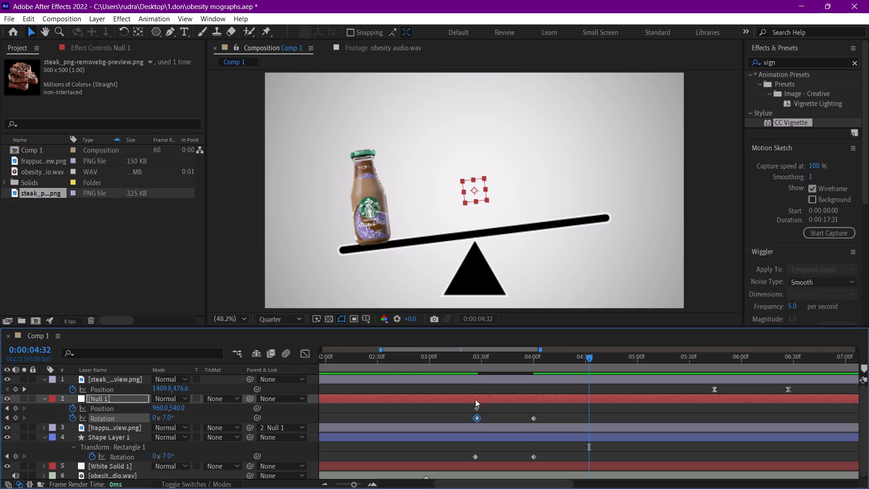
Delete Null 1's Position keyframe and preview the tilt from 0:00:03:23.
{"action": "left_click", "coordinate": [477, 408]}
{"action": "key", "text": "Delete"}
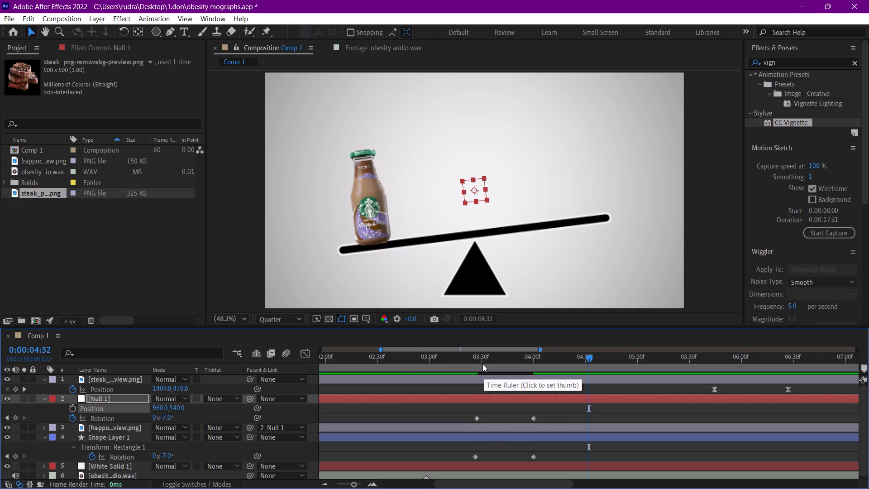
{"action": "left_click_drag", "start_coordinate": [474, 356], "coordinate": [470, 356]}
{"action": "key", "text": "space"}
{"action": "key", "text": "space"}
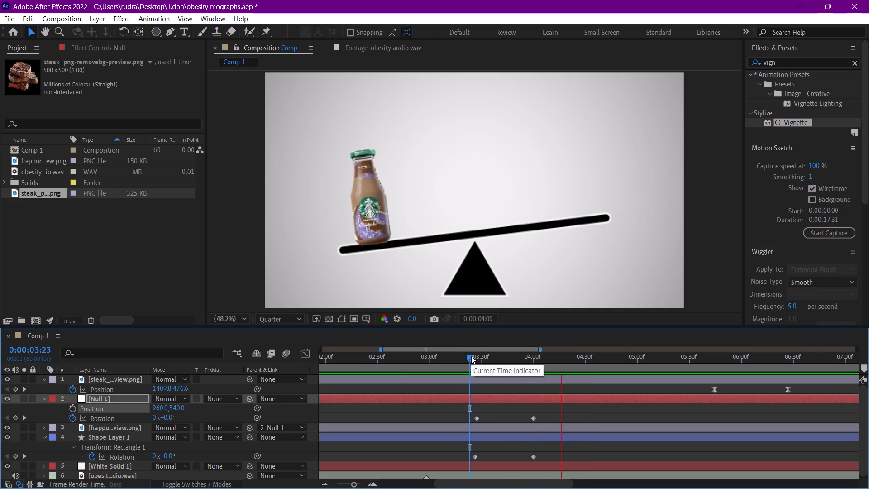
Apply Easy Ease to both Rotation keyframes of Null 1 and both beam Rotation keyframes on Shape Layer 1.
{"action": "left_click_drag", "start_coordinate": [463, 412], "coordinate": [541, 461]}
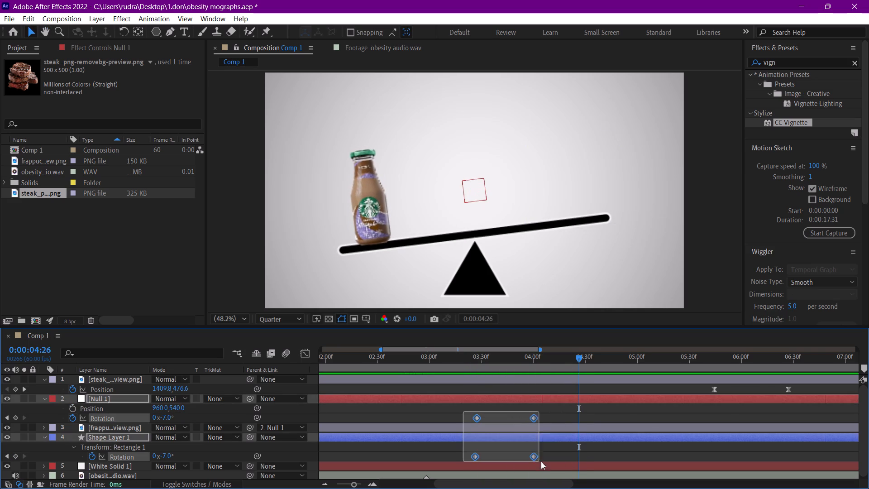
{"action": "left_click_drag", "start_coordinate": [541, 461], "coordinate": [552, 459]}
{"action": "right_click", "coordinate": [533, 456]}
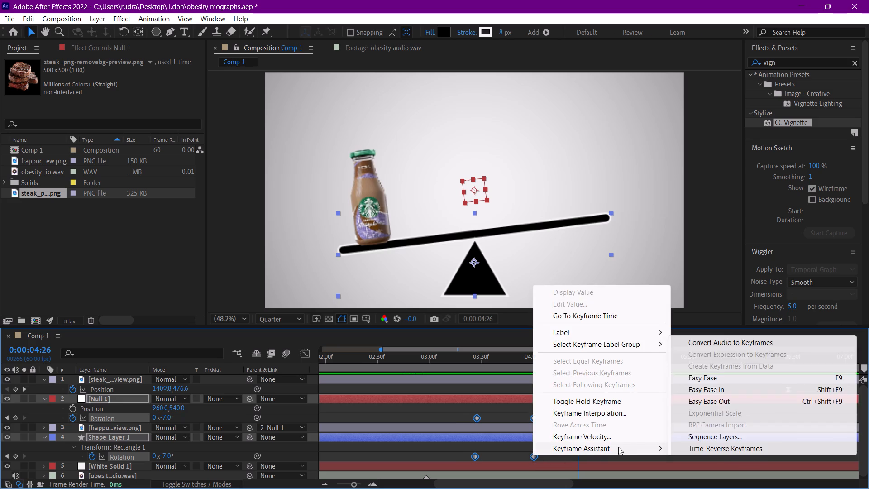
{"action": "left_click", "coordinate": [730, 378]}
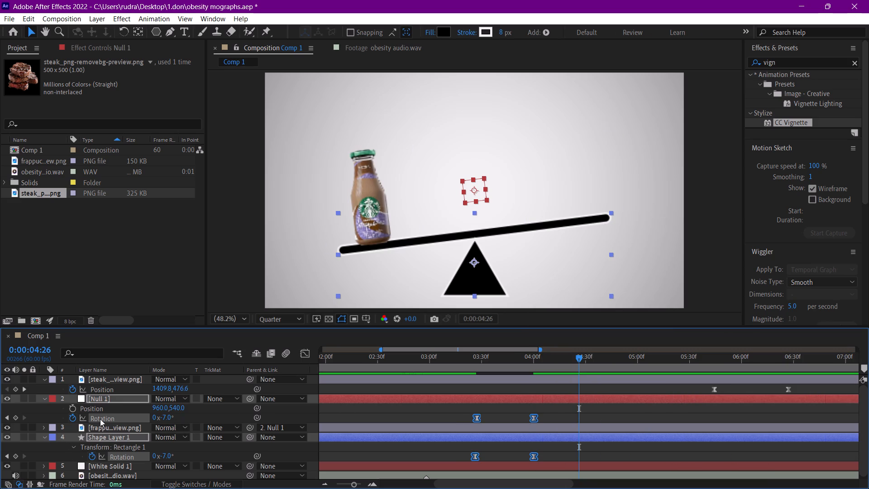
Reshape the Null 1 and beam Rotation speed curves to peak early and slow gradually into the end, and preview the tilt.
{"action": "left_click", "coordinate": [308, 357]}
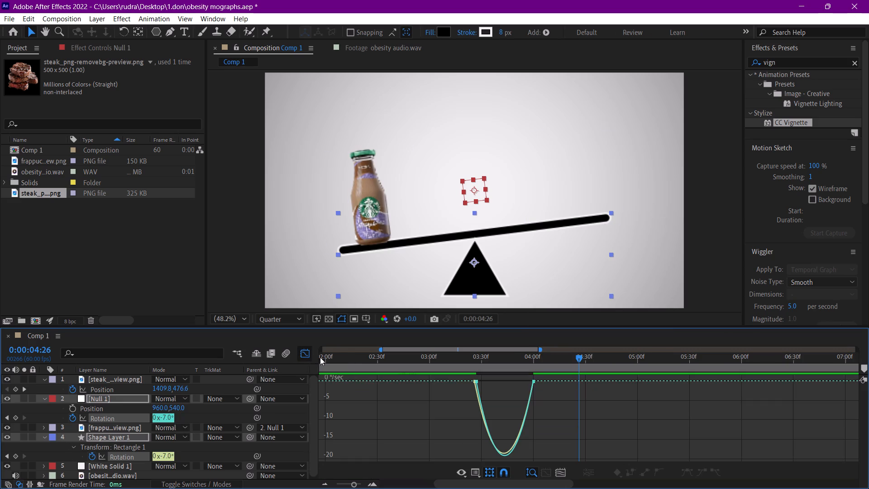
{"action": "left_click", "coordinate": [531, 382]}
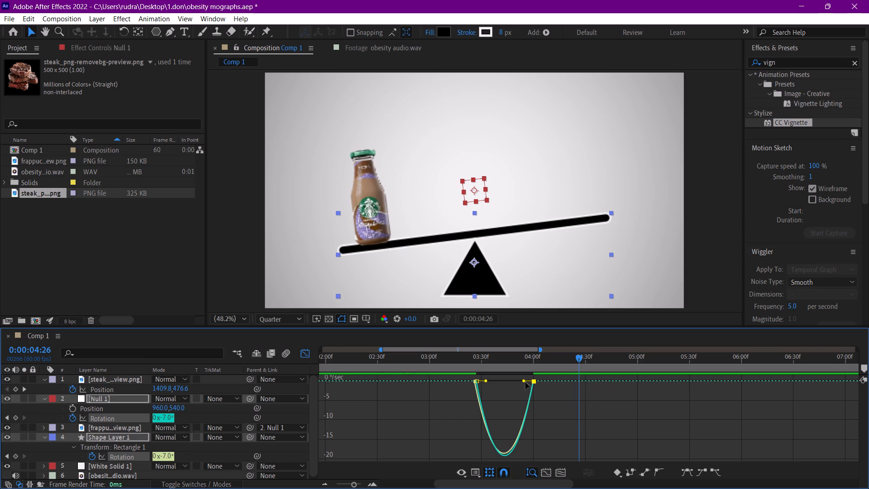
{"action": "left_click_drag", "start_coordinate": [525, 382], "coordinate": [495, 384]}
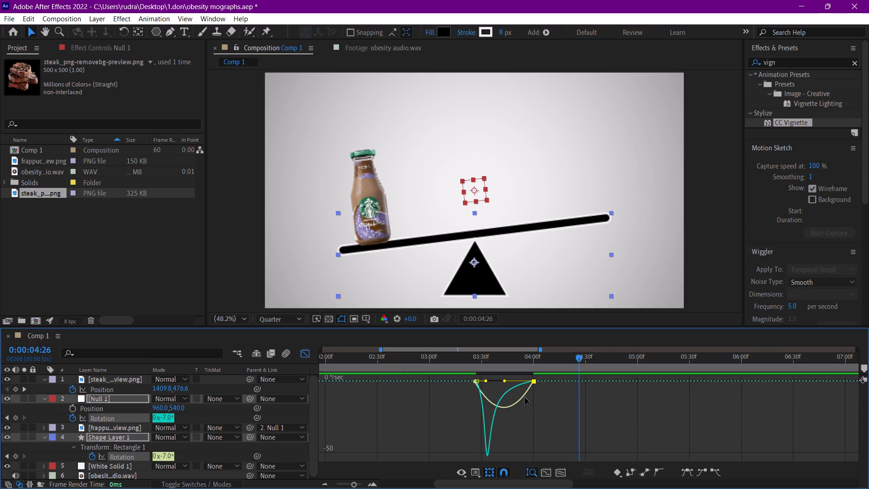
{"action": "left_click", "coordinate": [525, 398]}
{"action": "left_click_drag", "start_coordinate": [525, 384], "coordinate": [507, 386]}
{"action": "left_click_drag", "start_coordinate": [306, 353], "coordinate": [315, 357]}
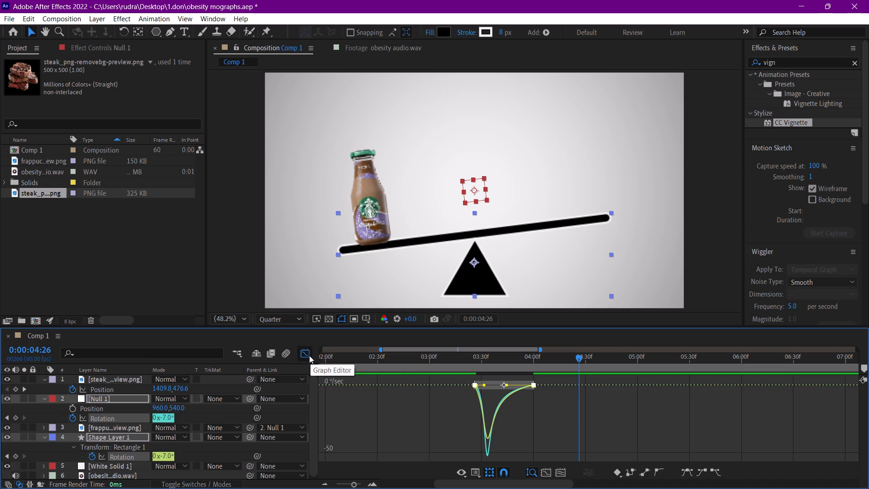
{"action": "left_click", "coordinate": [309, 355]}
{"action": "left_click", "coordinate": [422, 361]}
{"action": "key", "text": "space"}
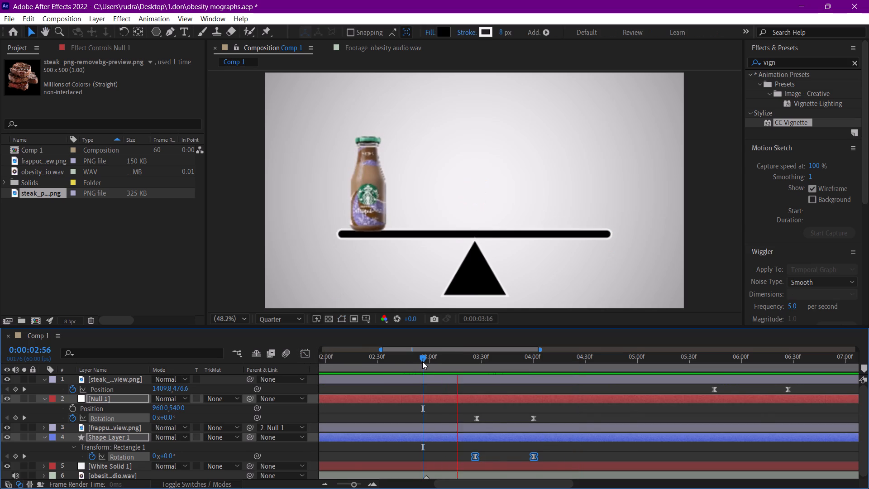
{"action": "key", "text": "space"}
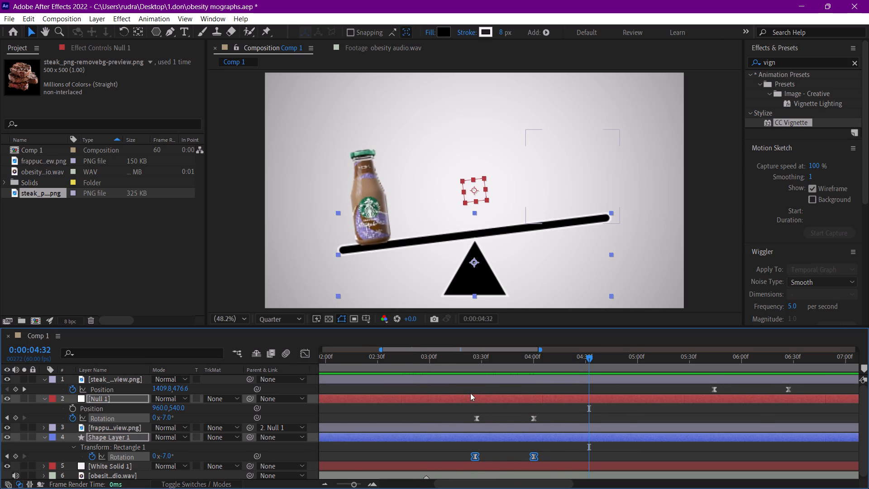
Shift all four Rotation keyframes of Null 1 and the beam about six frames earlier and preview the timing.
{"action": "left_click_drag", "start_coordinate": [456, 406], "coordinate": [553, 460]}
{"action": "left_click_drag", "start_coordinate": [536, 455], "coordinate": [519, 457]}
{"action": "left_click_drag", "start_coordinate": [461, 413], "coordinate": [560, 463]}
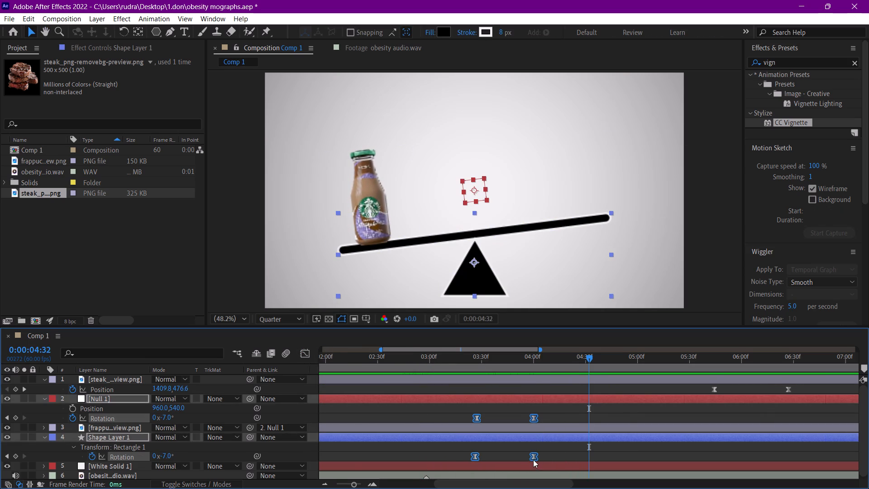
{"action": "left_click_drag", "start_coordinate": [534, 456], "coordinate": [523, 456]}
{"action": "left_click", "coordinate": [444, 364]}
{"action": "key", "text": "space"}
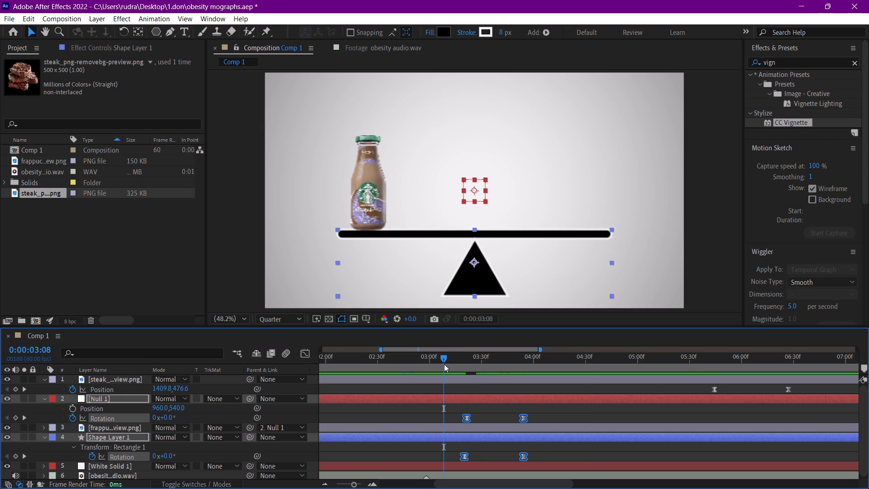
{"action": "key", "text": "space"}
Reshape the bottle's Position speed curve to start slowly, accelerate, and peak just before the last keyframe.
{"action": "left_click_drag", "start_coordinate": [439, 365], "coordinate": [432, 365]}
{"action": "scroll", "coordinate": [193, 445], "scroll_direction": "down", "scroll_amount": 1}
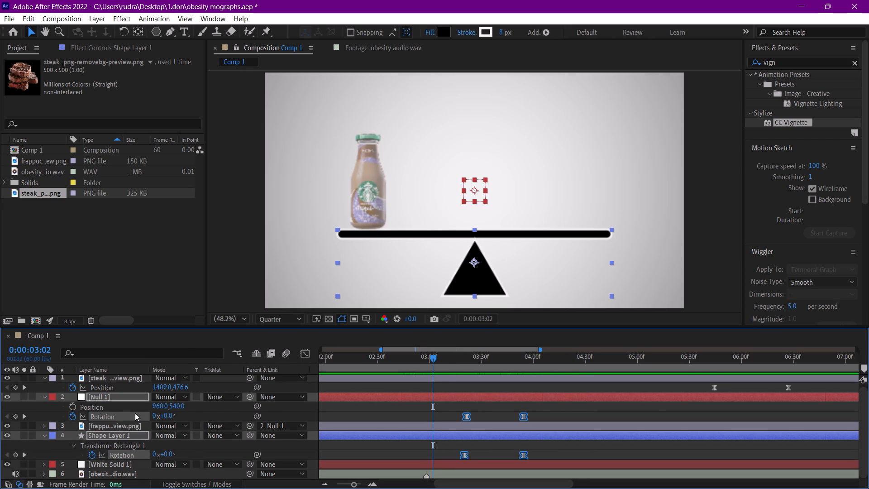
{"action": "left_click", "coordinate": [121, 430]}
{"action": "key", "text": "u"}
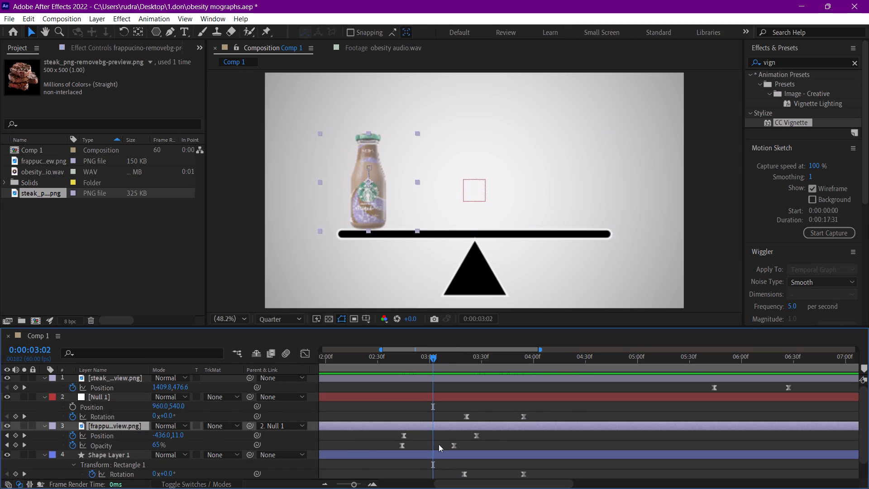
{"action": "left_click", "coordinate": [474, 436]}
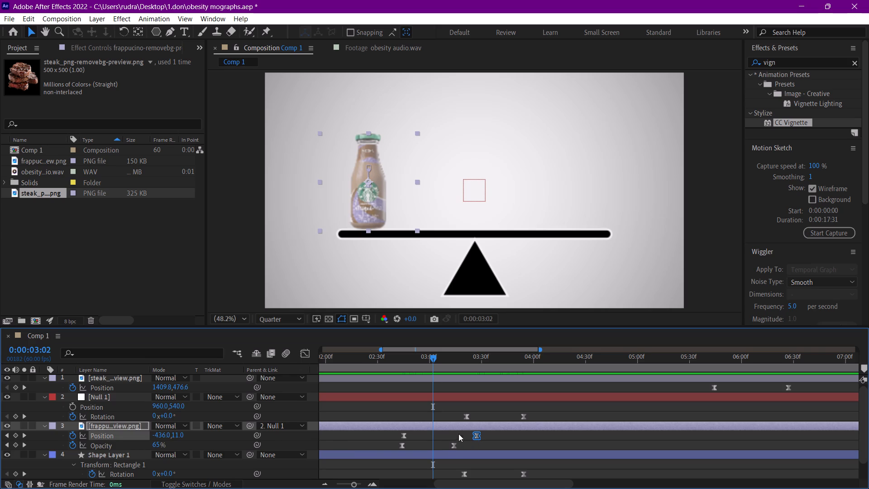
{"action": "left_click", "coordinate": [307, 355]}
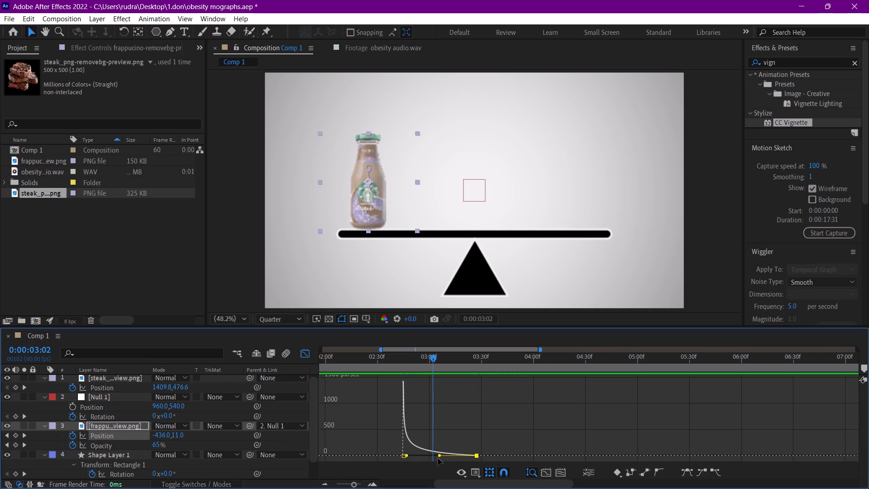
{"action": "left_click_drag", "start_coordinate": [439, 458], "coordinate": [474, 458]}
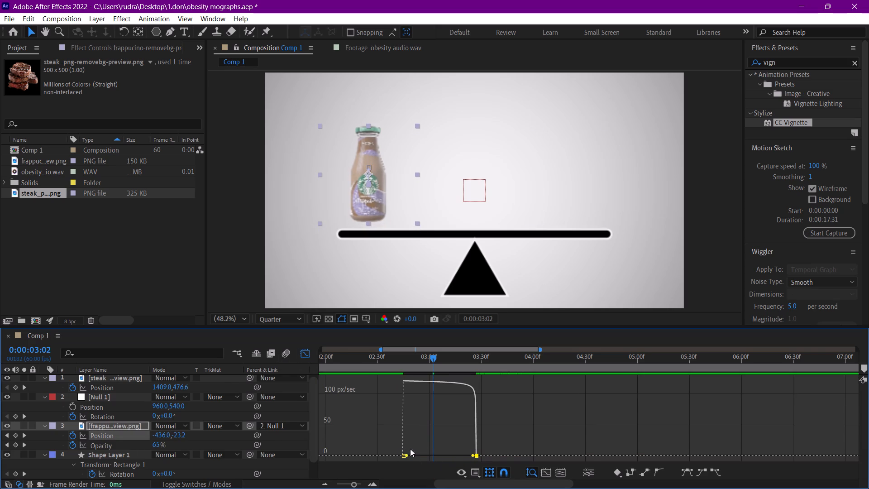
{"action": "left_click_drag", "start_coordinate": [408, 453], "coordinate": [436, 455]}
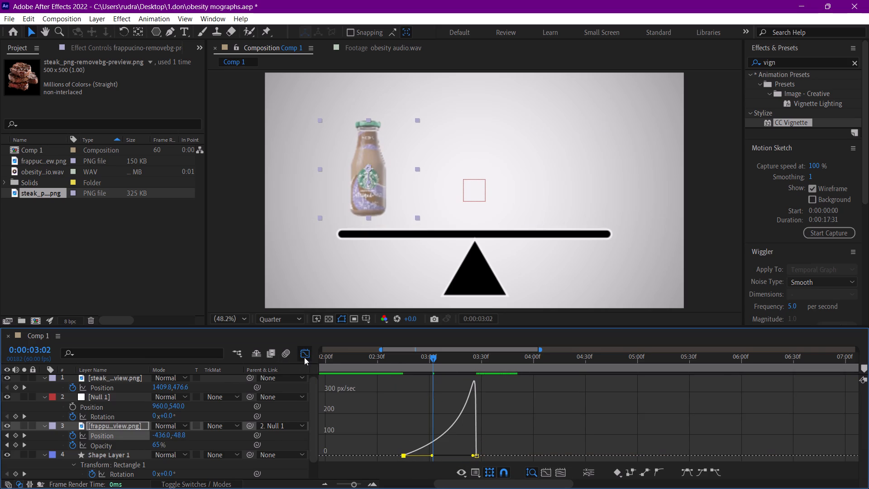
{"action": "left_click", "coordinate": [304, 357]}
Preview the bottle drop and beam tilt from 0:00:02:40, continuing on to the steak's entrance.
{"action": "left_click_drag", "start_coordinate": [408, 362], "coordinate": [396, 362]}
{"action": "key", "text": "space"}
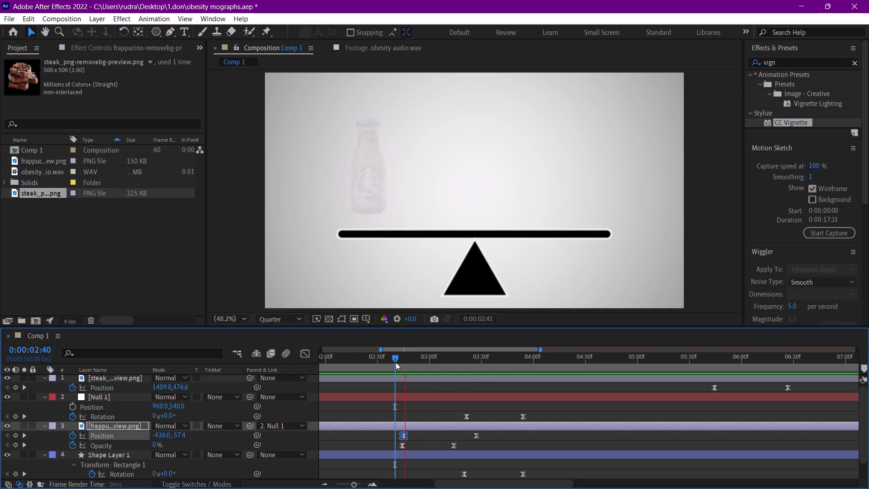
{"action": "key", "text": "space"}
{"action": "left_click", "coordinate": [394, 362]}
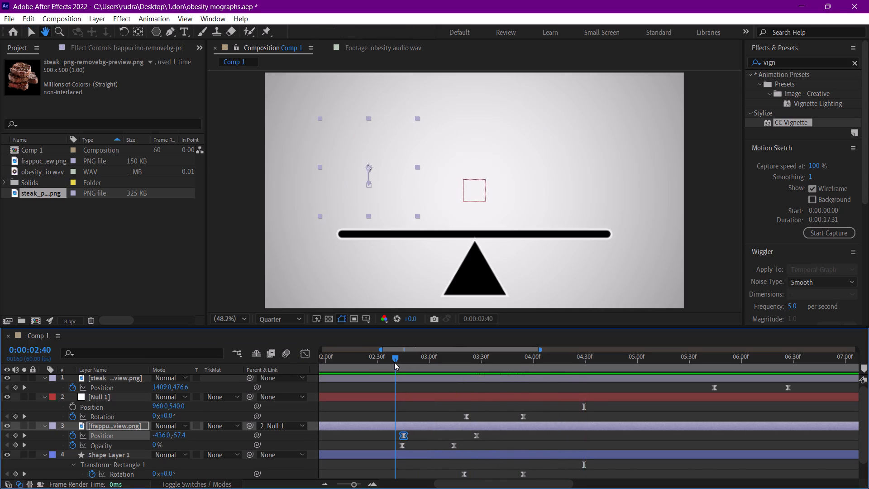
{"action": "key", "text": "space"}
{"action": "key", "text": "space"}
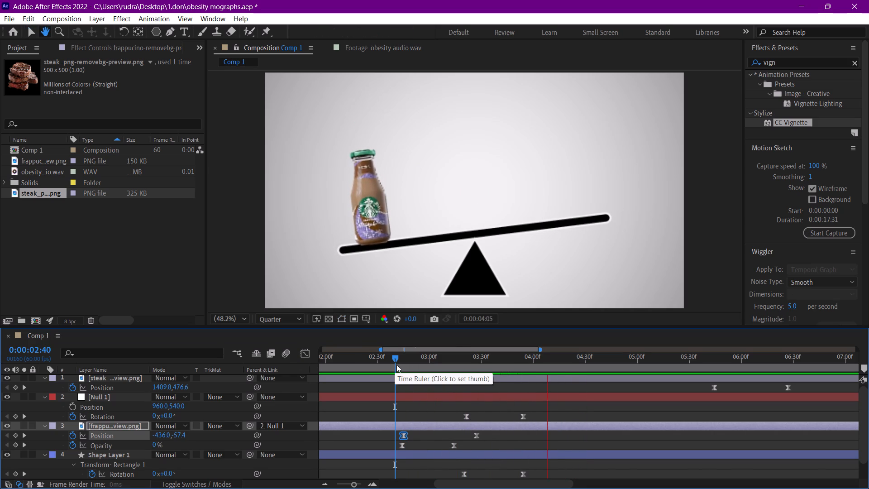
{"action": "key", "text": "space"}
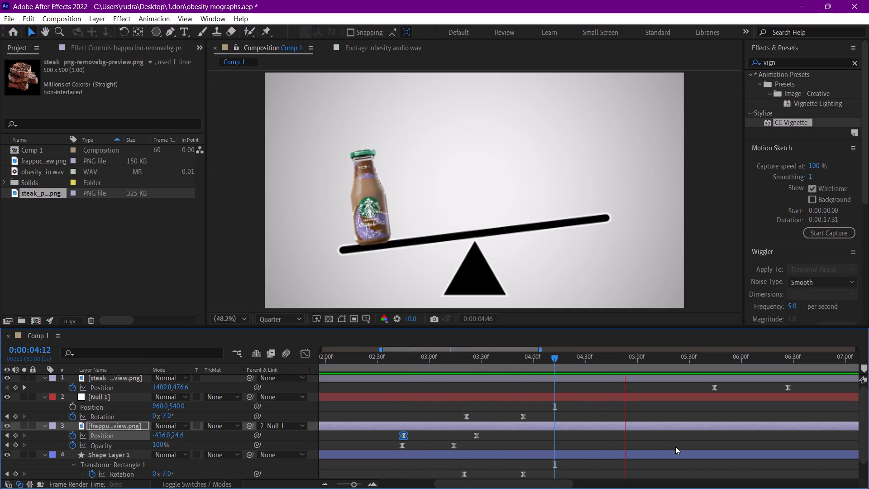
{"action": "key", "text": "space"}
Reshape the steak's Position speed curve to start slowly and peak just before its last keyframe, like the bottle's drop.
{"action": "scroll", "coordinate": [721, 451], "scroll_direction": "down", "scroll_amount": 3}
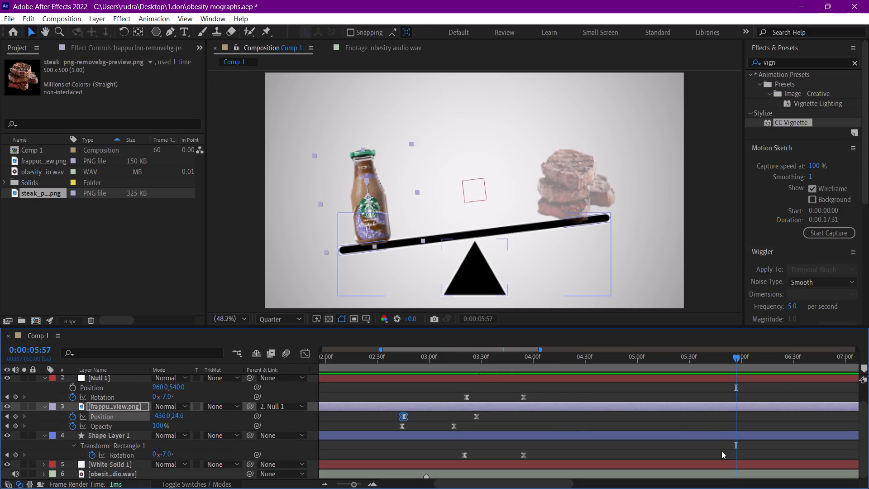
{"action": "scroll", "coordinate": [727, 427], "scroll_direction": "up", "scroll_amount": 2}
{"action": "left_click_drag", "start_coordinate": [718, 362], "coordinate": [714, 361]}
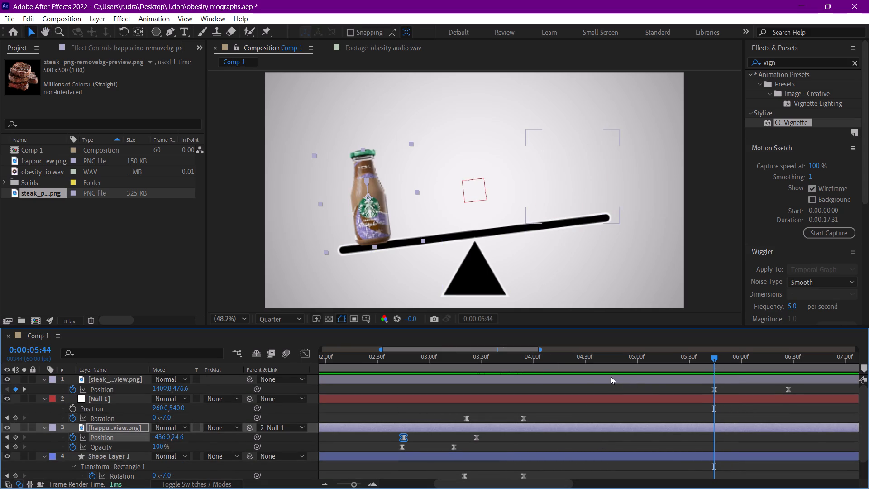
{"action": "left_click", "coordinate": [712, 390]}
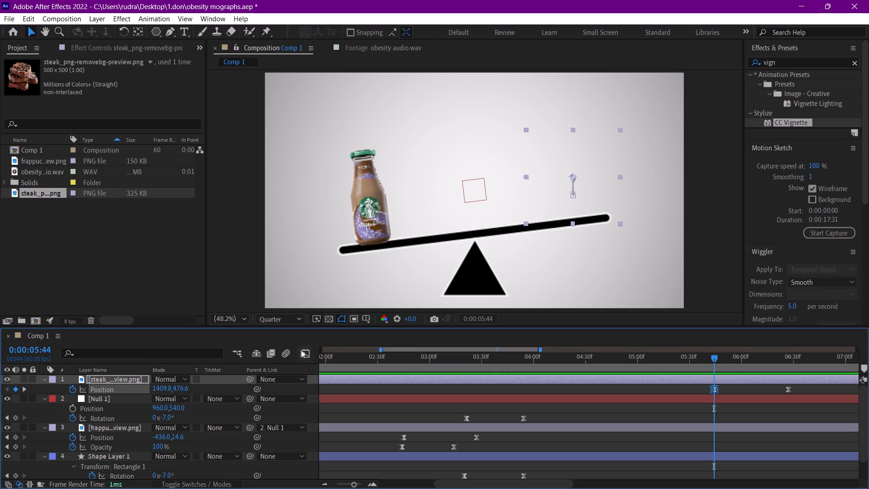
{"action": "left_click", "coordinate": [301, 350]}
{"action": "left_click_drag", "start_coordinate": [750, 455], "coordinate": [774, 455]}
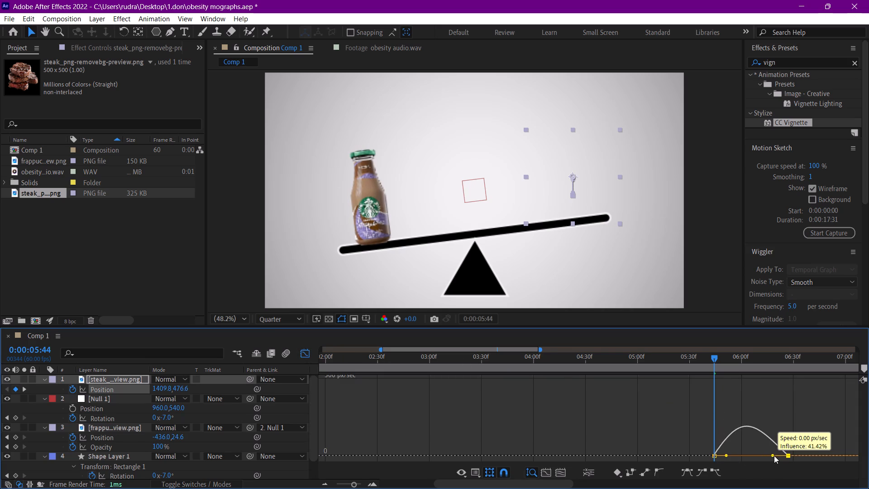
{"action": "left_click_drag", "start_coordinate": [774, 455], "coordinate": [783, 455]}
{"action": "left_click_drag", "start_coordinate": [728, 456], "coordinate": [729, 456]}
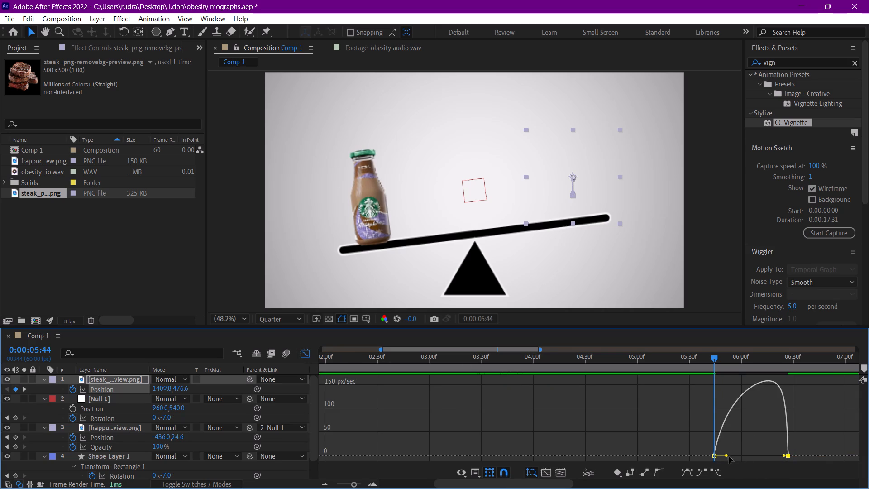
{"action": "left_click_drag", "start_coordinate": [729, 456], "coordinate": [767, 451]}
{"action": "left_click", "coordinate": [303, 350]}
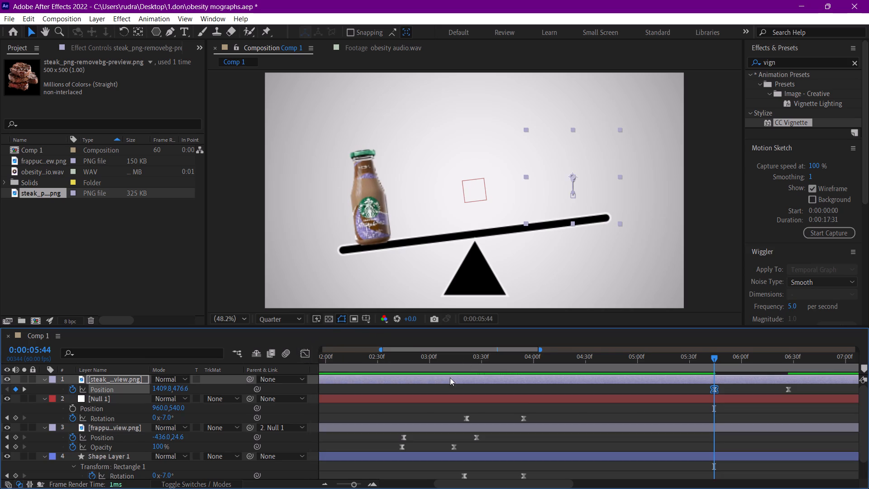
Add a new null object, centre its anchor point, and parent the steak layer to it.
{"action": "scroll", "coordinate": [731, 417], "scroll_direction": "down", "scroll_amount": 2}
{"action": "scroll", "coordinate": [731, 417], "scroll_direction": "up", "scroll_amount": 3}
{"action": "right_click", "coordinate": [298, 411]}
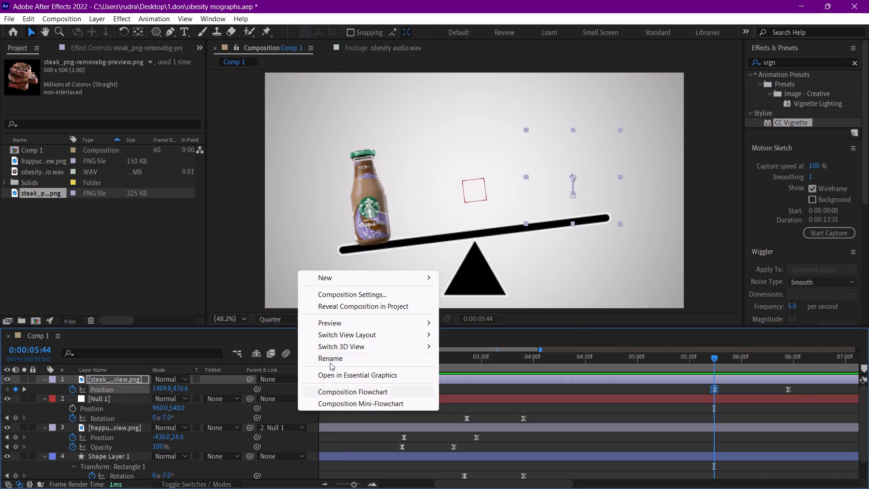
{"action": "left_click", "coordinate": [468, 340]}
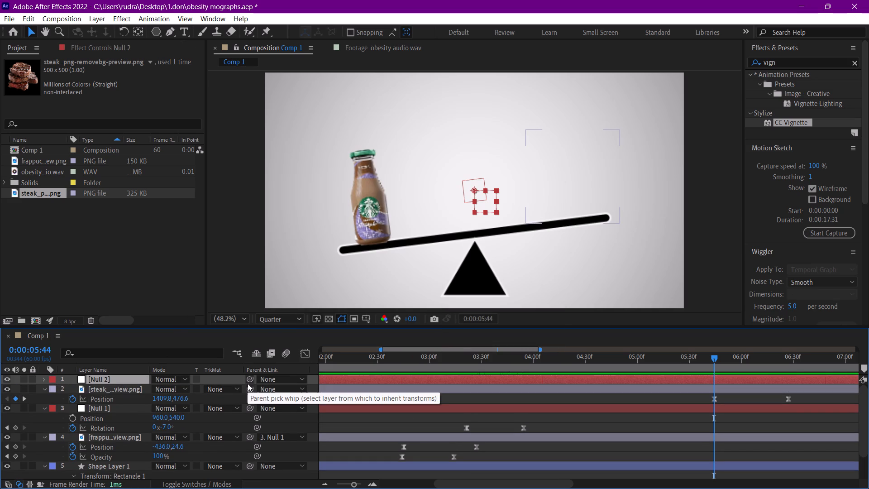
{"action": "type", "text": "78"}
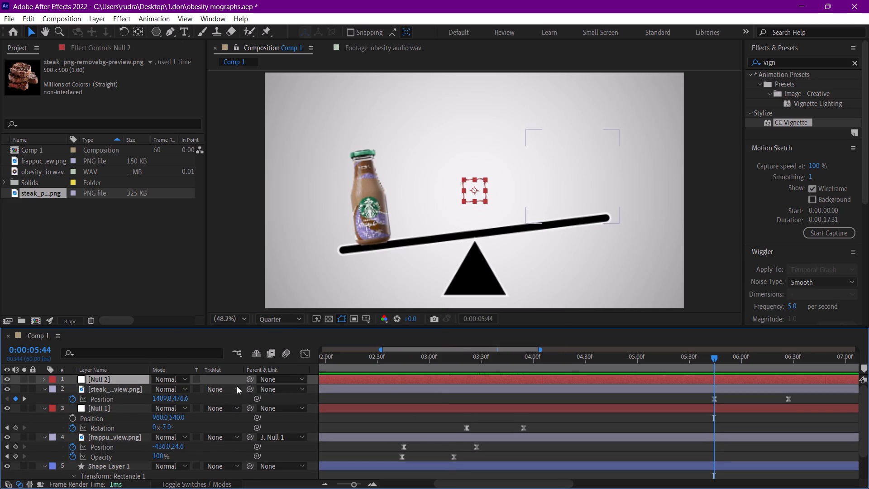
{"action": "left_click_drag", "start_coordinate": [252, 388], "coordinate": [154, 385]}
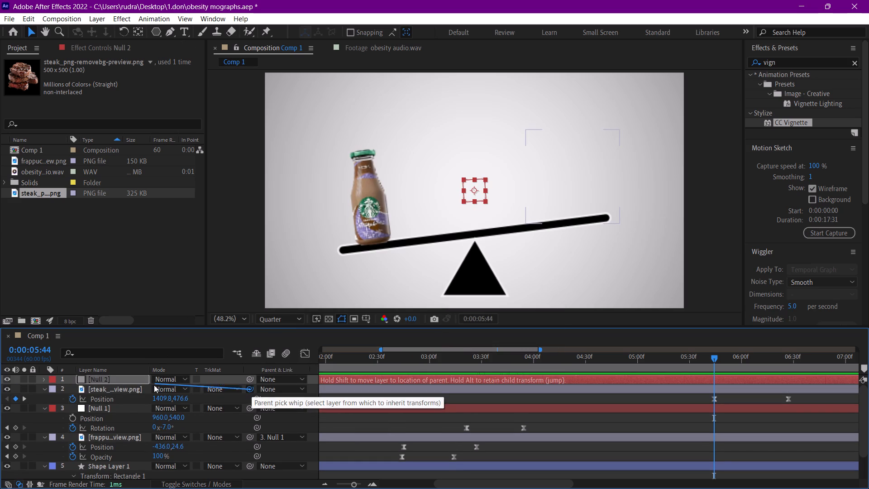
{"action": "left_click_drag", "start_coordinate": [154, 385], "coordinate": [137, 376]}
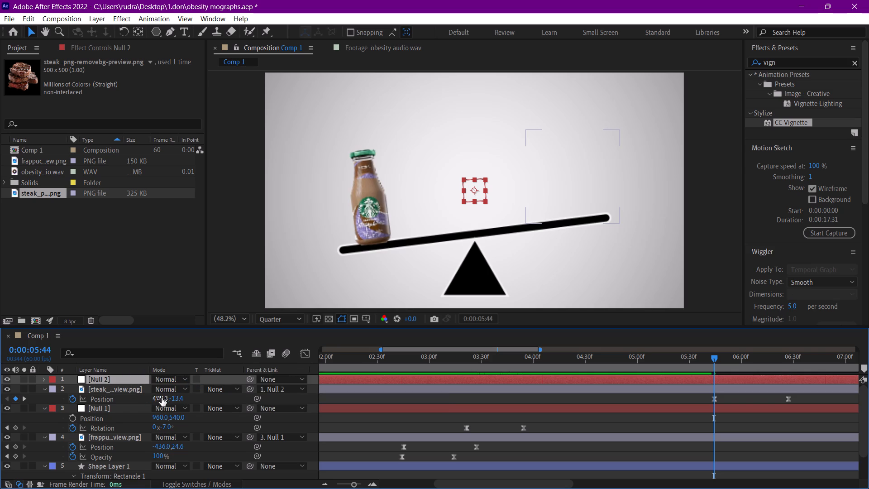
Collapse the bottle layer's properties and show only the keyframed Rotation on Null 1.
{"action": "scroll", "coordinate": [756, 405], "scroll_direction": "down", "scroll_amount": 1}
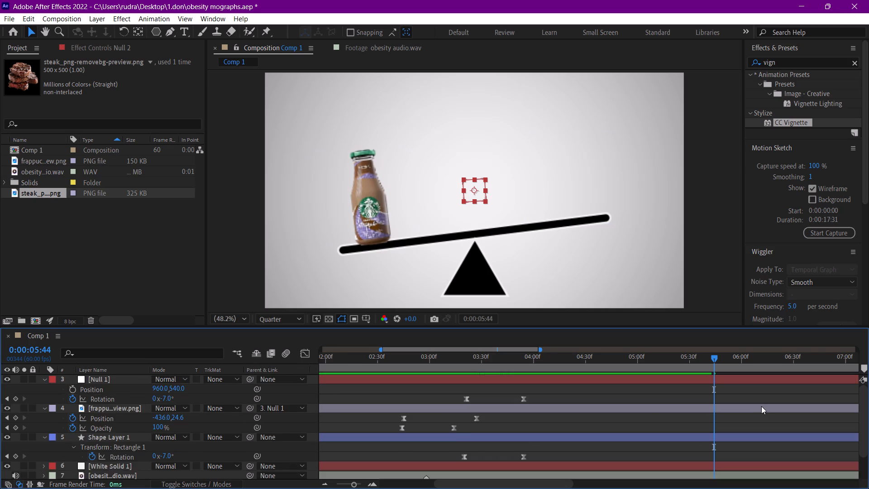
{"action": "scroll", "coordinate": [765, 406], "scroll_direction": "up", "scroll_amount": 1}
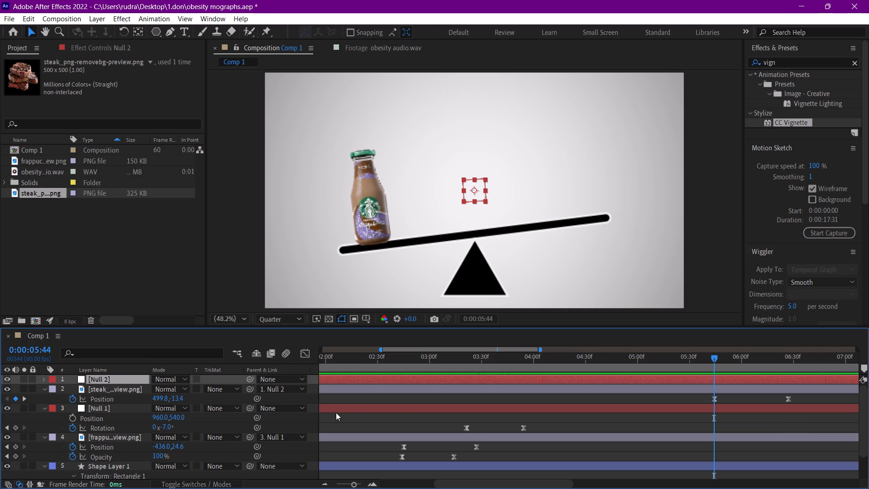
{"action": "left_click", "coordinate": [128, 436]}
{"action": "key", "text": "u"}
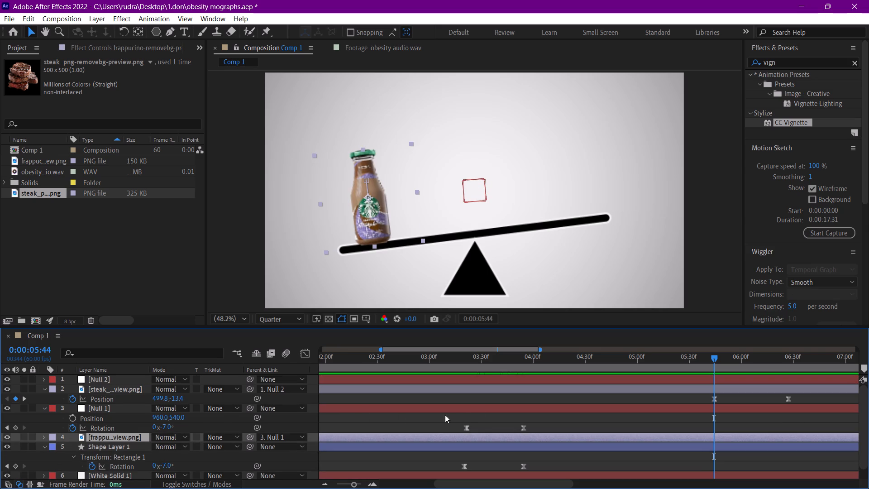
{"action": "left_click", "coordinate": [482, 407]}
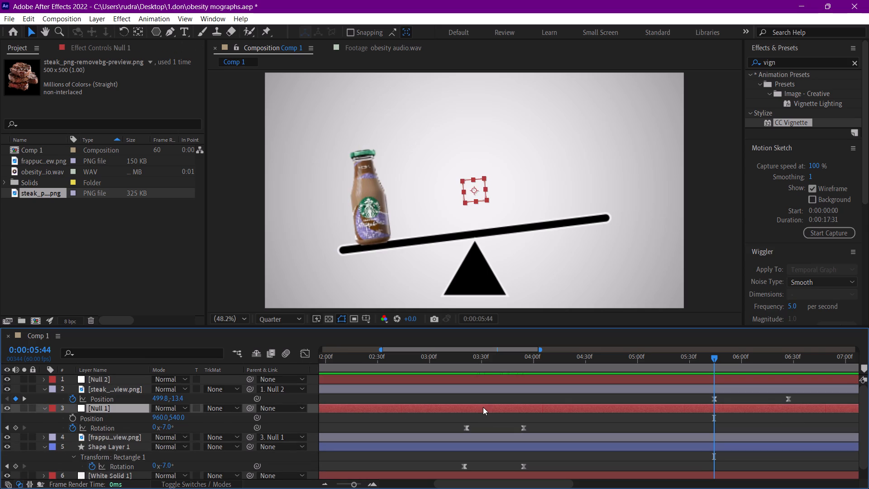
{"action": "key", "text": "u"}
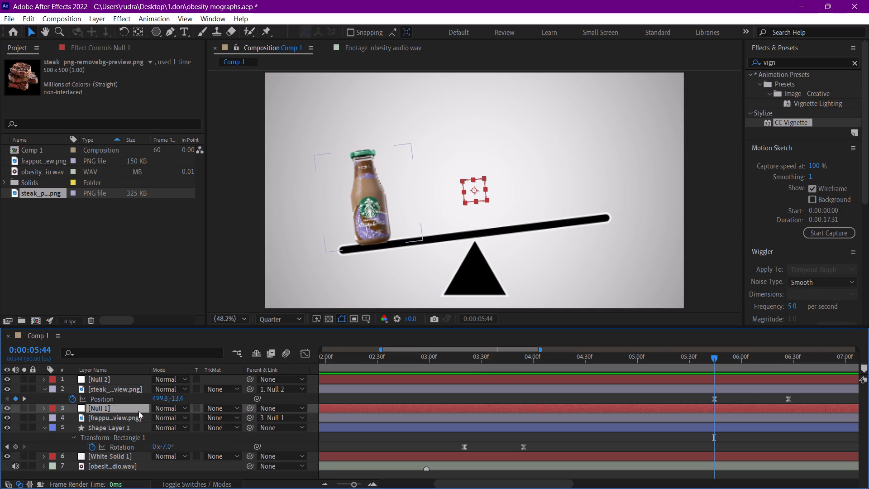
{"action": "key", "text": "u"}
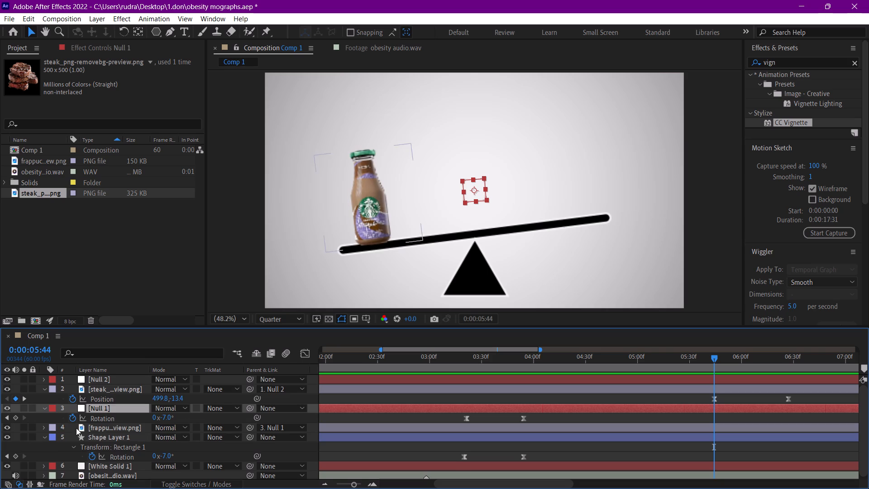
Preview the steak's landing and add a beam Rotation keyframe on Shape Layer 1 at 0:00:06:19.
{"action": "key", "text": "space"}
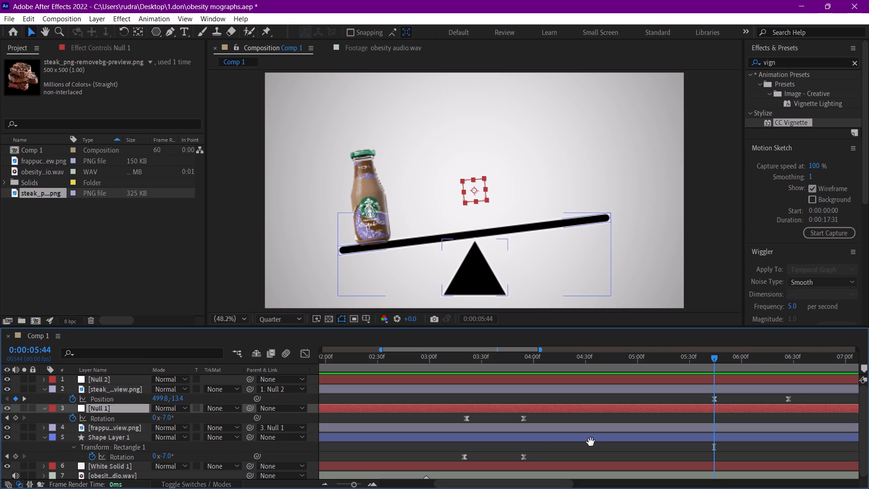
{"action": "key", "text": "space"}
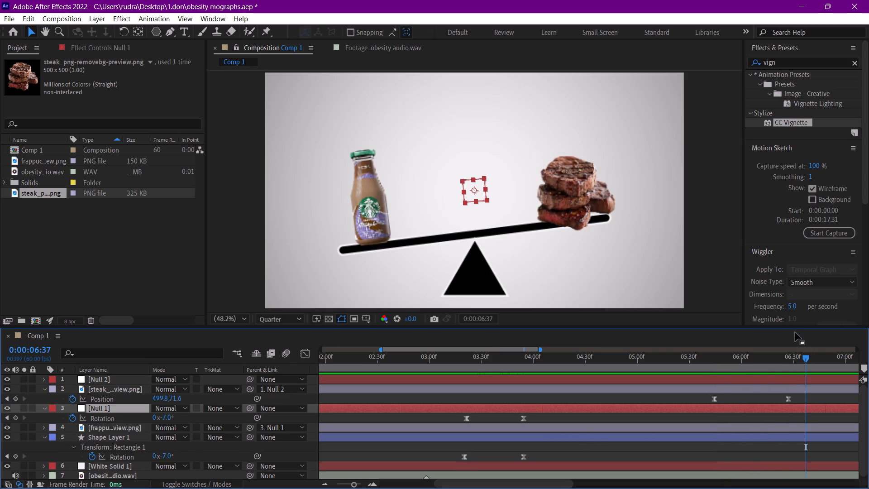
{"action": "left_click", "coordinate": [777, 362]}
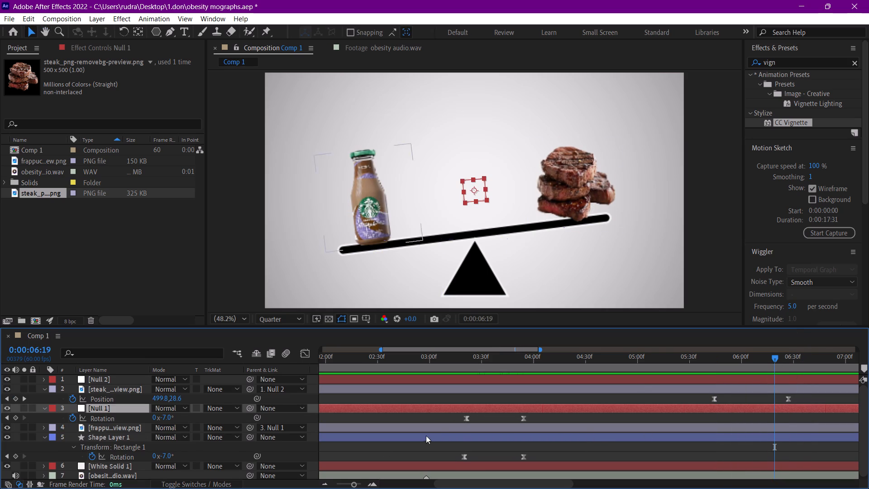
{"action": "left_click", "coordinate": [464, 435]}
{"action": "left_click", "coordinate": [464, 428]}
{"action": "key", "text": "u"}
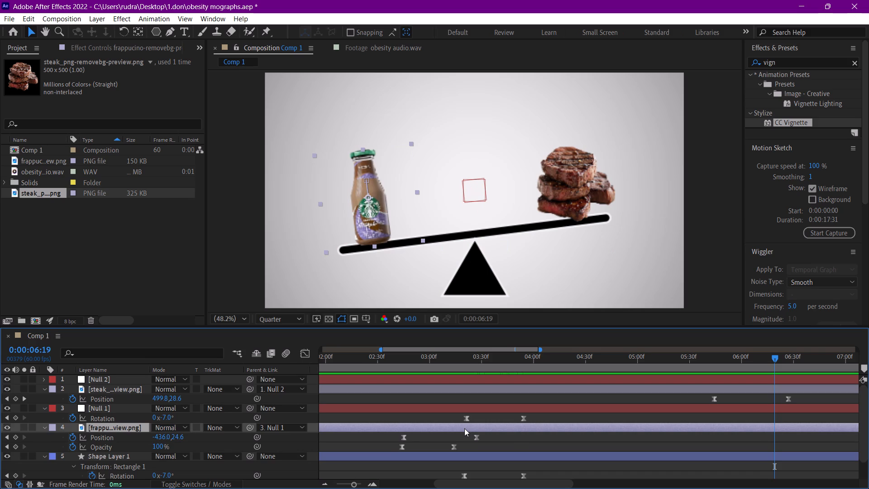
{"action": "key", "text": "u"}
{"action": "left_click", "coordinate": [780, 435]}
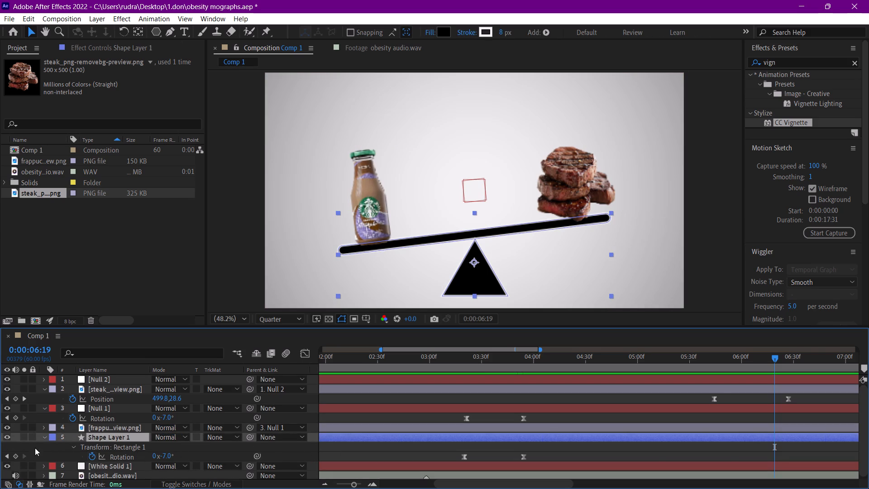
{"action": "left_click", "coordinate": [13, 458]}
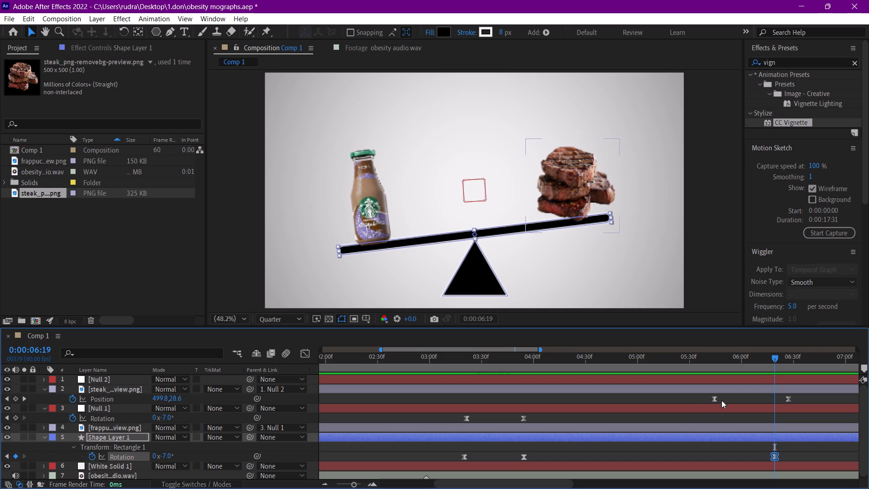
Add a beam Rotation keyframe of 2° on Shape Layer 1 at 0:00:06:47.
{"action": "left_click_drag", "start_coordinate": [811, 358], "coordinate": [824, 358]}
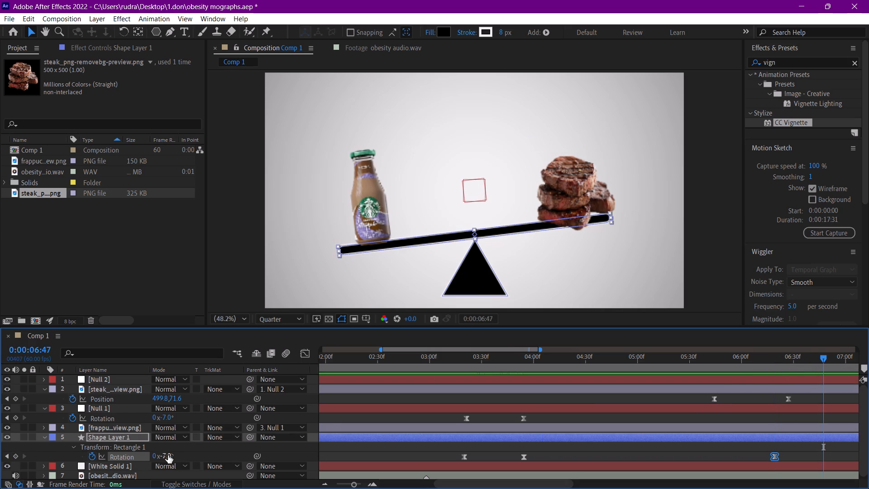
{"action": "left_click_drag", "start_coordinate": [168, 455], "coordinate": [170, 451]}
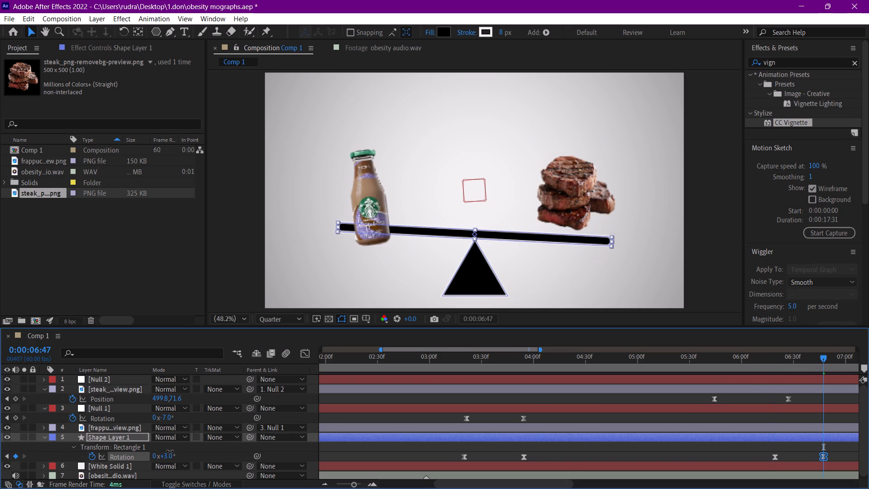
{"action": "left_click_drag", "start_coordinate": [170, 451], "coordinate": [168, 450]}
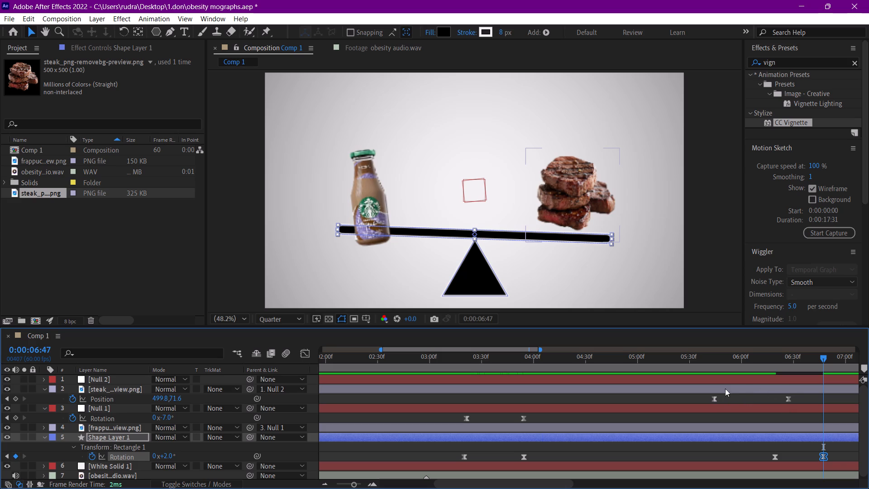
Start keyframing Null 2's Rotation with a value of 3° at 0:00:06:47.
{"action": "left_click", "coordinate": [741, 380]}
{"action": "key", "text": "r"}
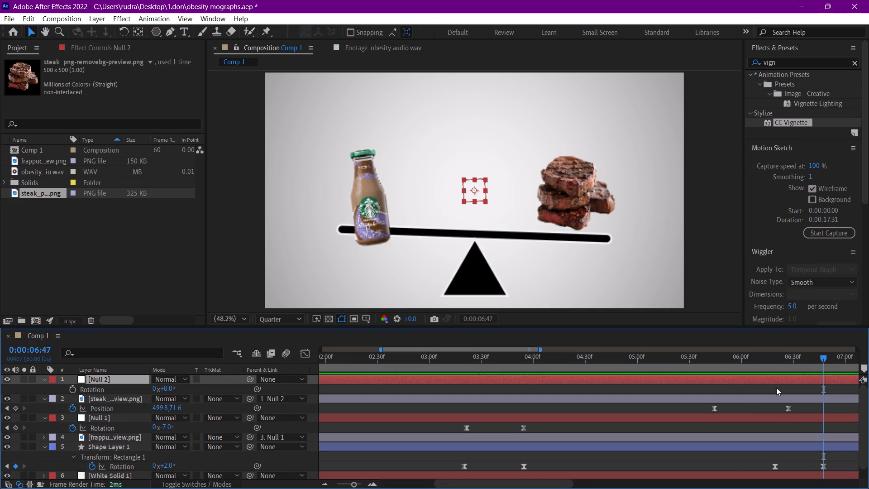
{"action": "left_click", "coordinate": [75, 388]}
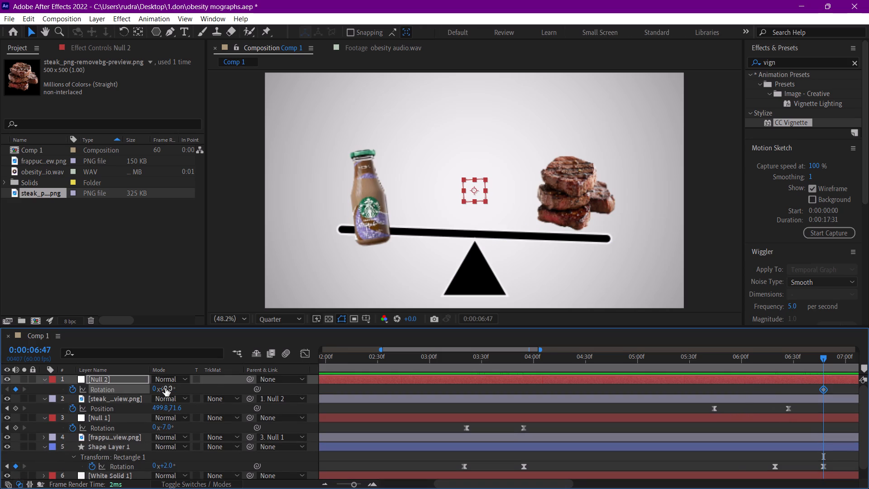
{"action": "left_click", "coordinate": [169, 388]}
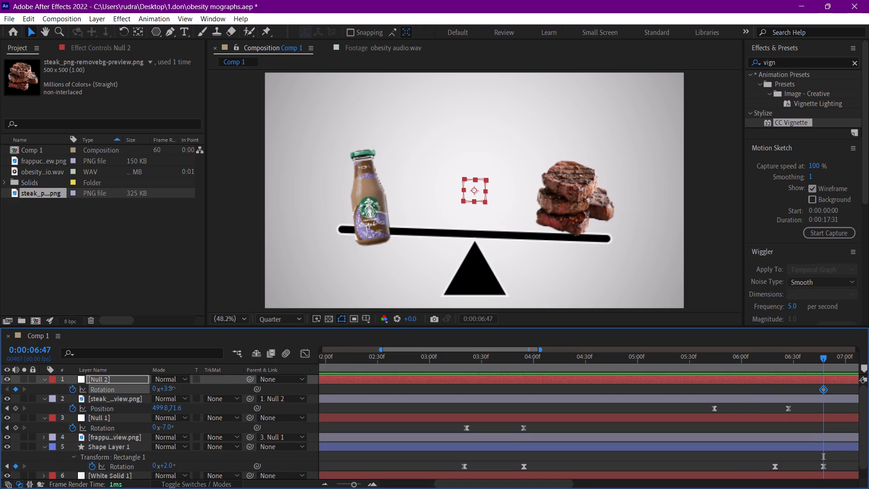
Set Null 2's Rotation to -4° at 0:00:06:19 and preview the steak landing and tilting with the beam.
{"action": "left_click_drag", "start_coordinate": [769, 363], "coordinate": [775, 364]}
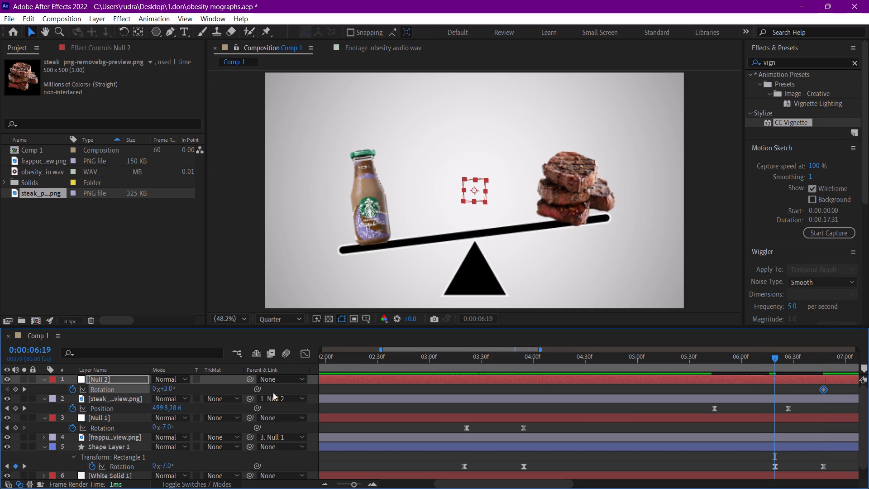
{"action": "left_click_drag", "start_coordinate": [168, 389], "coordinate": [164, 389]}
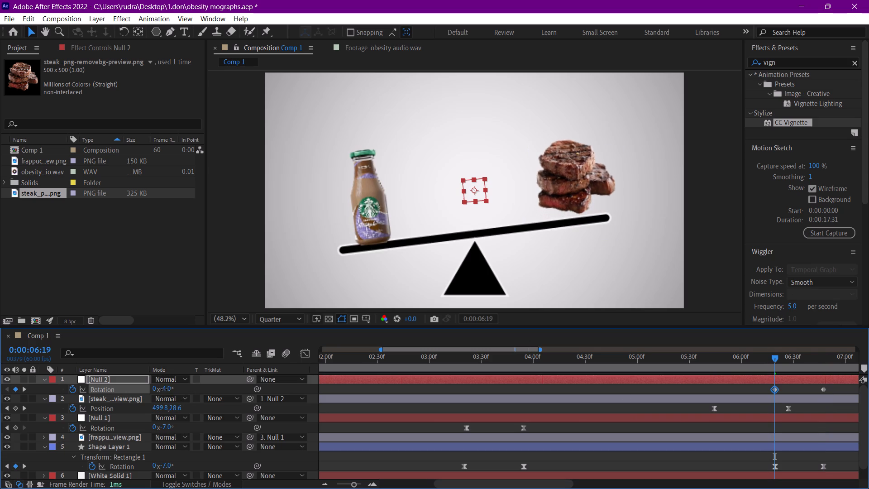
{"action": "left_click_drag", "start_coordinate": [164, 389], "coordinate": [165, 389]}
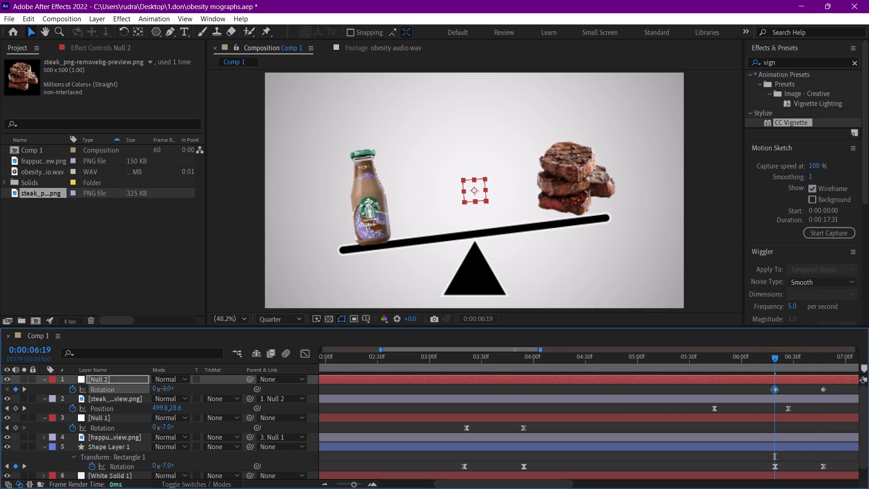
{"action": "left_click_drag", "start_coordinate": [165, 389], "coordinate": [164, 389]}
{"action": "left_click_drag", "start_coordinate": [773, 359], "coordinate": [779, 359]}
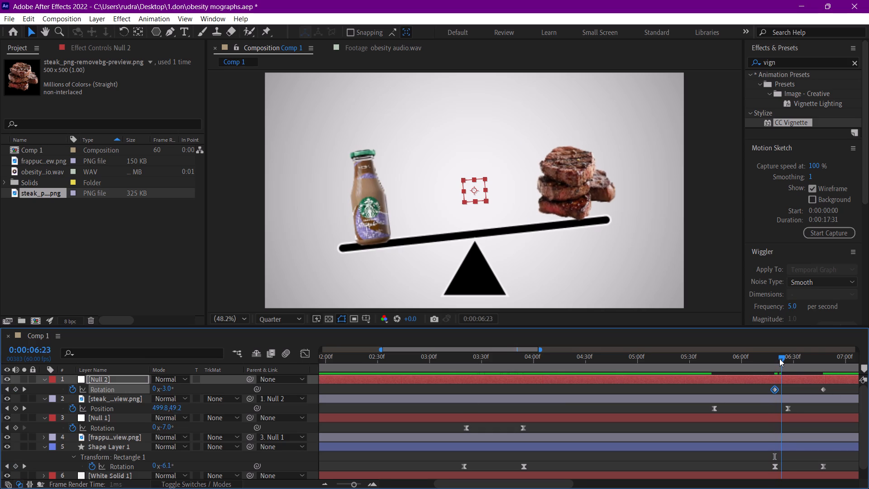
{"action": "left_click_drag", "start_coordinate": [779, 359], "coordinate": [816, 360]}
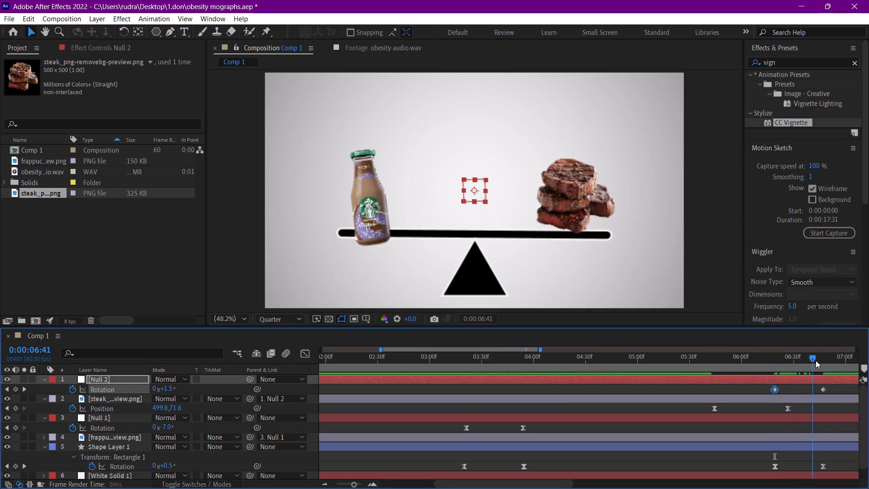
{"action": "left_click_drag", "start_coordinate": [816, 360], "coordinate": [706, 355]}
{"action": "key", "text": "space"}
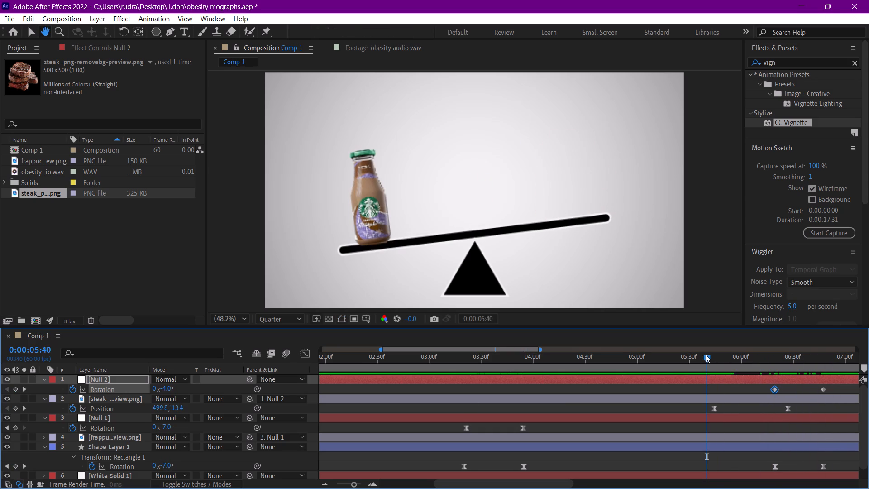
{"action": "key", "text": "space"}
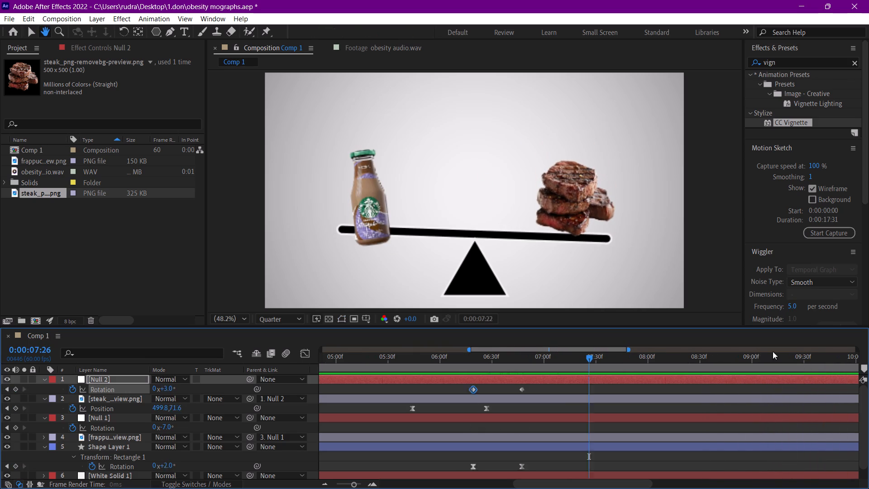
Set Null 2's Rotation at 0:00:06:19 to -7° and preview the tilt.
{"action": "left_click", "coordinate": [471, 360]}
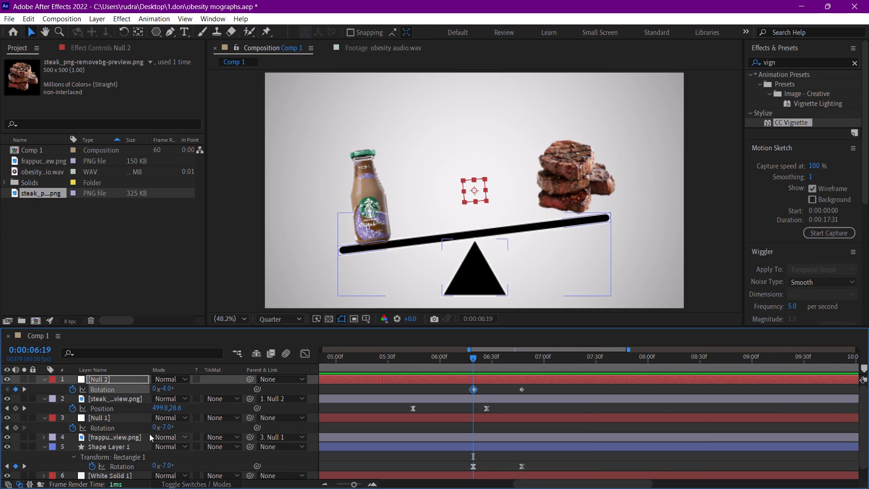
{"action": "left_click", "coordinate": [168, 388]}
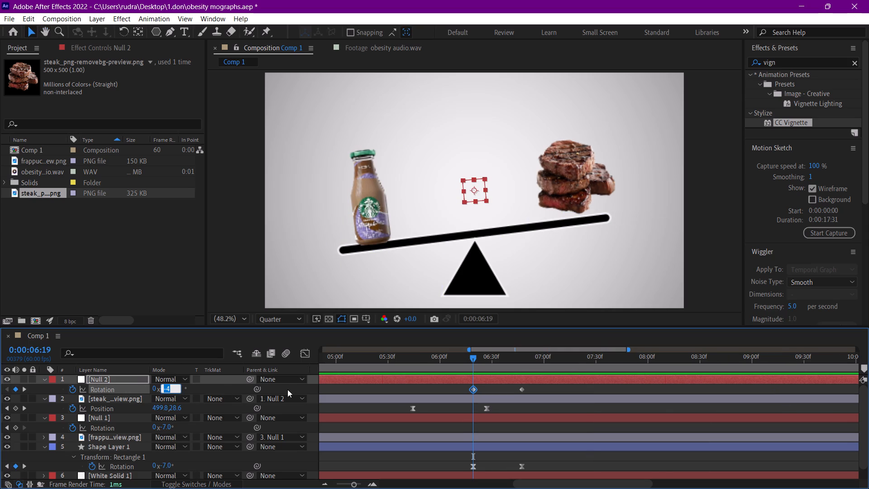
{"action": "type", "text": "-7"}
{"action": "key", "text": "Return"}
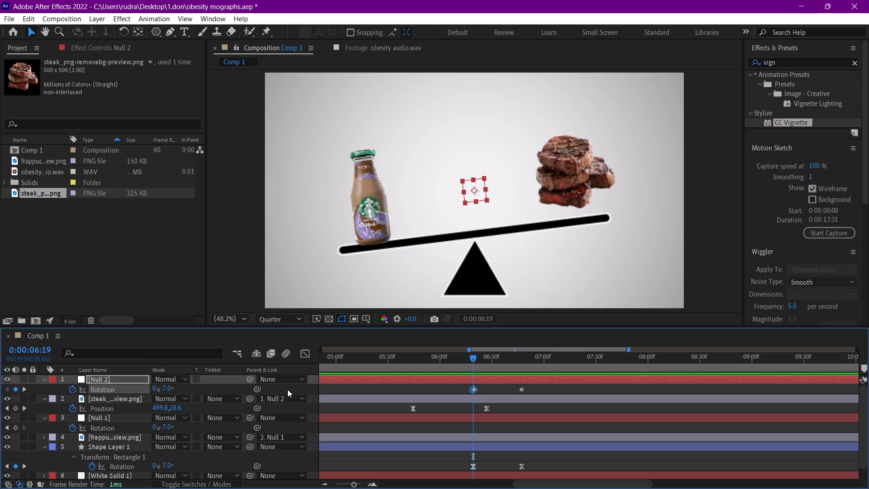
{"action": "key", "text": "space"}
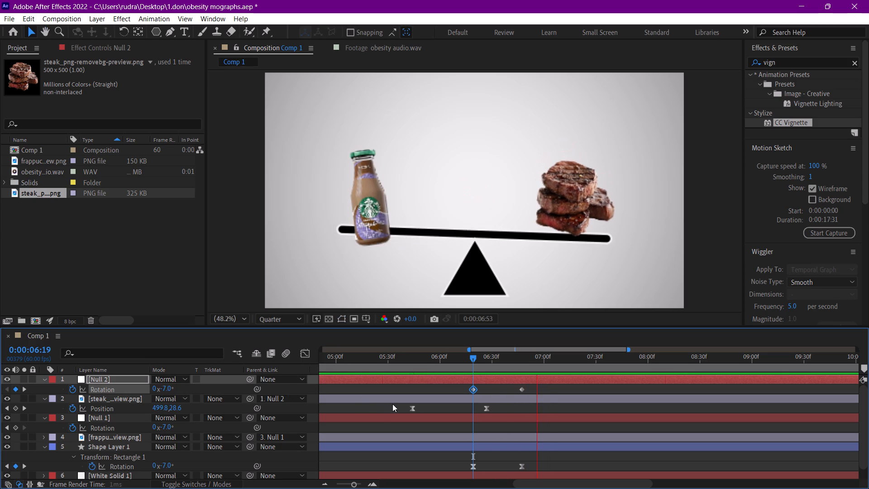
{"action": "key", "text": "space"}
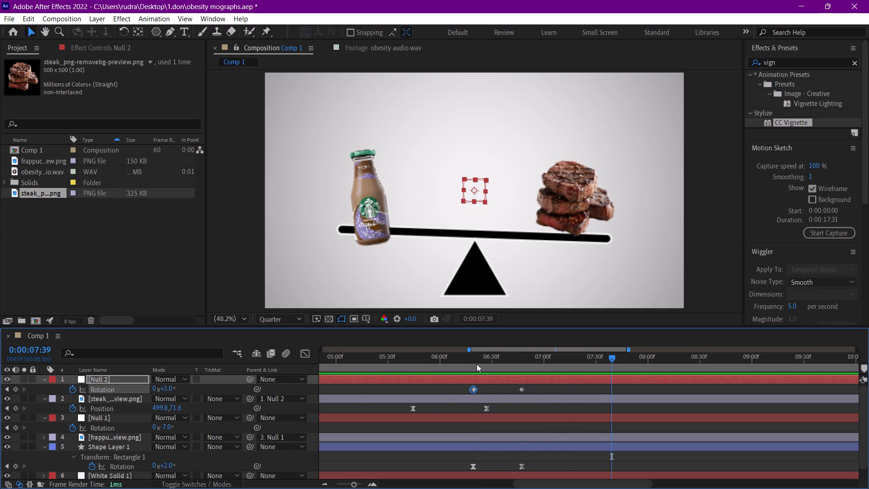
Apply Easy Ease to both Rotation keyframes on Null 2.
{"action": "left_click", "coordinate": [473, 359]}
{"action": "left_click_drag", "start_coordinate": [456, 385], "coordinate": [538, 393]}
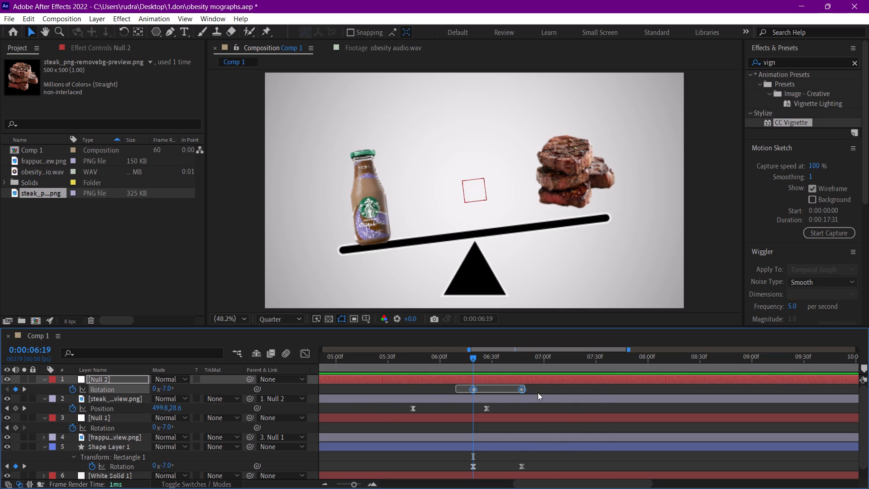
{"action": "left_click_drag", "start_coordinate": [538, 393], "coordinate": [541, 393]}
{"action": "right_click", "coordinate": [522, 387]}
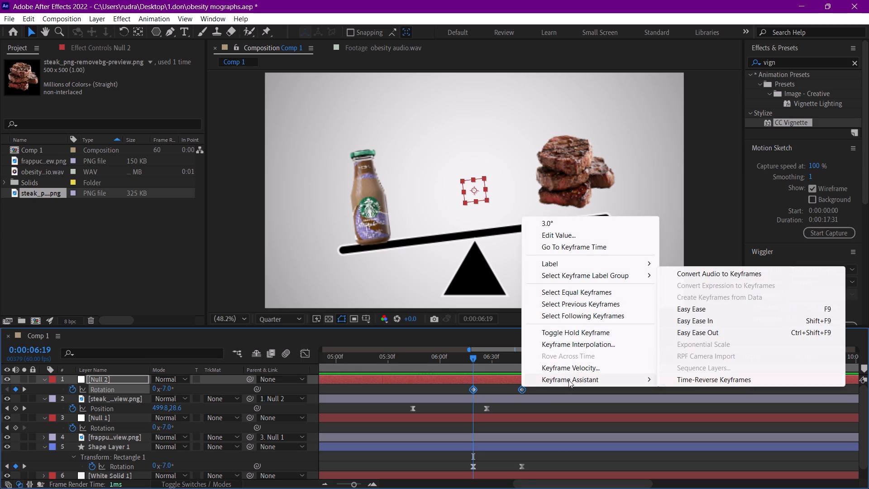
{"action": "left_click", "coordinate": [722, 306]}
Examine the speed curve of Null 1's Rotation keyframes as a reference for the steak's tilt.
{"action": "scroll", "coordinate": [396, 433], "scroll_direction": "up", "scroll_amount": 3}
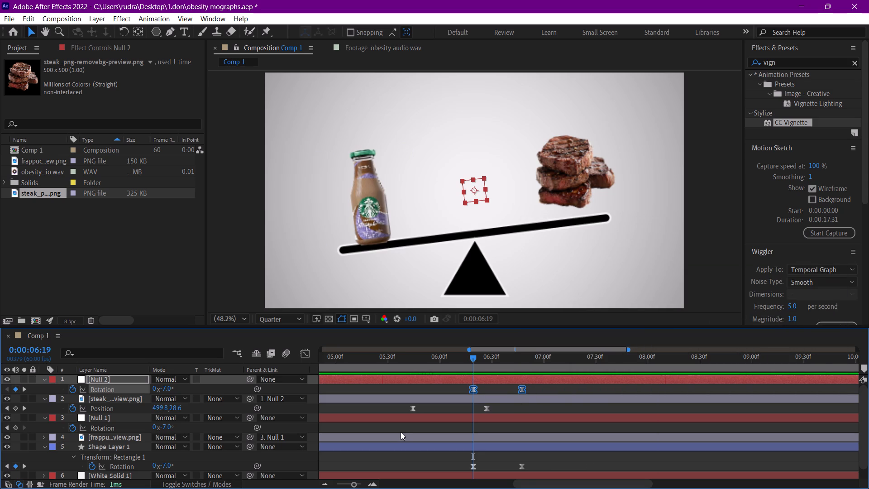
{"action": "scroll", "coordinate": [401, 432], "scroll_direction": "up", "scroll_amount": 2}
{"action": "left_click", "coordinate": [398, 416]}
{"action": "key", "text": "u"}
{"action": "scroll", "coordinate": [379, 446], "scroll_direction": "up", "scroll_amount": 4}
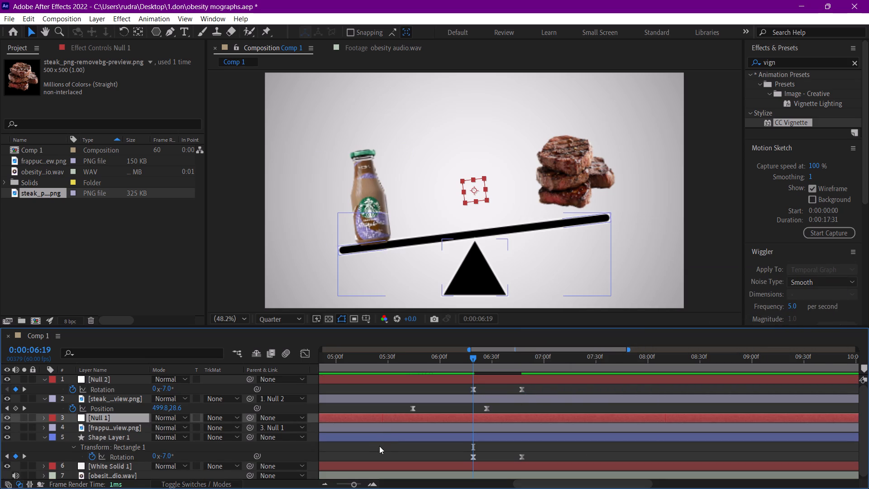
{"action": "key", "text": "u"}
{"action": "scroll", "coordinate": [380, 447], "scroll_direction": "up", "scroll_amount": 5}
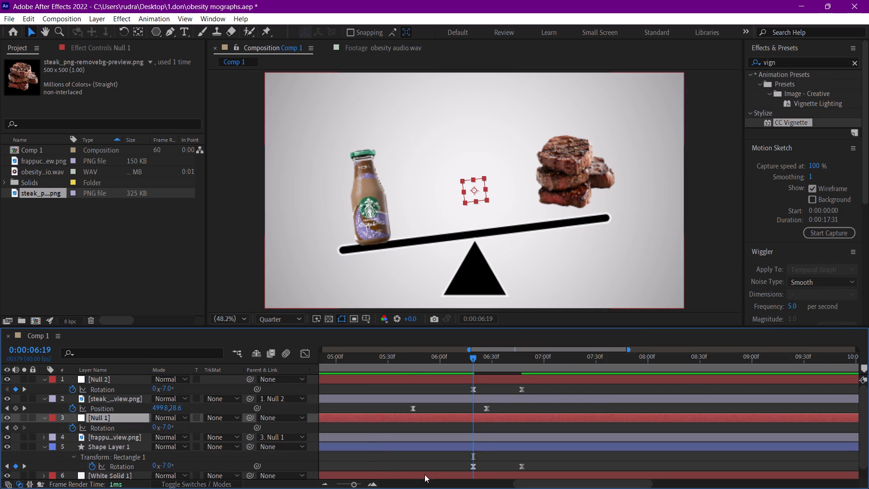
{"action": "left_click_drag", "start_coordinate": [525, 482], "coordinate": [453, 484]}
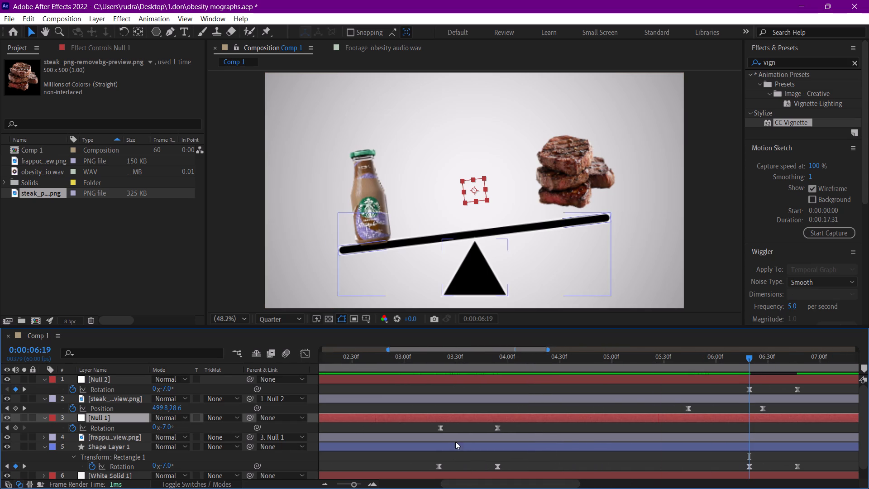
{"action": "left_click", "coordinate": [442, 426]}
{"action": "left_click", "coordinate": [303, 348]}
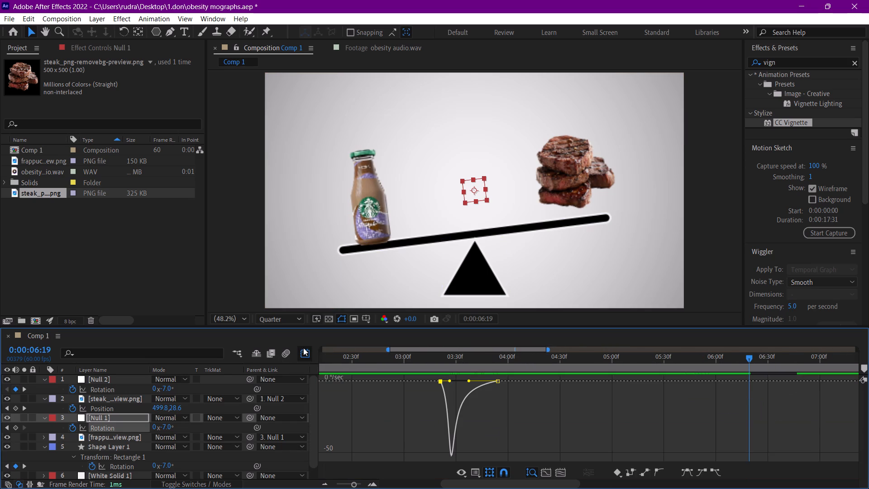
{"action": "left_click", "coordinate": [303, 348]}
{"action": "scroll", "coordinate": [806, 437], "scroll_direction": "down", "scroll_amount": 1}
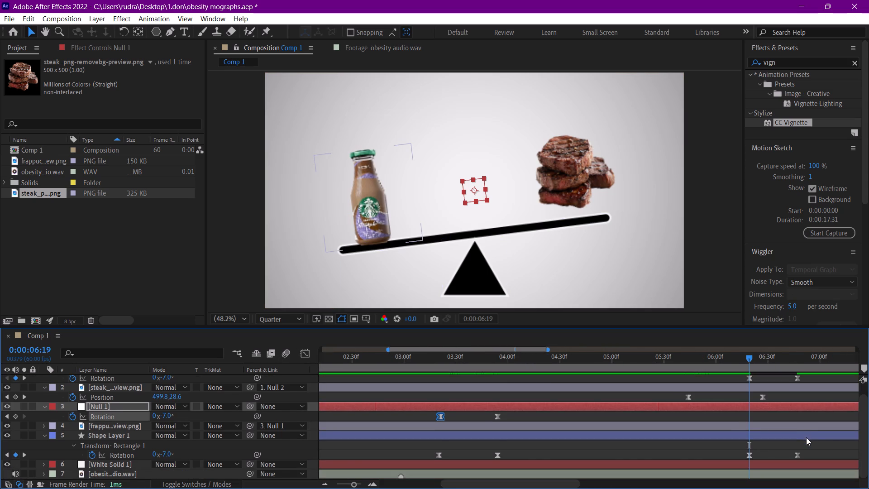
{"action": "scroll", "coordinate": [807, 437], "scroll_direction": "up", "scroll_amount": 1}
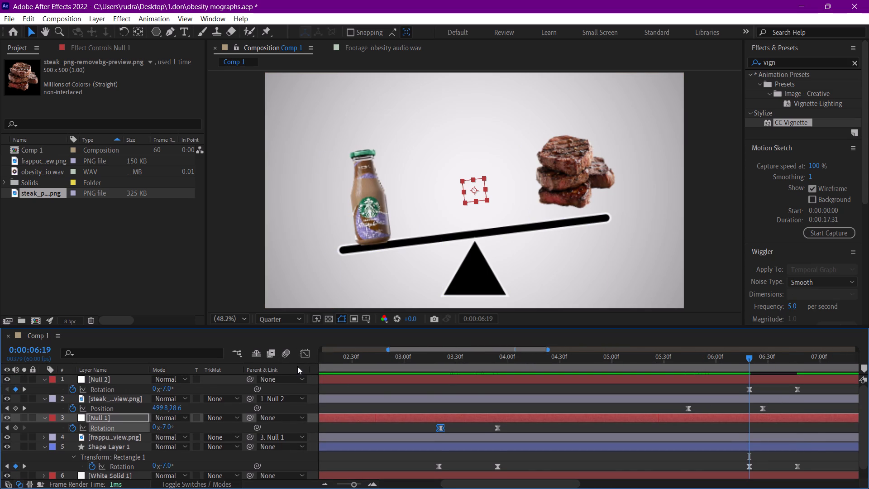
{"action": "left_click", "coordinate": [306, 352]}
{"action": "left_click", "coordinate": [306, 352]}
Collapse the steak's properties, reshape the last two Rotation keyframes' speed curves on Null 2 and the beam to matching early peaks with slow finishes, and preview.
{"action": "left_click", "coordinate": [744, 400]}
{"action": "key", "text": "u"}
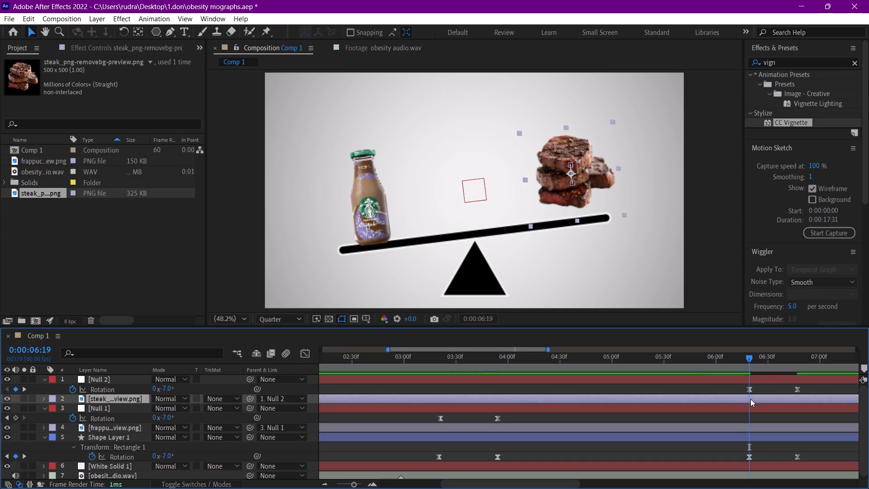
{"action": "left_click_drag", "start_coordinate": [744, 388], "coordinate": [829, 460]}
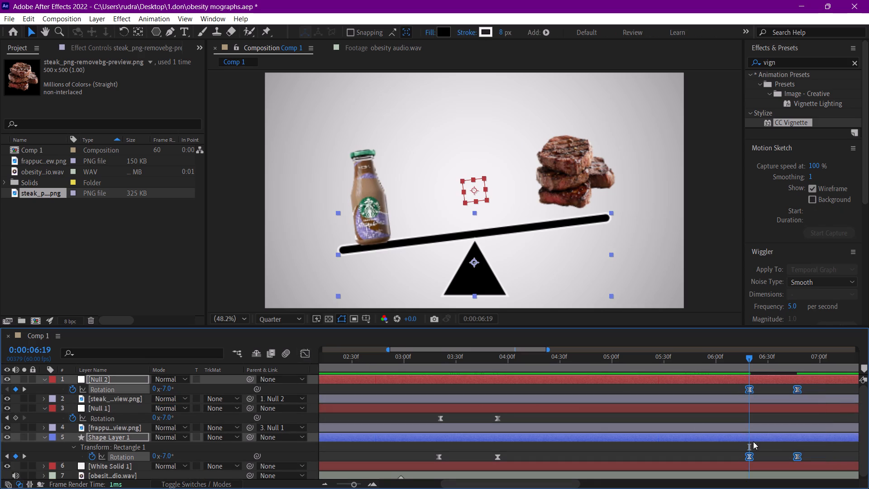
{"action": "left_click", "coordinate": [303, 353]}
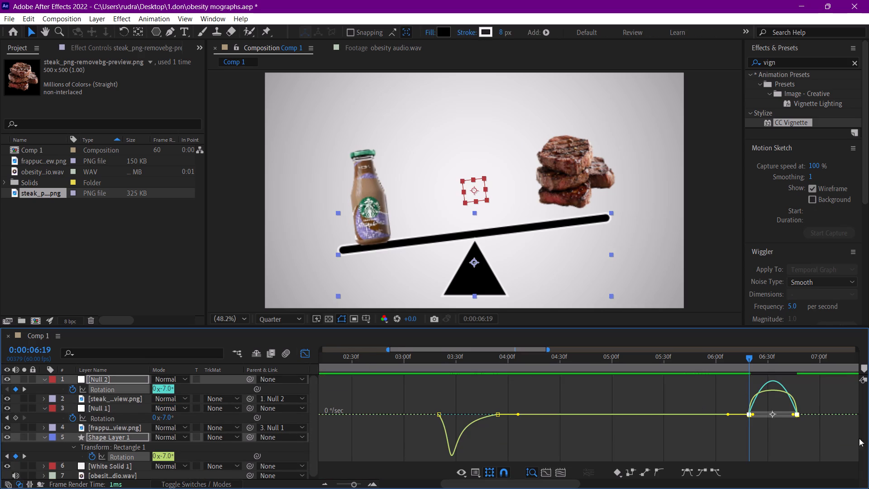
{"action": "left_click_drag", "start_coordinate": [793, 416], "coordinate": [776, 416]}
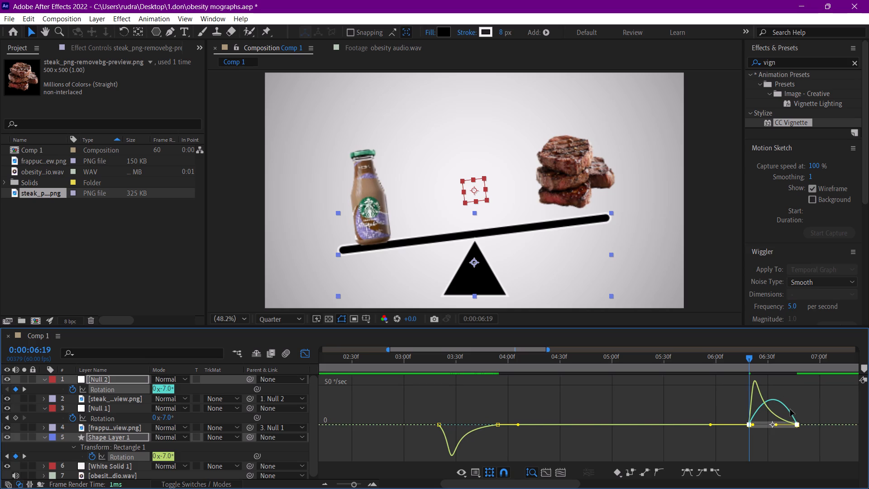
{"action": "left_click", "coordinate": [790, 409]}
{"action": "left_click_drag", "start_coordinate": [788, 426], "coordinate": [777, 426]}
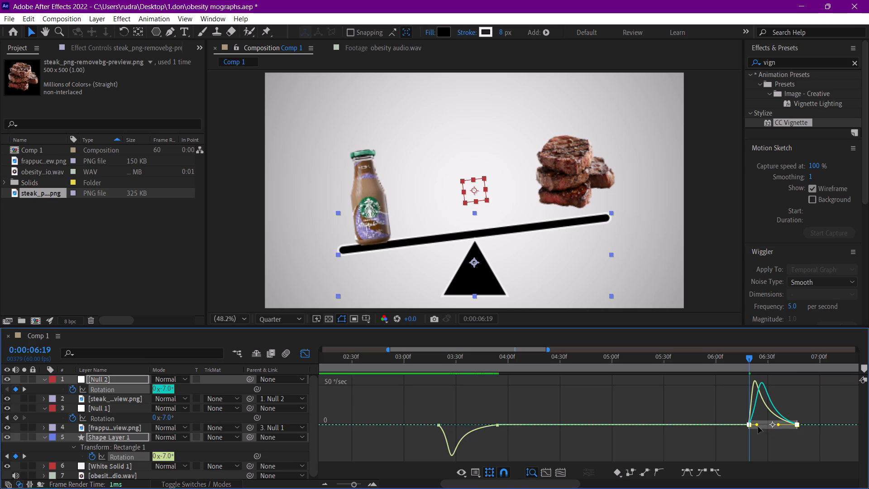
{"action": "left_click_drag", "start_coordinate": [758, 427], "coordinate": [754, 427]}
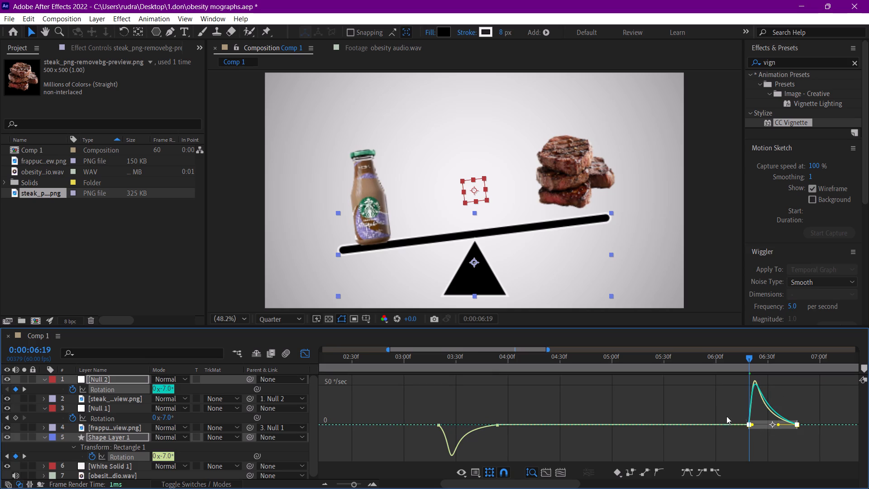
{"action": "left_click", "coordinate": [311, 355]}
{"action": "key", "text": "space"}
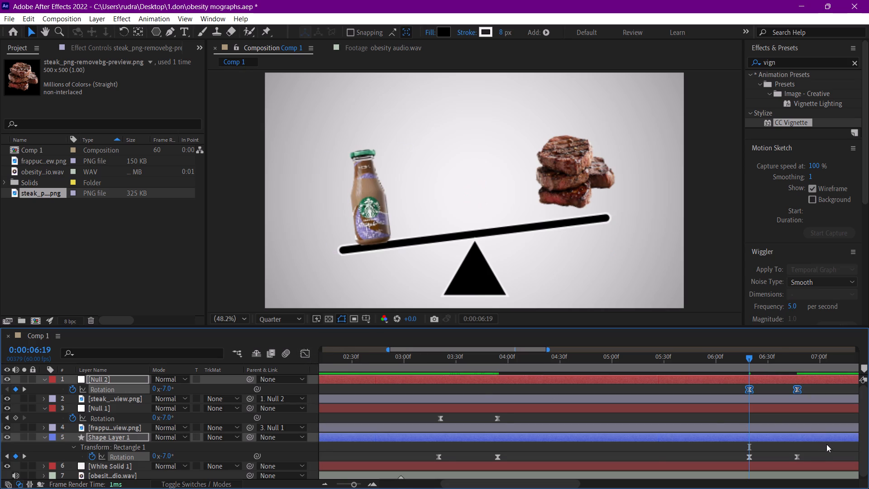
Preview the animation from the start, and add a Rotation keyframe on Null 1 at 0:00:06:19 holding its current angle.
{"action": "key", "text": "space"}
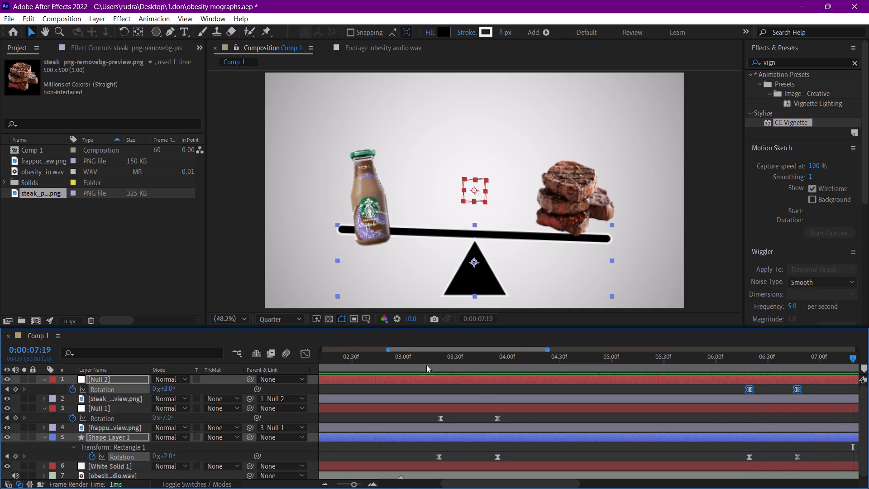
{"action": "left_click_drag", "start_coordinate": [397, 365], "coordinate": [181, 365]}
{"action": "key", "text": "space"}
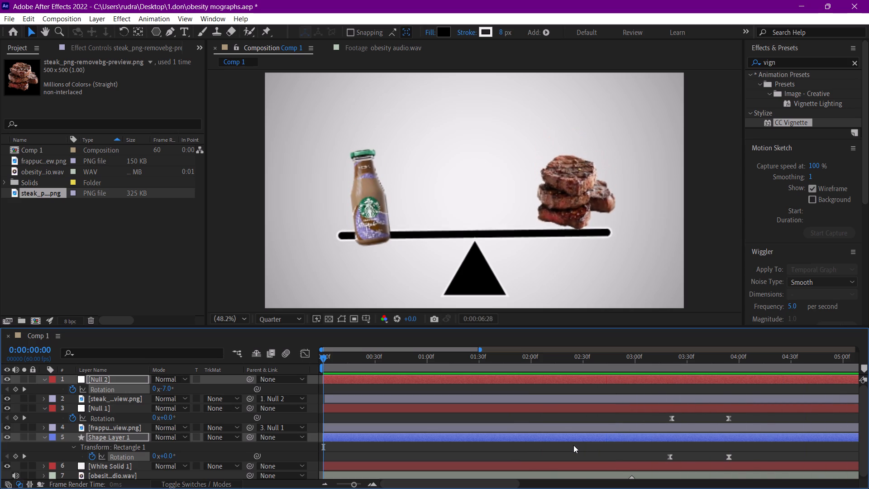
{"action": "key", "text": "space"}
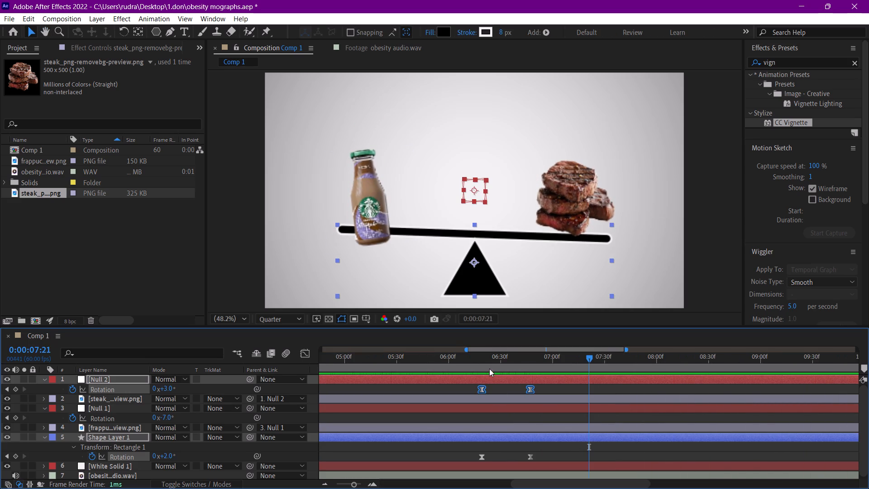
{"action": "left_click", "coordinate": [480, 358]}
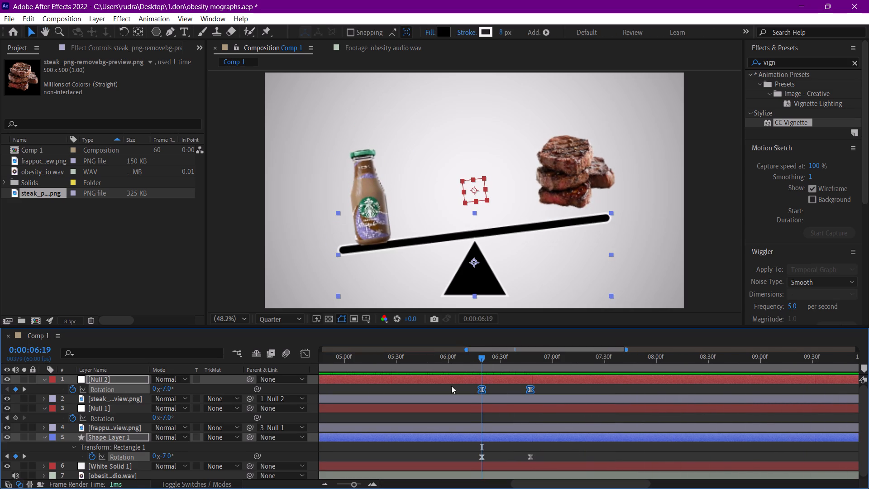
{"action": "left_click", "coordinate": [105, 404]}
{"action": "key", "text": "u"}
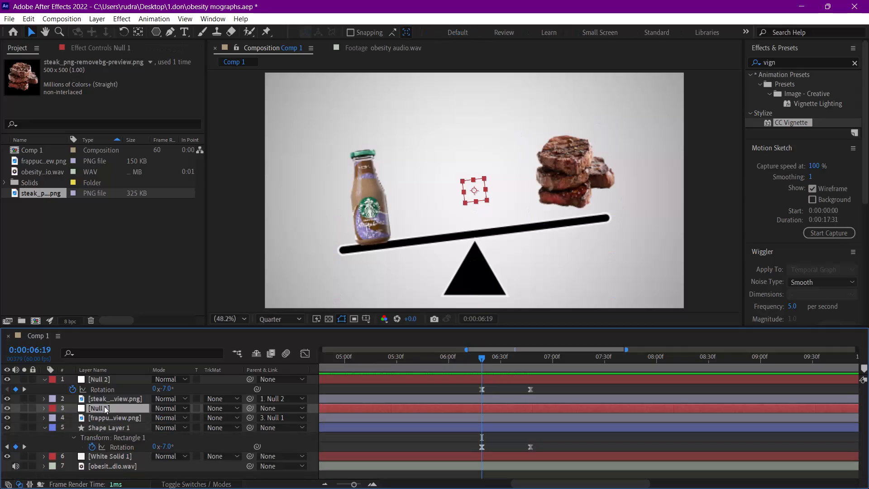
{"action": "key", "text": "u"}
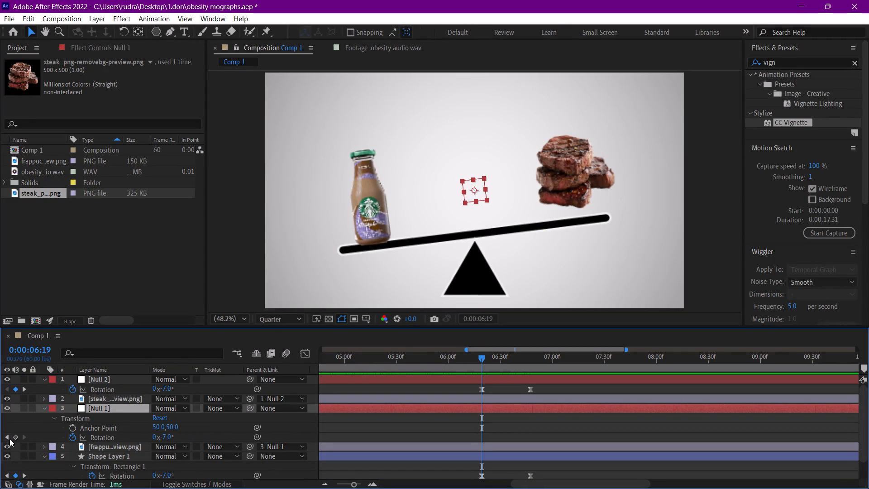
{"action": "left_click", "coordinate": [14, 439]}
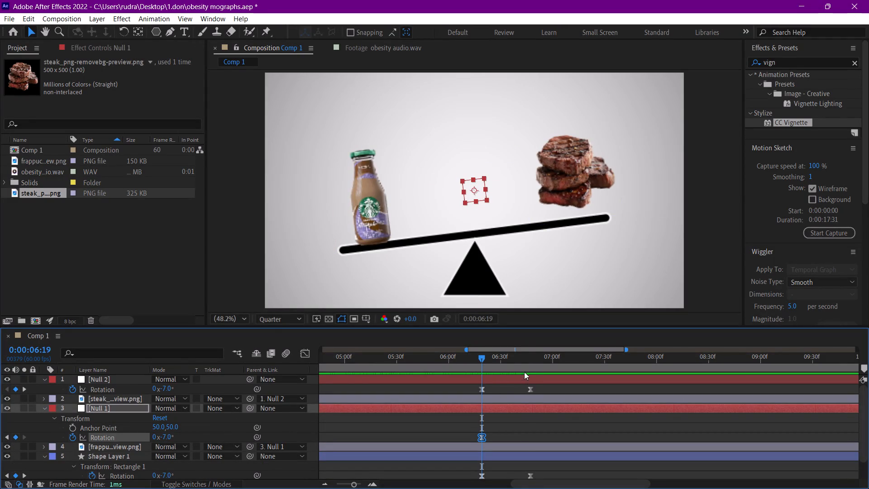
Set Null 1's Rotation at 0:00:06:47 to 2° so the bottle follows the beam's tilt under the steak.
{"action": "left_click", "coordinate": [527, 364]}
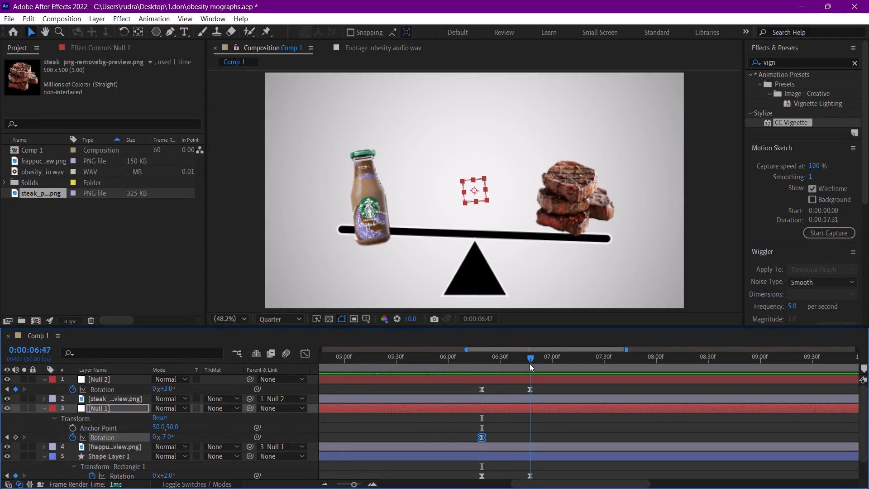
{"action": "left_click", "coordinate": [169, 437]}
{"action": "key", "text": "2"}
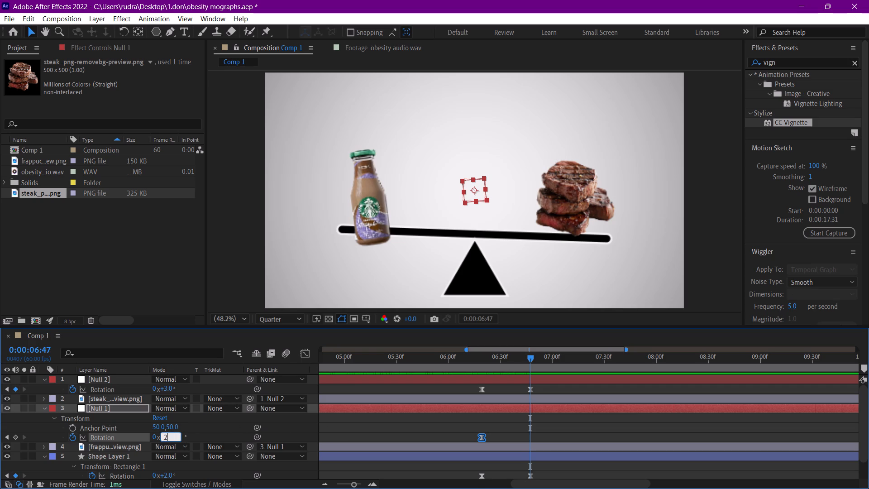
{"action": "key", "text": "Return"}
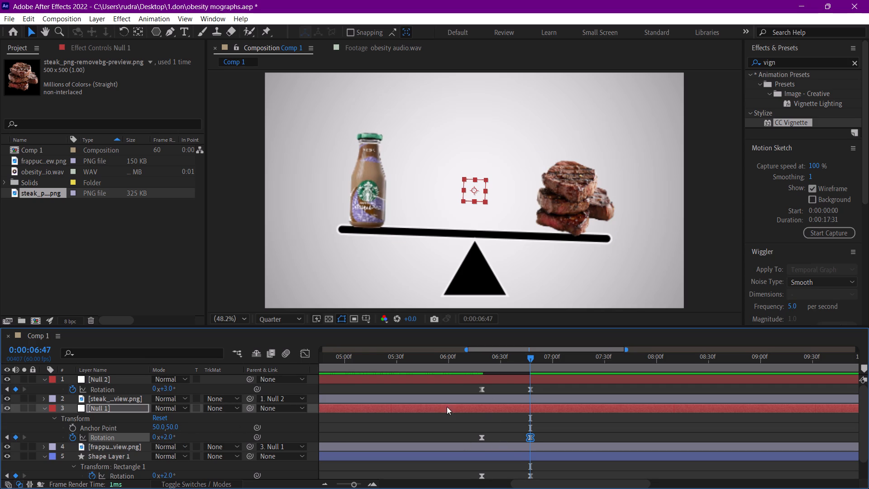
Reshape the speed curve between Null 1's last two Rotation keyframes to an early peak with a slow finish.
{"action": "left_click", "coordinate": [307, 359]}
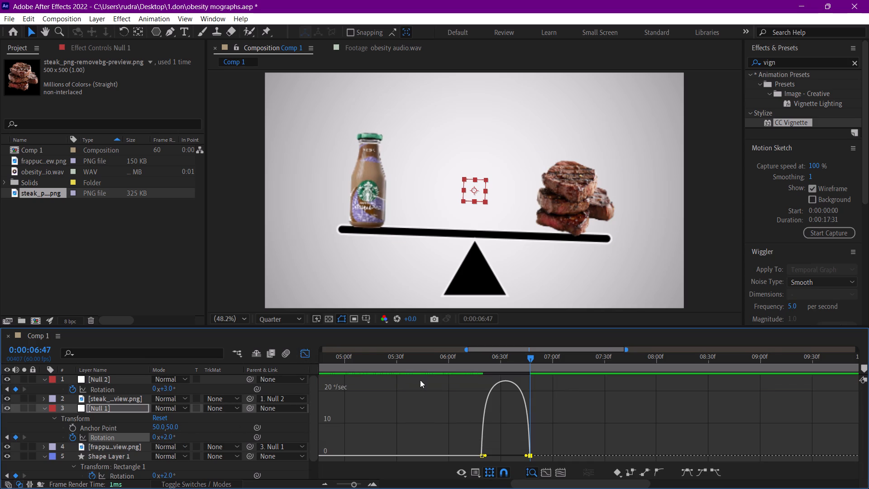
{"action": "left_click_drag", "start_coordinate": [525, 454], "coordinate": [491, 455]}
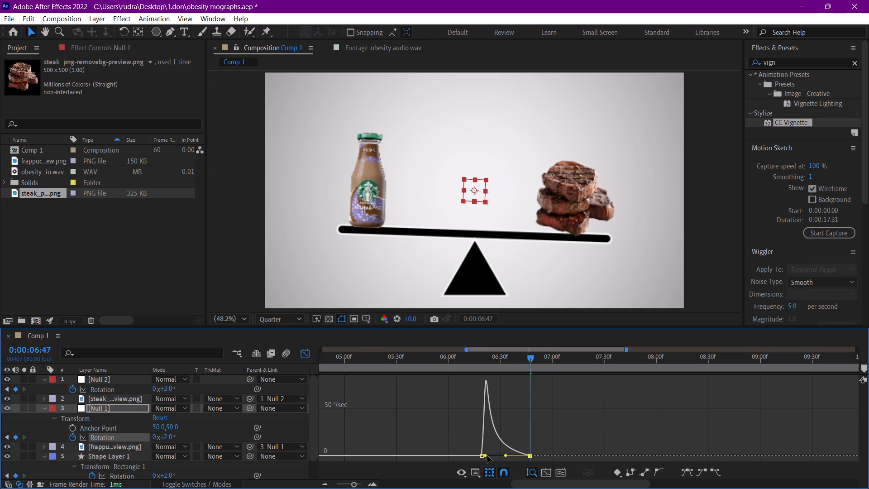
{"action": "left_click", "coordinate": [306, 352]}
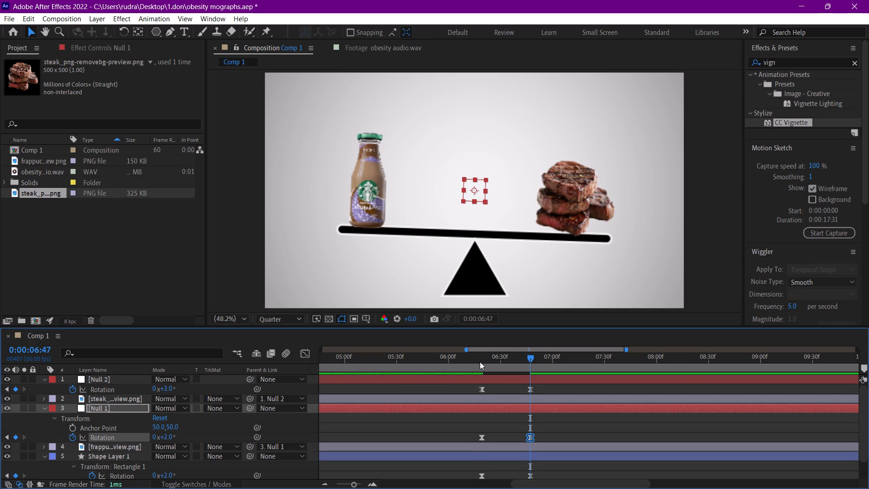
Preview the bottle, steak and beam tilting together, first around the steak's landing and again from the composition's start.
{"action": "left_click", "coordinate": [479, 362]}
{"action": "key", "text": "space"}
{"action": "left_click_drag", "start_coordinate": [477, 361], "coordinate": [432, 360]}
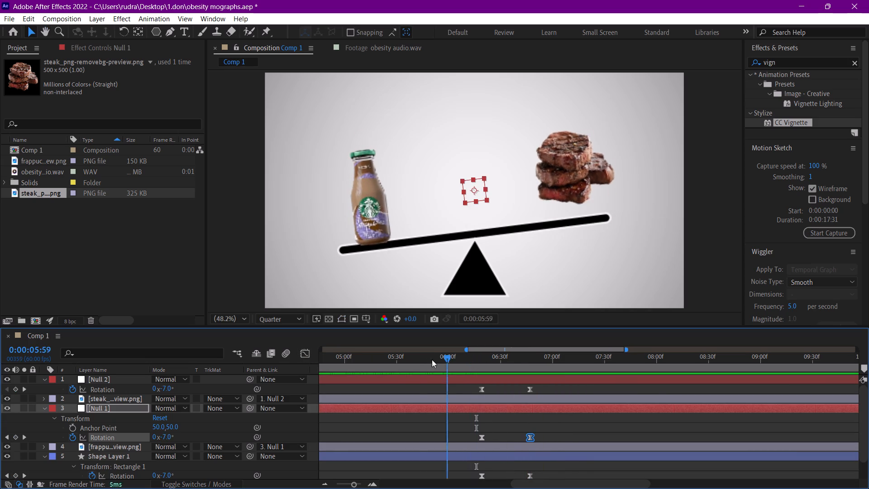
{"action": "left_click_drag", "start_coordinate": [432, 360], "coordinate": [424, 360]}
{"action": "left_click_drag", "start_coordinate": [491, 350], "coordinate": [489, 350]}
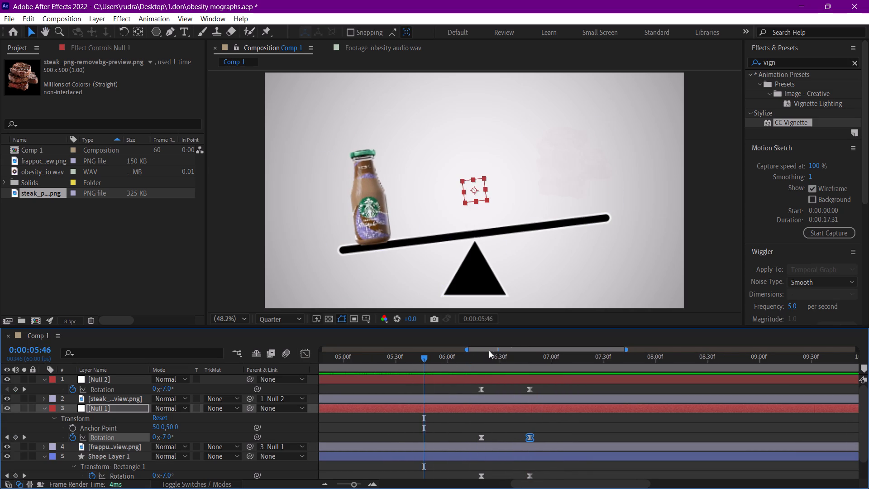
{"action": "left_click_drag", "start_coordinate": [489, 350], "coordinate": [463, 353]}
{"action": "left_click_drag", "start_coordinate": [444, 359], "coordinate": [187, 360]}
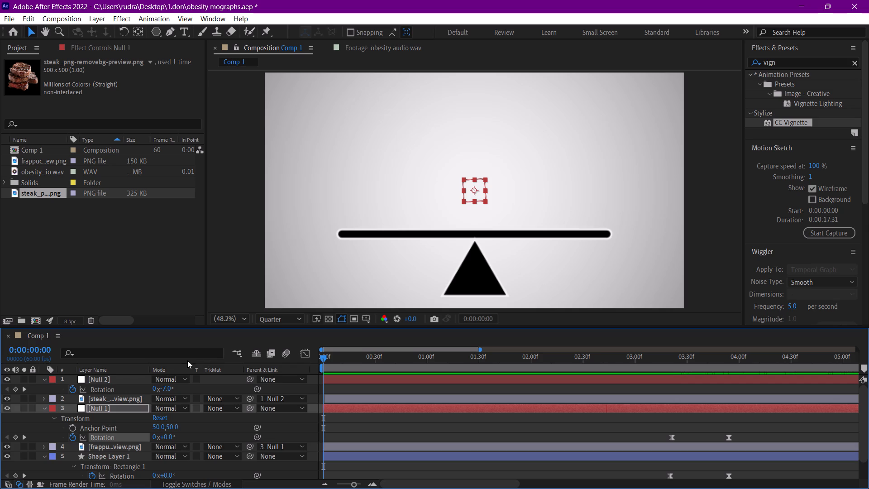
{"action": "left_click_drag", "start_coordinate": [187, 360], "coordinate": [185, 360]}
{"action": "key", "text": "space"}
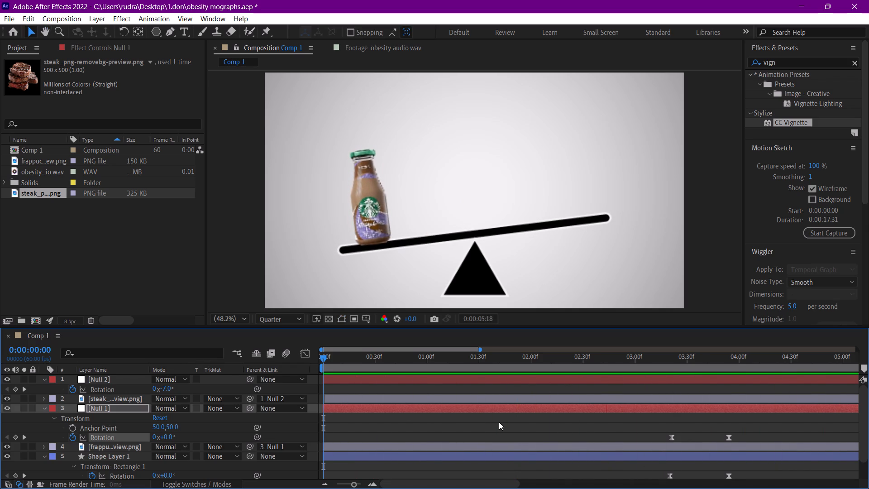
{"action": "key", "text": "space"}
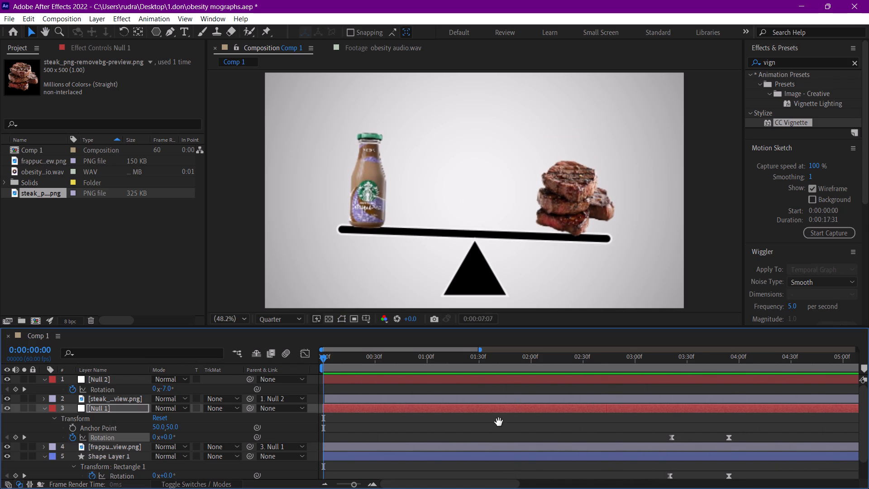
Add a -1° Rotation keyframe for the beam after the steak's tilt and place it at 0:00:07:05.
{"action": "left_click_drag", "start_coordinate": [543, 357], "coordinate": [544, 357]}
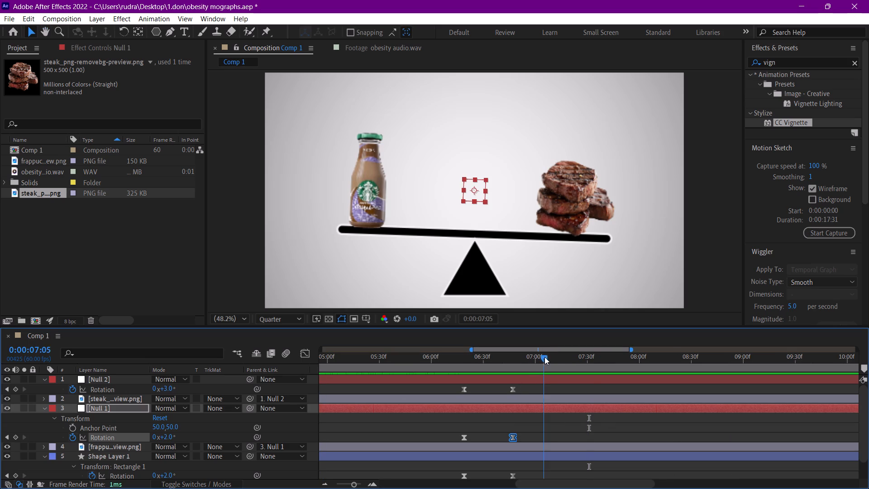
{"action": "left_click_drag", "start_coordinate": [544, 357], "coordinate": [566, 357]}
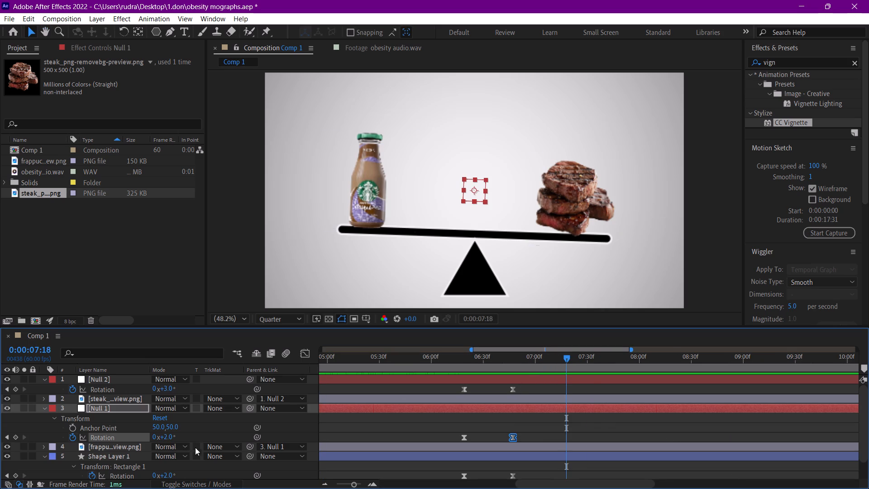
{"action": "left_click", "coordinate": [172, 472]}
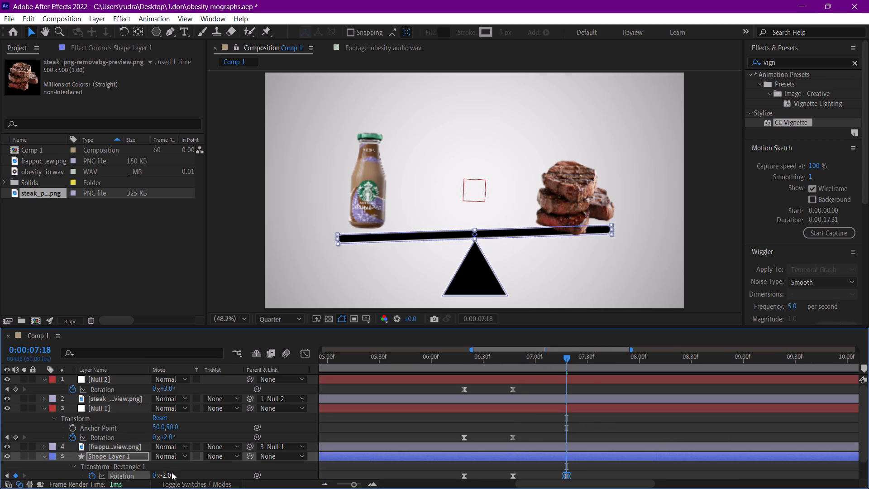
{"action": "left_click", "coordinate": [166, 475]}
{"action": "type", "text": "-1"}
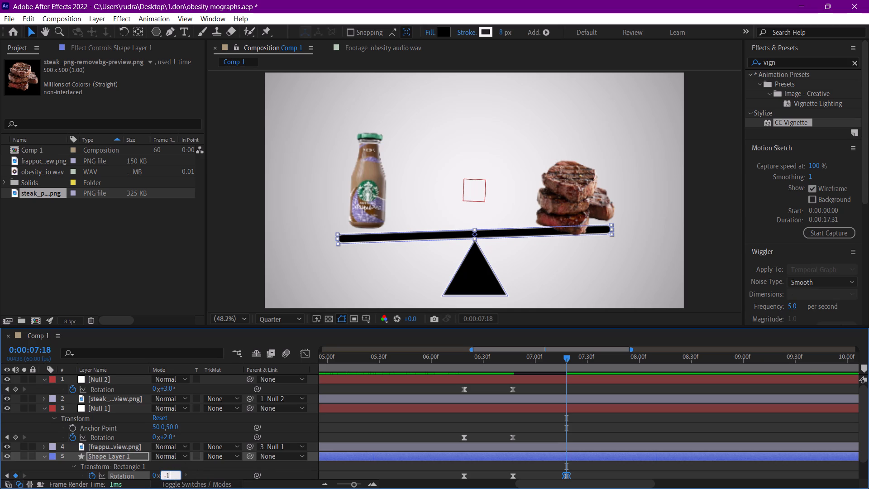
{"action": "key", "text": "Return"}
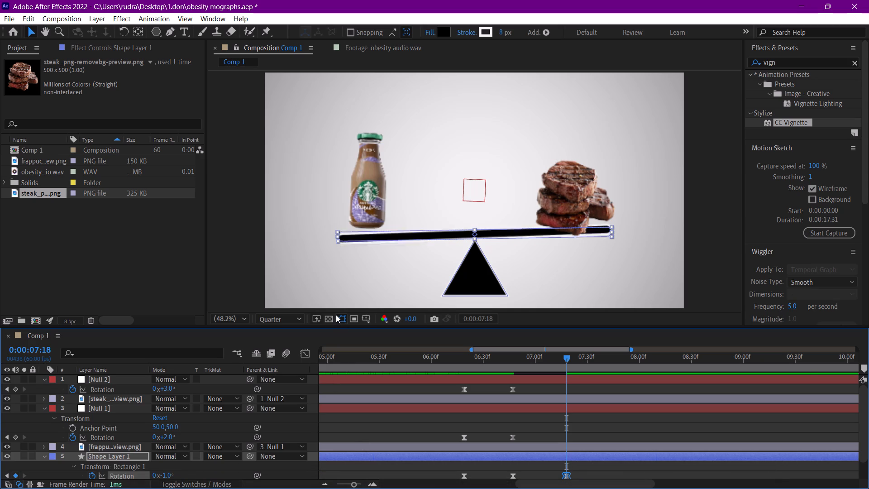
{"action": "left_click_drag", "start_coordinate": [567, 476], "coordinate": [550, 473]}
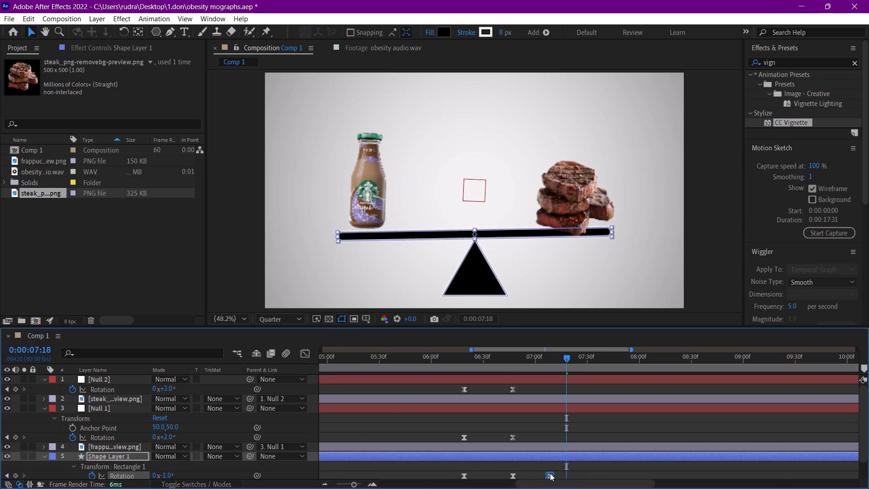
{"action": "left_click_drag", "start_coordinate": [550, 473], "coordinate": [545, 473]}
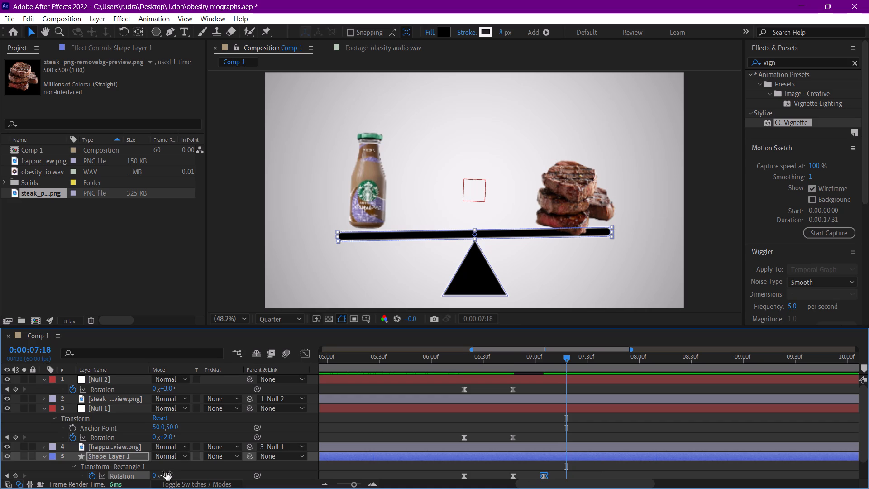
Set the beam's Rotation at 0:00:07:18 to 0°.
{"action": "left_click", "coordinate": [166, 473]}
{"action": "key", "text": "0"}
{"action": "key", "text": "Return"}
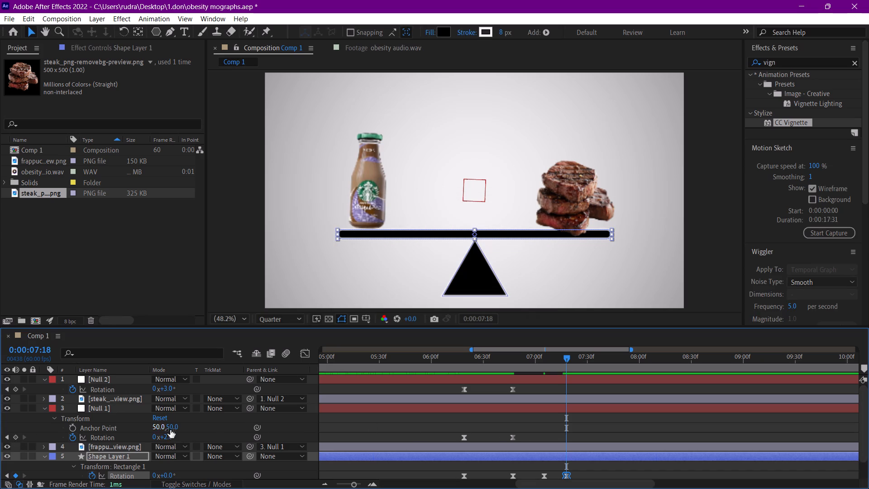
Set Null 1's Rotation at 0:00:07:05 to -1° to match the beam.
{"action": "left_click_drag", "start_coordinate": [550, 352], "coordinate": [543, 352]}
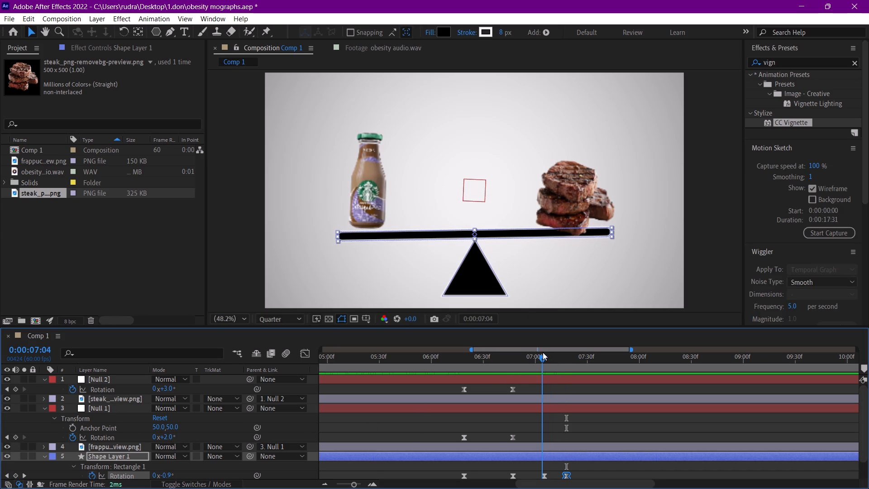
{"action": "left_click_drag", "start_coordinate": [543, 352], "coordinate": [546, 352]}
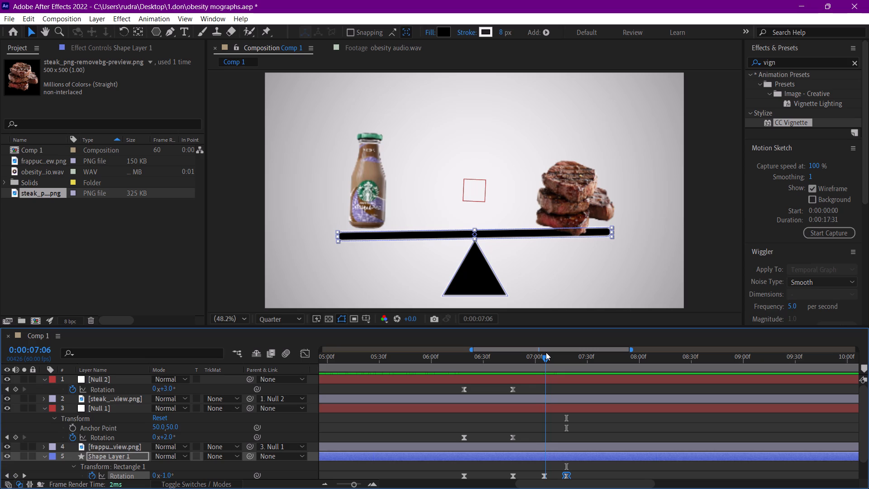
{"action": "left_click_drag", "start_coordinate": [546, 352], "coordinate": [544, 354]}
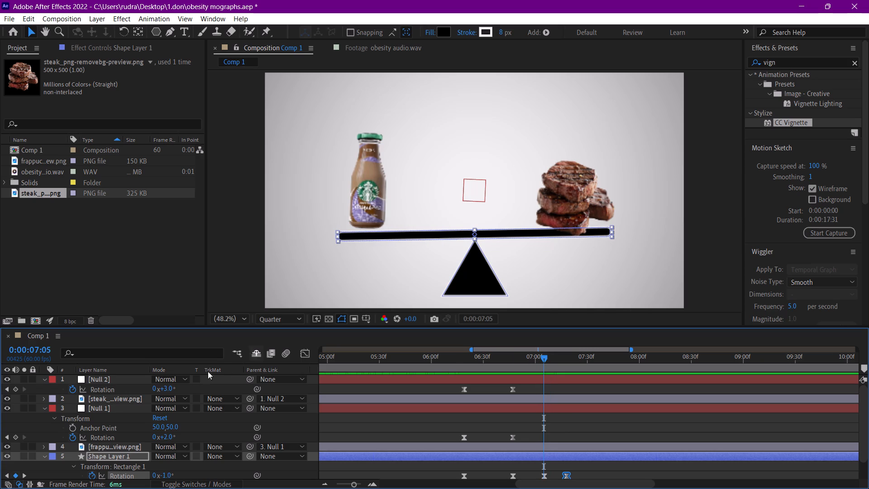
{"action": "left_click", "coordinate": [167, 436]}
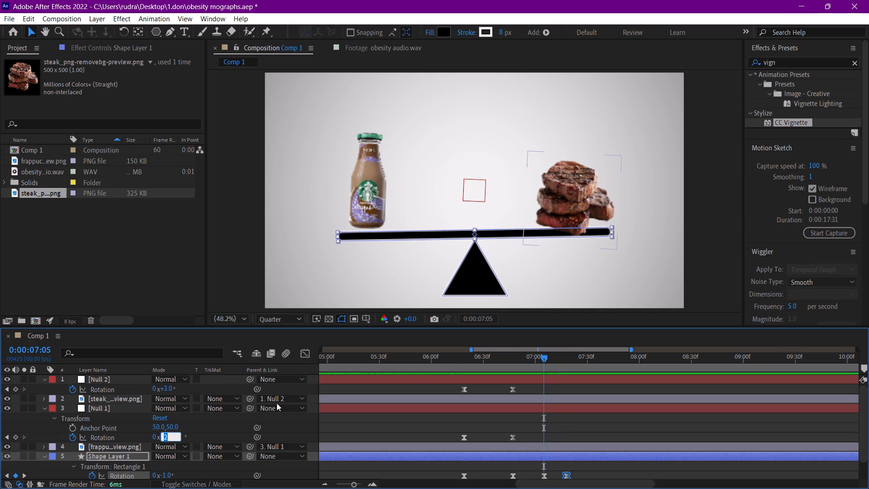
{"action": "type", "text": "-1"}
{"action": "key", "text": "Return"}
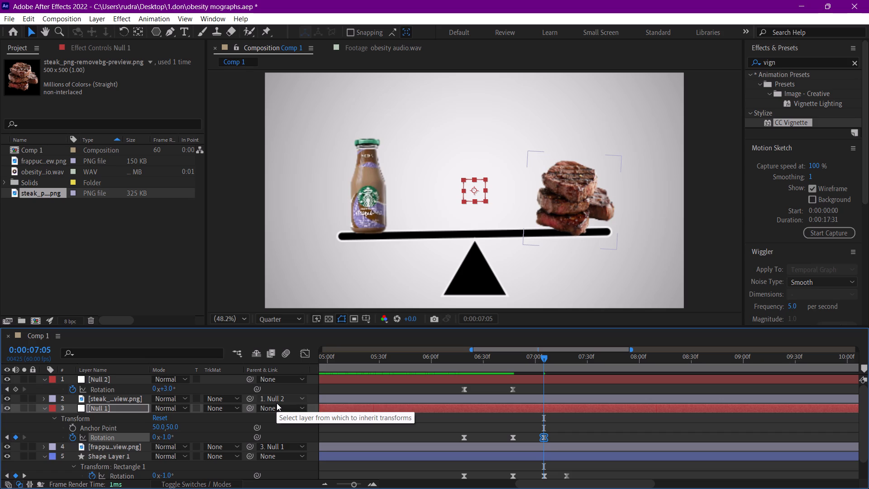
Add a Rotation keyframe for Null 2 at 0:00:07:05, trying 1° and settling on 0°.
{"action": "left_click", "coordinate": [169, 386]}
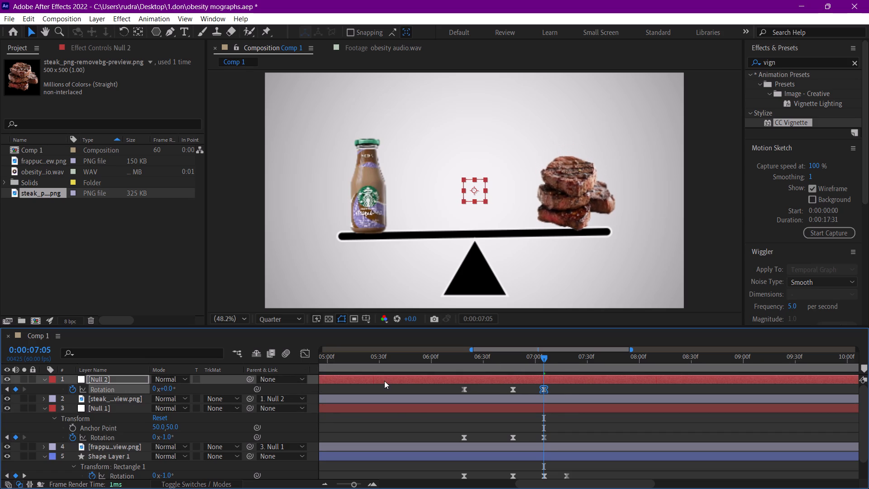
{"action": "left_click", "coordinate": [167, 387]}
{"action": "key", "text": "1"}
{"action": "key", "text": "Return"}
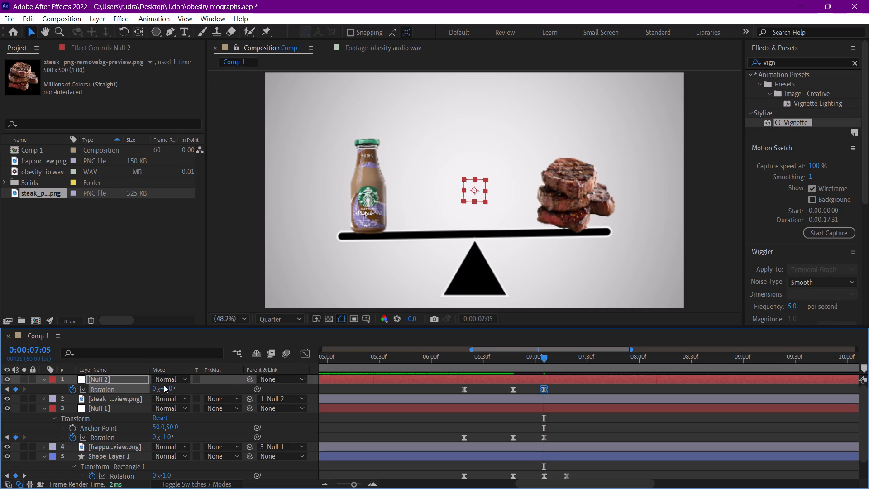
{"action": "left_click", "coordinate": [167, 388]}
{"action": "key", "text": "0"}
{"action": "key", "text": "Return"}
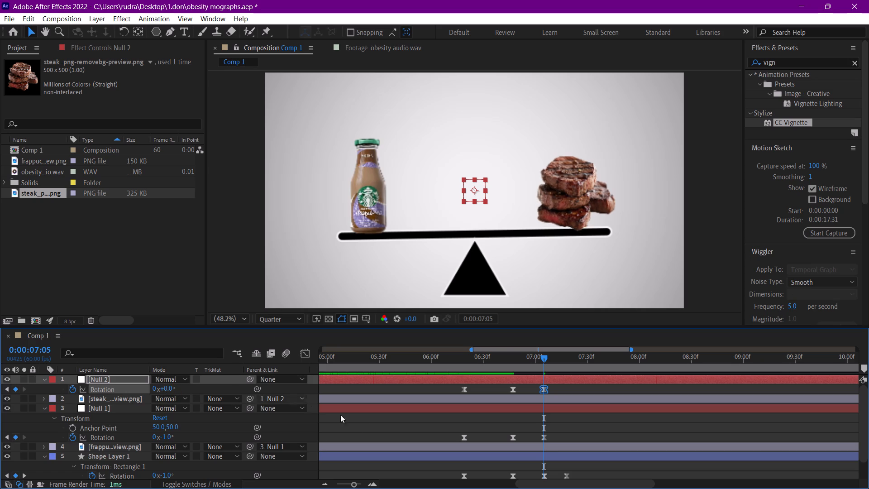
Set Null 1's Rotation at 0:00:07:18 to 0°, in line with the beam's last keyframe.
{"action": "left_click_drag", "start_coordinate": [549, 356], "coordinate": [563, 360]}
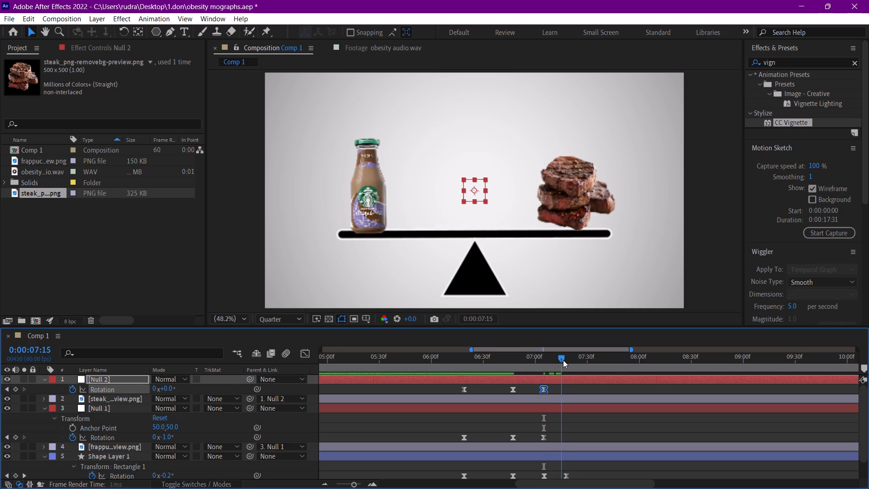
{"action": "left_click_drag", "start_coordinate": [563, 360], "coordinate": [566, 360]}
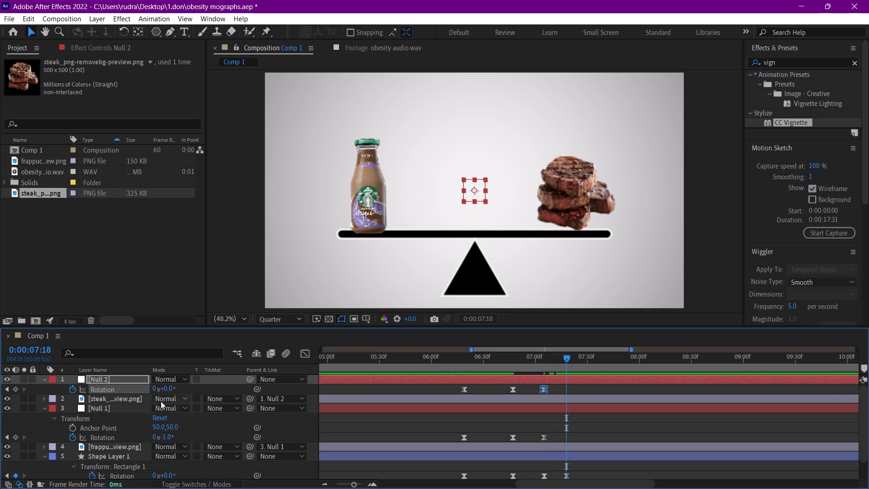
{"action": "left_click", "coordinate": [166, 437]}
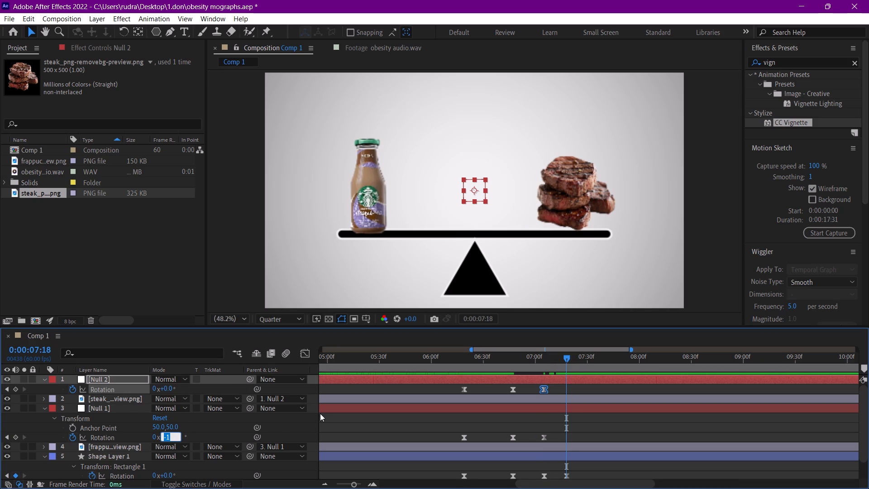
{"action": "key", "text": "0"}
{"action": "key", "text": "Return"}
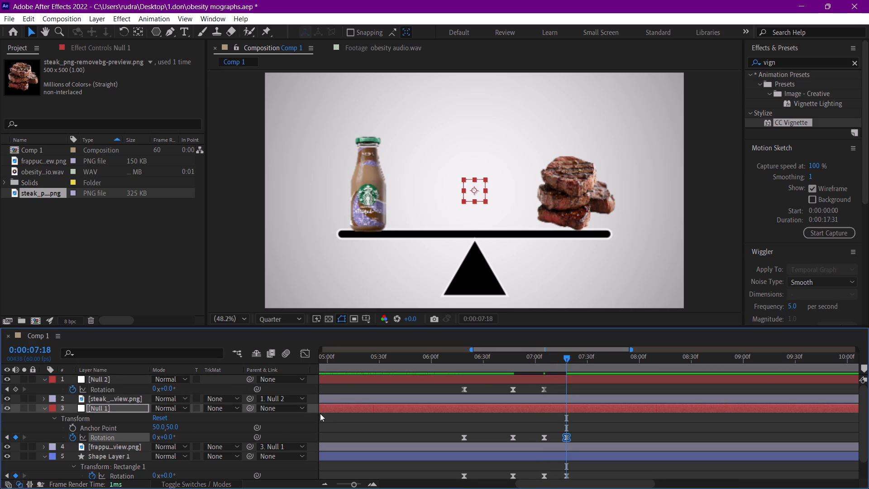
Add a 0° Rotation keyframe for Null 2 at 0:00:07:18.
{"action": "left_click", "coordinate": [171, 387]}
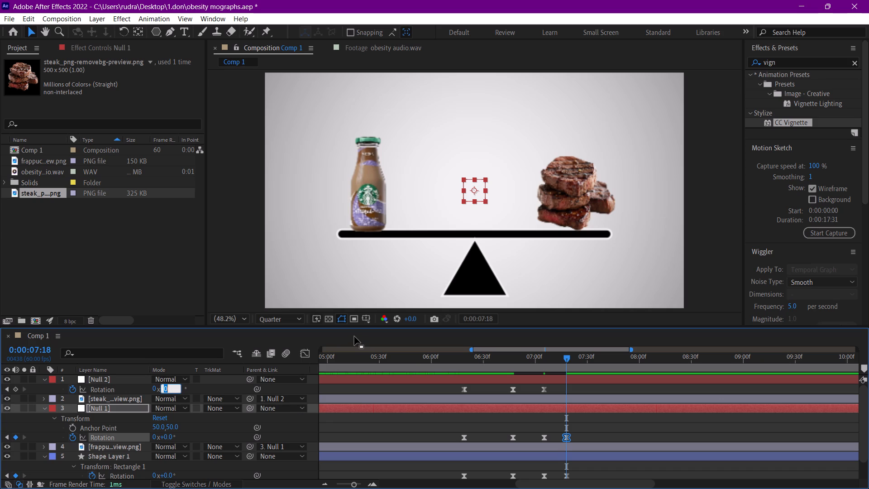
{"action": "left_click", "coordinate": [14, 387]}
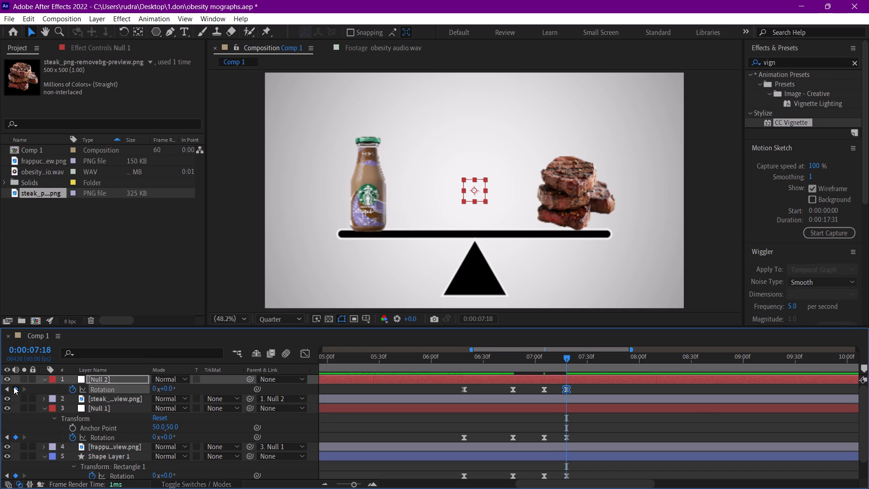
Set Null 2's Rotation at 0:00:07:05 to -1° to match the beam and Null 1.
{"action": "left_click", "coordinate": [544, 357]}
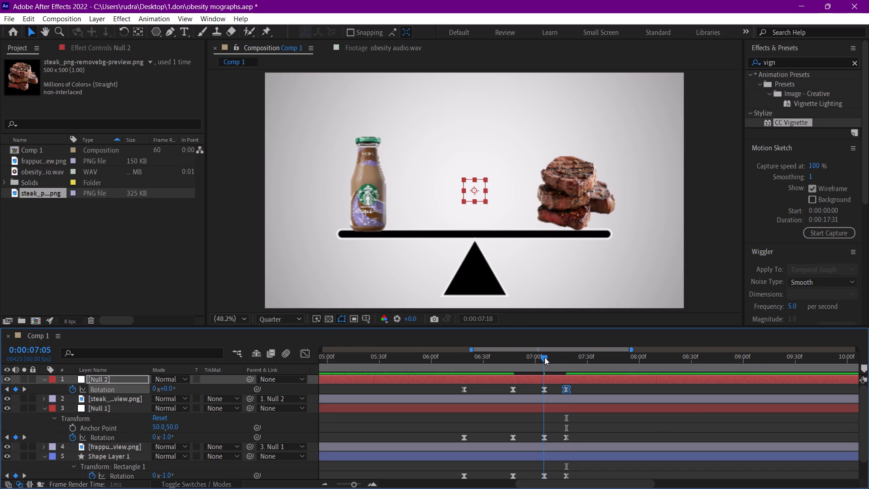
{"action": "left_click", "coordinate": [162, 388]}
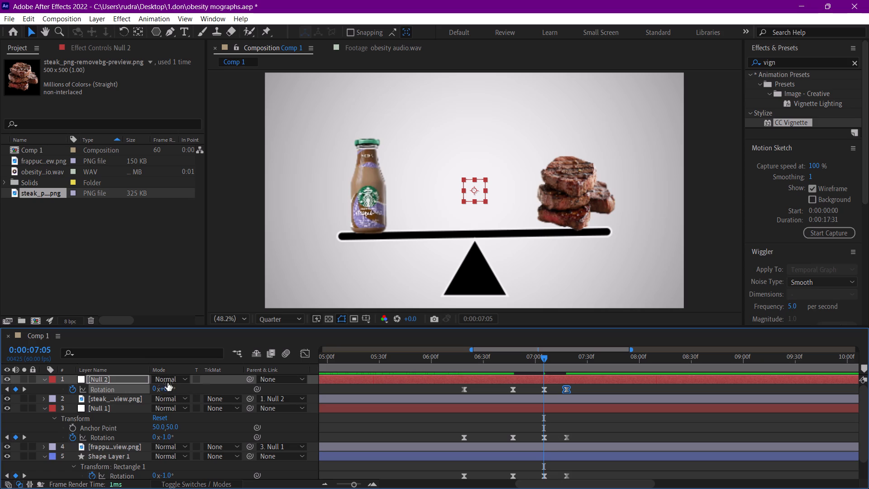
{"action": "type", "text": "-1"}
{"action": "key", "text": "Return"}
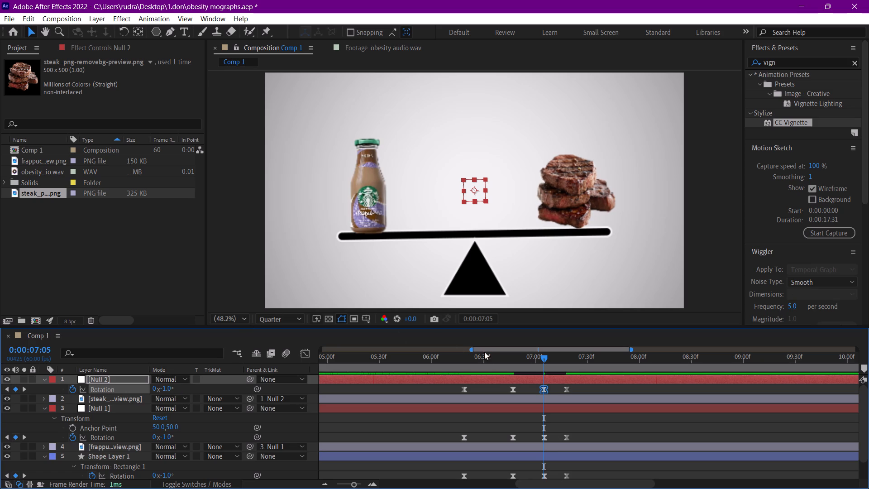
Preview the rebound and levelling of the bottle, steak and beam from just before the steak's landing tilt.
{"action": "left_click", "coordinate": [440, 354]}
{"action": "key", "text": "space"}
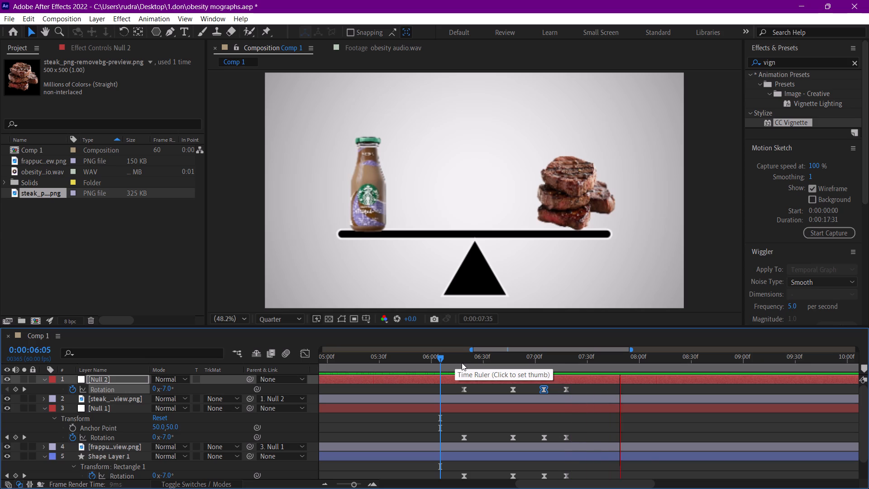
{"action": "key", "text": "space"}
{"action": "left_click_drag", "start_coordinate": [469, 363], "coordinate": [448, 361]}
{"action": "key", "text": "space"}
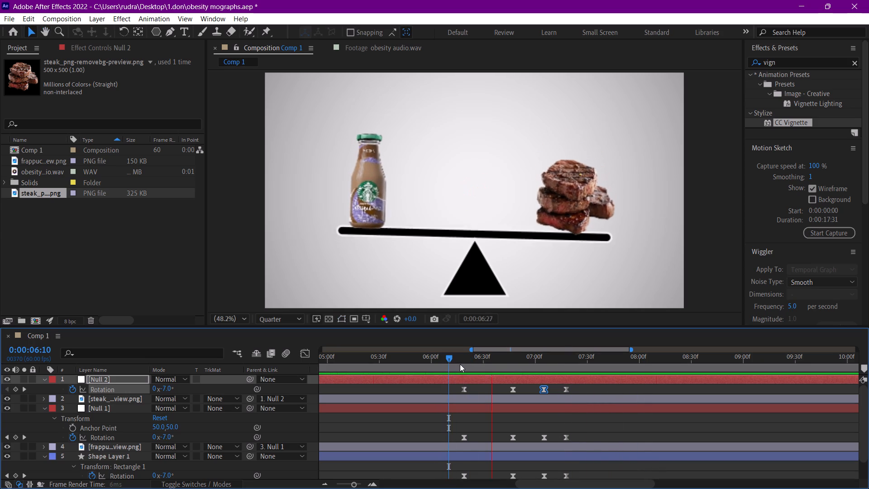
{"action": "key", "text": "space"}
Reshape the speed curves of both nulls and the beam between 0:00:07:05 and 0:00:07:18 so they start fast and ease into the last keyframe.
{"action": "left_click_drag", "start_coordinate": [578, 386], "coordinate": [563, 403]}
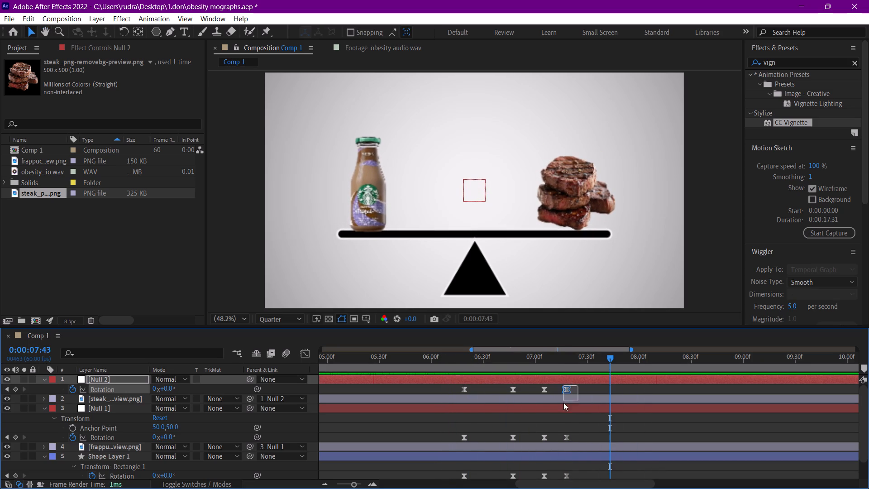
{"action": "left_click_drag", "start_coordinate": [563, 403], "coordinate": [561, 481]}
{"action": "left_click", "coordinate": [304, 354]}
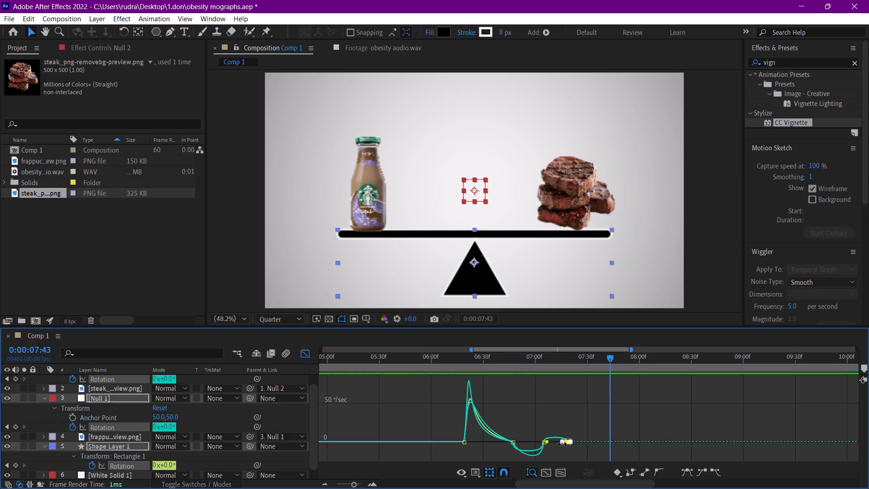
{"action": "left_click", "coordinate": [559, 416]}
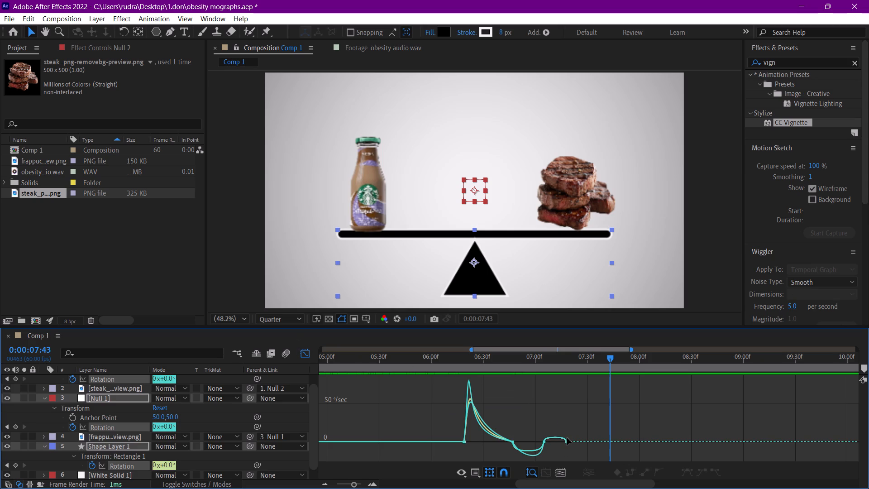
{"action": "left_click", "coordinate": [565, 440]}
{"action": "left_click_drag", "start_coordinate": [563, 442], "coordinate": [551, 442]}
{"action": "left_click", "coordinate": [563, 437]}
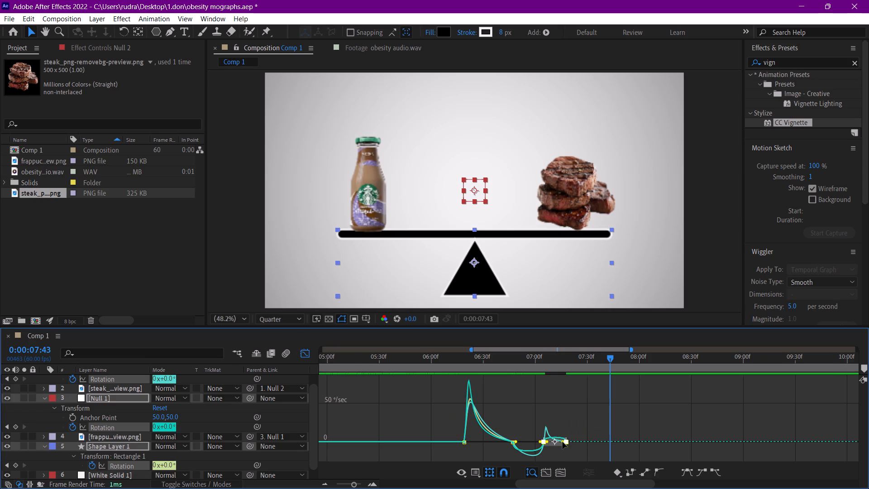
{"action": "left_click_drag", "start_coordinate": [563, 442], "coordinate": [554, 443]}
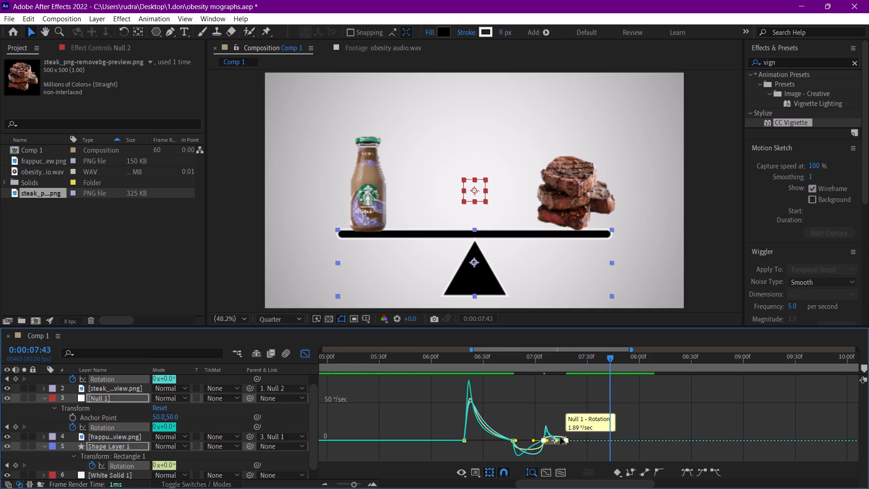
{"action": "left_click", "coordinate": [560, 437]}
{"action": "left_click_drag", "start_coordinate": [562, 441], "coordinate": [554, 441]}
{"action": "key", "text": "ctrl+z"}
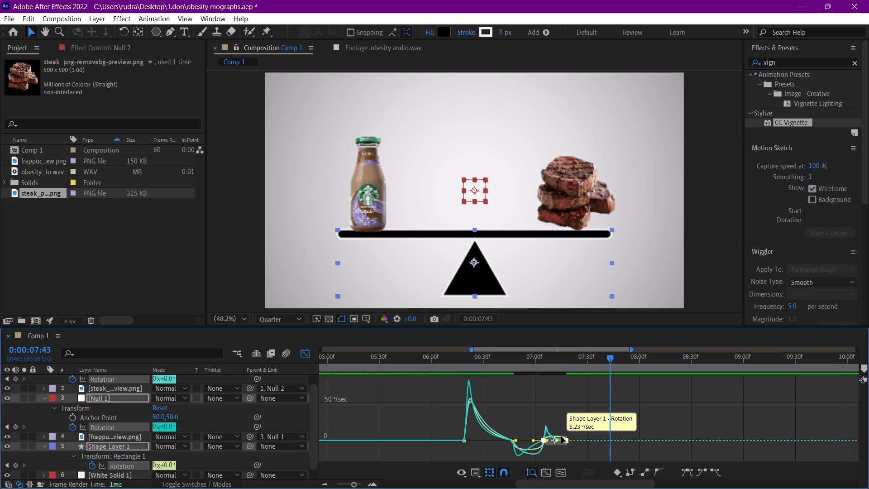
{"action": "left_click", "coordinate": [561, 436]}
{"action": "left_click_drag", "start_coordinate": [562, 441], "coordinate": [559, 441]}
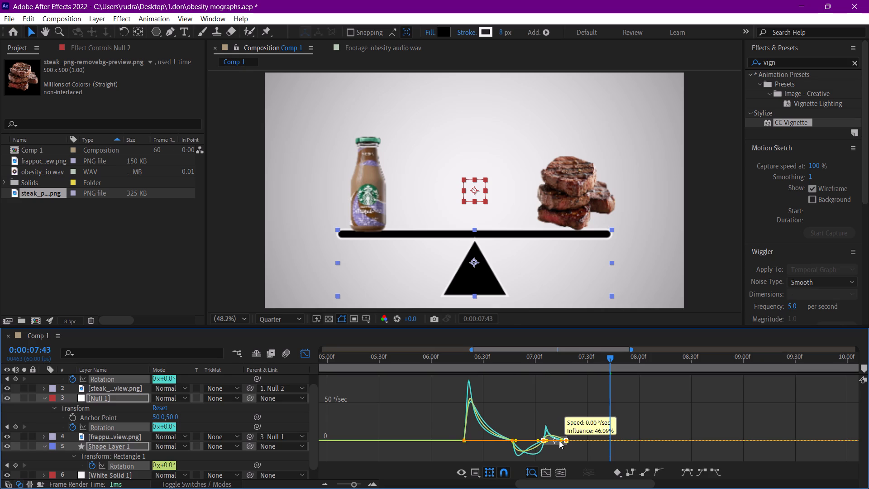
{"action": "left_click_drag", "start_coordinate": [559, 441], "coordinate": [555, 441]}
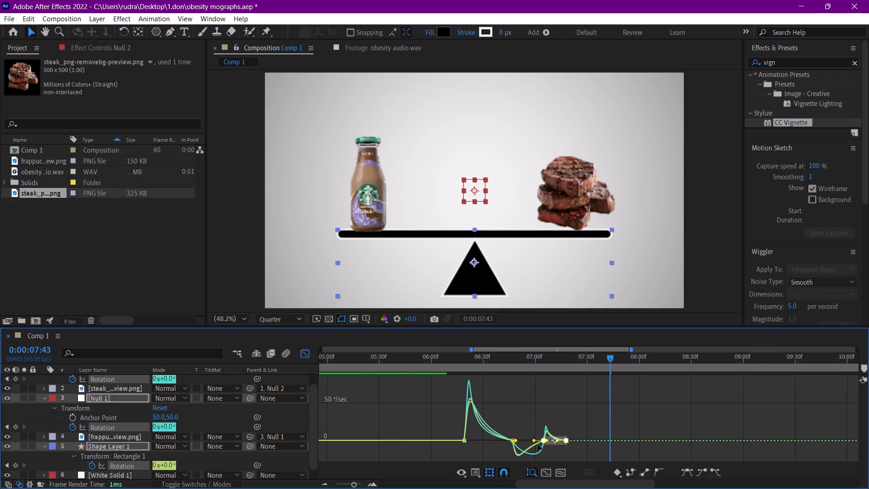
Lengthen the incoming ease at 0:00:07:05 on the remaining rebound speed curve so it matches the others.
{"action": "left_click", "coordinate": [539, 452]}
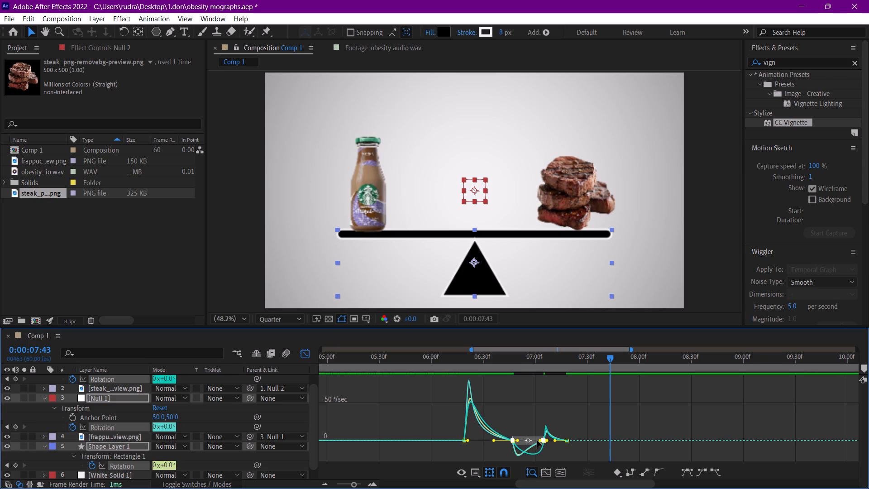
{"action": "left_click_drag", "start_coordinate": [537, 441], "coordinate": [531, 441]}
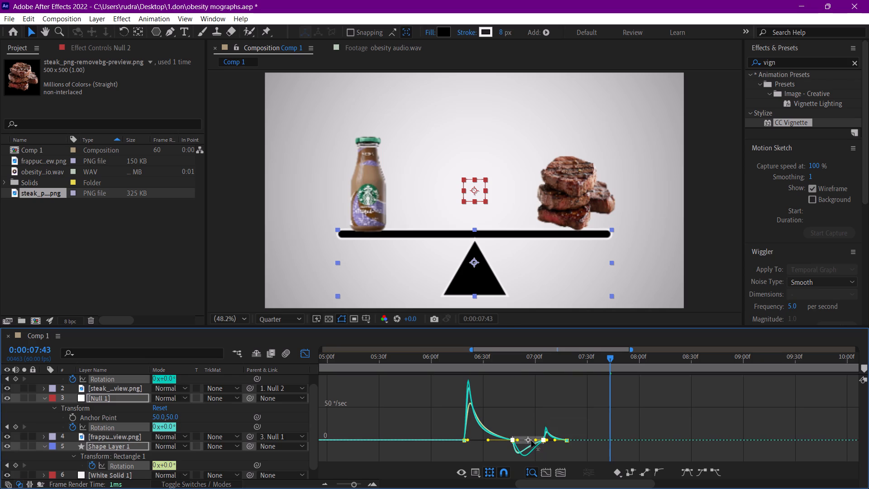
{"action": "left_click", "coordinate": [303, 354]}
Preview the re-eased tilt and rebound from 0:00:06:18.
{"action": "left_click_drag", "start_coordinate": [473, 363], "coordinate": [466, 362]}
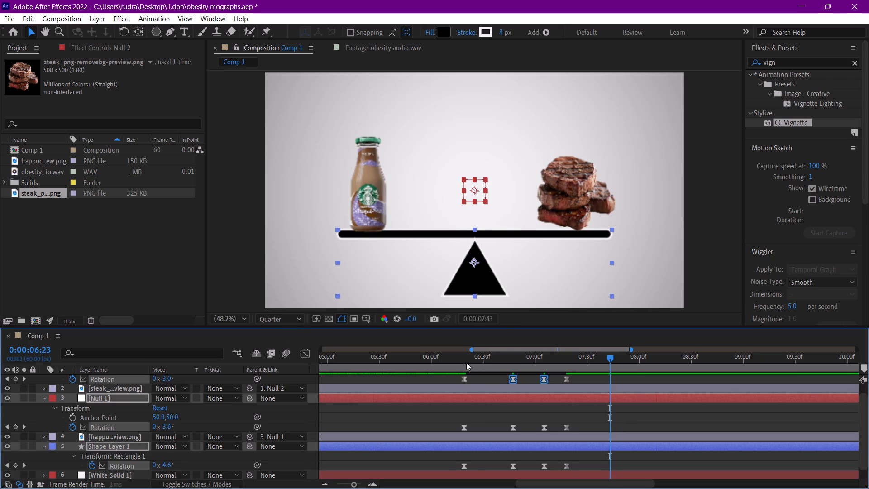
{"action": "left_click_drag", "start_coordinate": [466, 362], "coordinate": [463, 362]}
{"action": "key", "text": "space"}
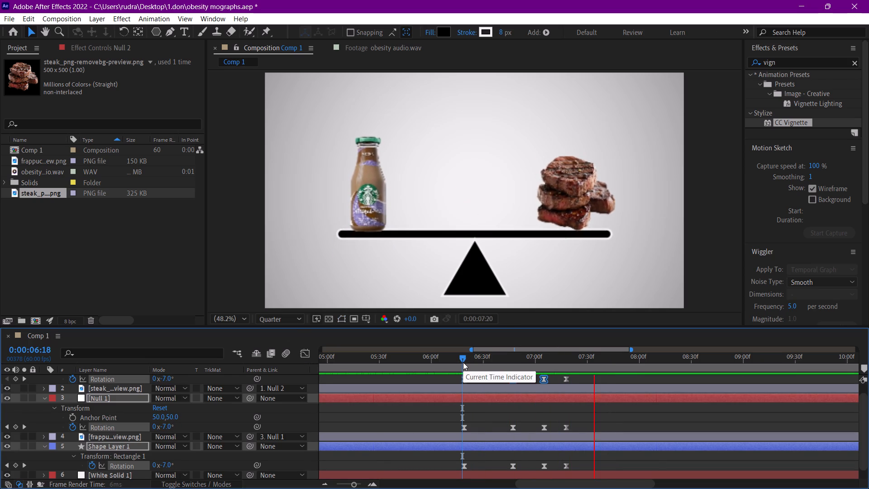
{"action": "left_click_drag", "start_coordinate": [463, 362], "coordinate": [420, 362]}
Move the final Rotation keyframes of Null 2, Null 1 and the beam together to 0:00:07:38.
{"action": "left_click_drag", "start_coordinate": [573, 380], "coordinate": [559, 437]}
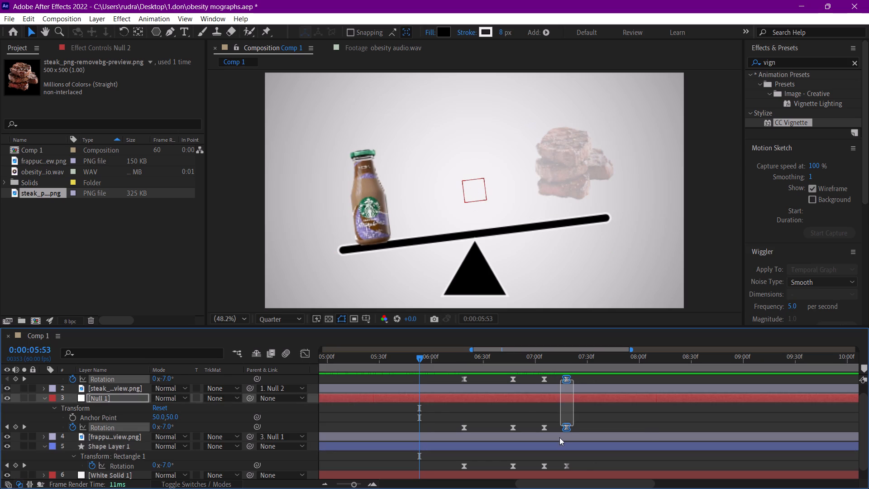
{"action": "left_click_drag", "start_coordinate": [559, 437], "coordinate": [561, 464]}
{"action": "left_click_drag", "start_coordinate": [564, 463], "coordinate": [599, 464]}
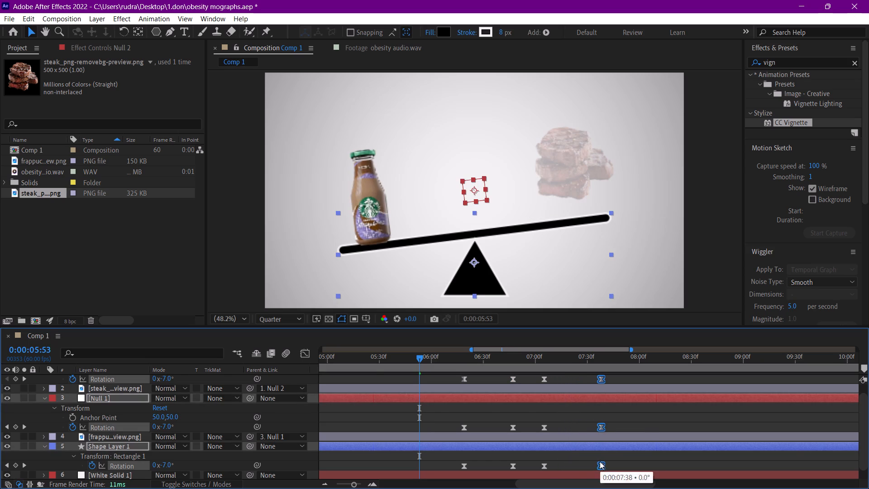
Preview the slower levelling from 0:00:05:53, and play the whole animation from 0:00:01:08.
{"action": "key", "text": "space"}
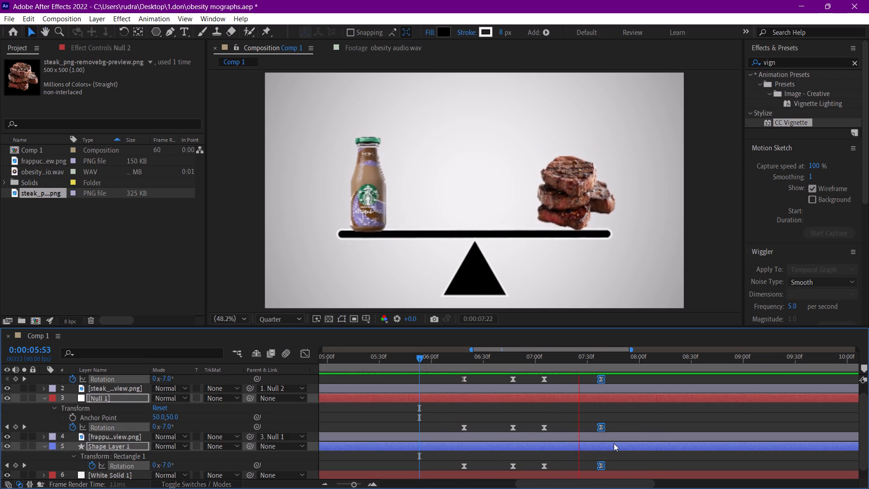
{"action": "key", "text": "space"}
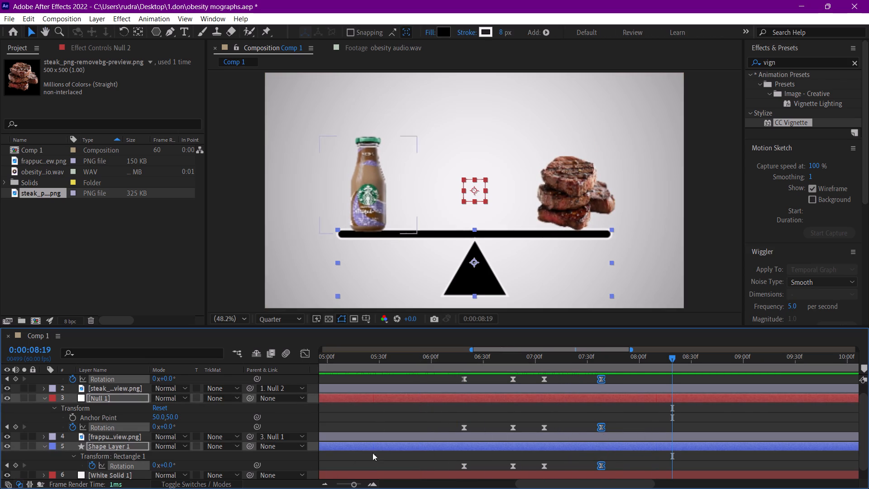
{"action": "left_click_drag", "start_coordinate": [353, 484], "coordinate": [347, 485]}
{"action": "left_click_drag", "start_coordinate": [363, 359], "coordinate": [253, 358]}
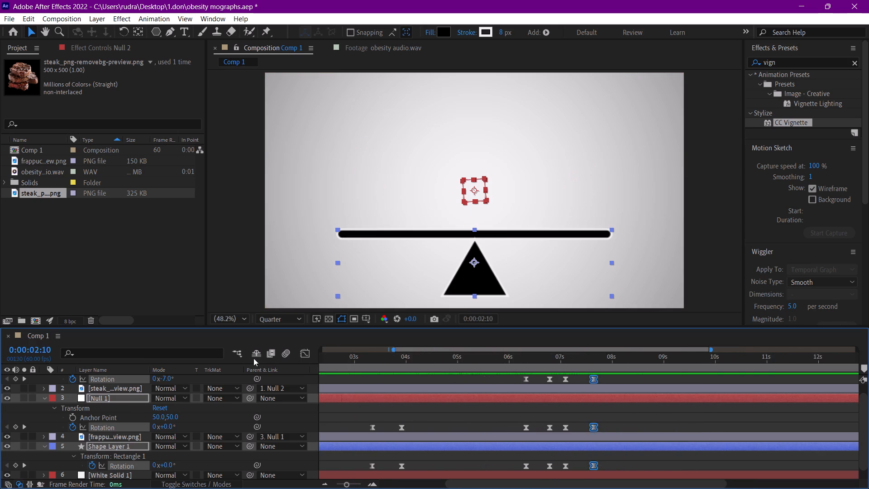
{"action": "left_click_drag", "start_coordinate": [253, 358], "coordinate": [382, 376]}
{"action": "key", "text": "space"}
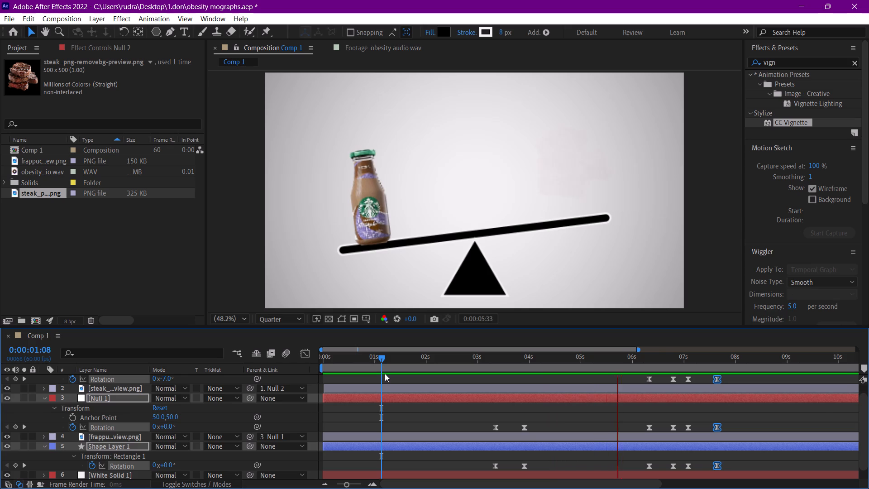
{"action": "key", "text": "space"}
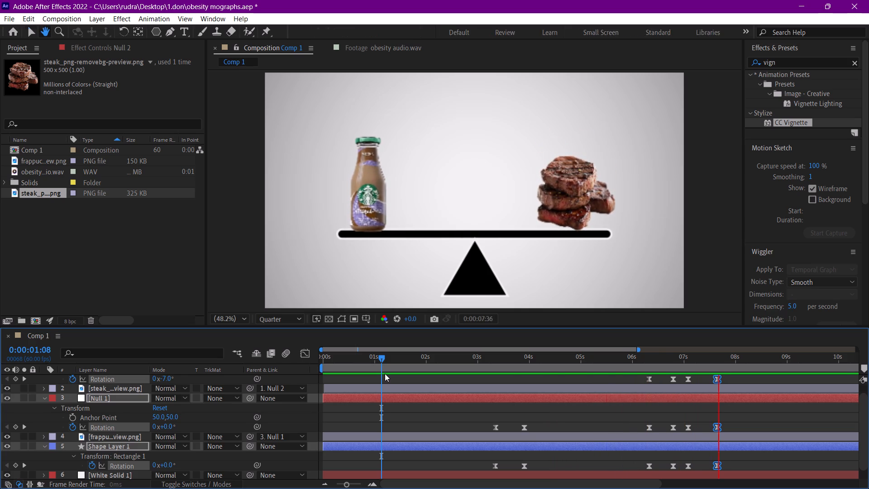
Collapse the open properties of the null, steak, bottle and beam layers in the timeline.
{"action": "scroll", "coordinate": [121, 385], "scroll_direction": "up", "scroll_amount": 4}
{"action": "left_click", "coordinate": [120, 380], "text": "shift"}
{"action": "key", "text": "u"}
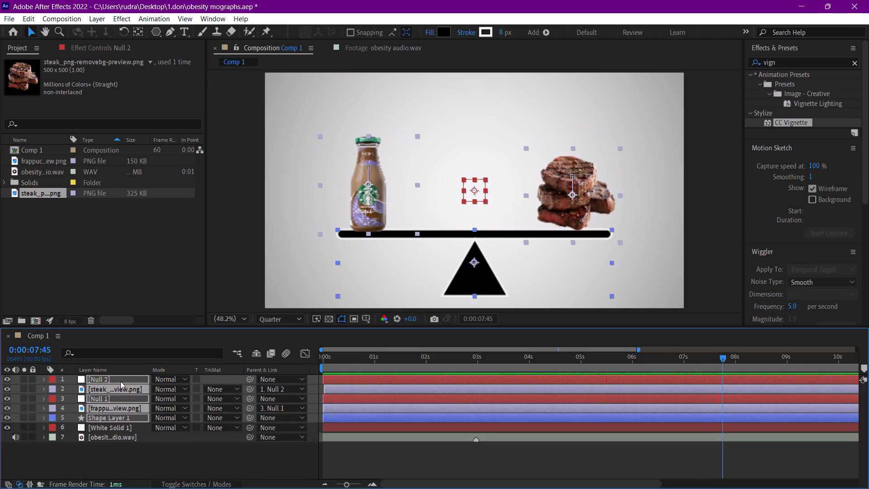
Reveal the keyframed properties of the selected null, steak, bottle and beam layers in the timeline.
{"action": "key", "text": "u"}
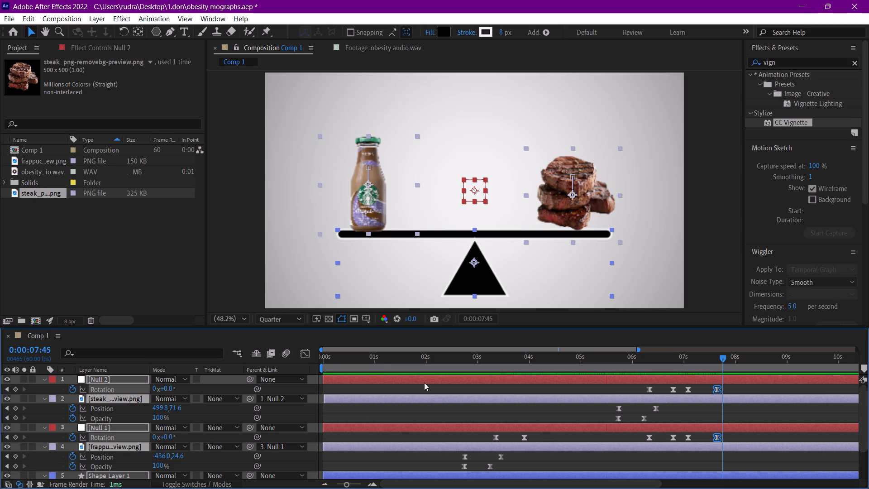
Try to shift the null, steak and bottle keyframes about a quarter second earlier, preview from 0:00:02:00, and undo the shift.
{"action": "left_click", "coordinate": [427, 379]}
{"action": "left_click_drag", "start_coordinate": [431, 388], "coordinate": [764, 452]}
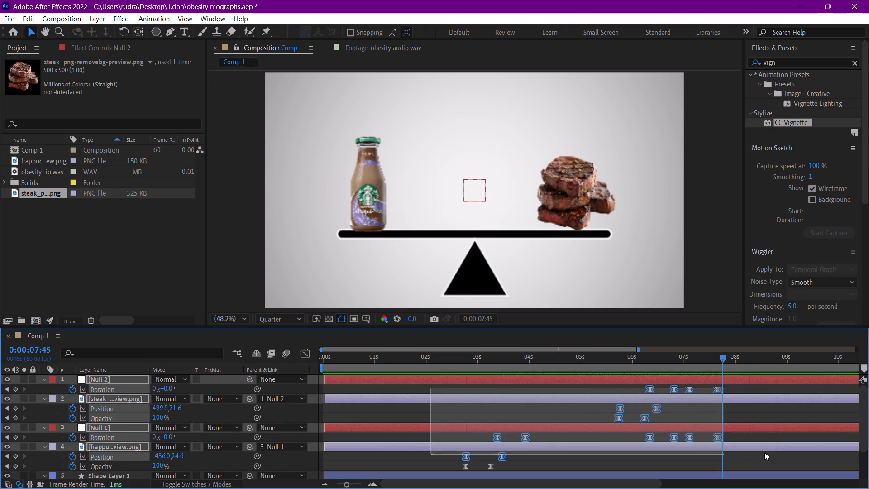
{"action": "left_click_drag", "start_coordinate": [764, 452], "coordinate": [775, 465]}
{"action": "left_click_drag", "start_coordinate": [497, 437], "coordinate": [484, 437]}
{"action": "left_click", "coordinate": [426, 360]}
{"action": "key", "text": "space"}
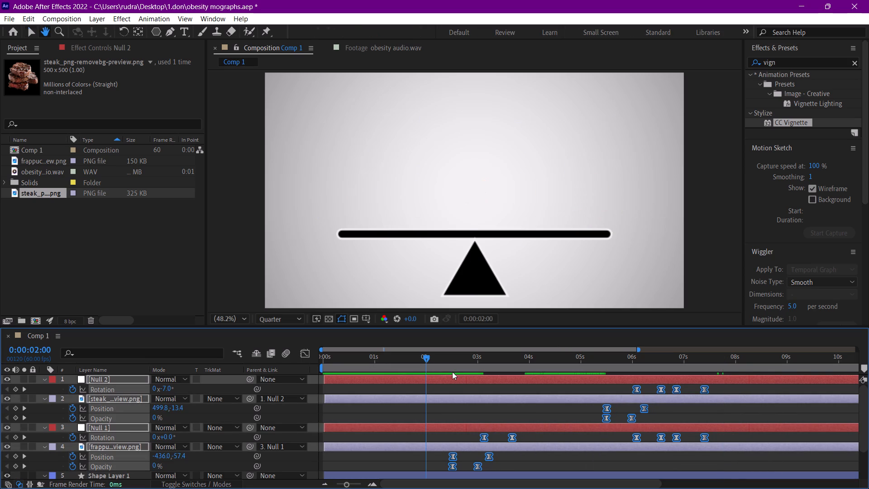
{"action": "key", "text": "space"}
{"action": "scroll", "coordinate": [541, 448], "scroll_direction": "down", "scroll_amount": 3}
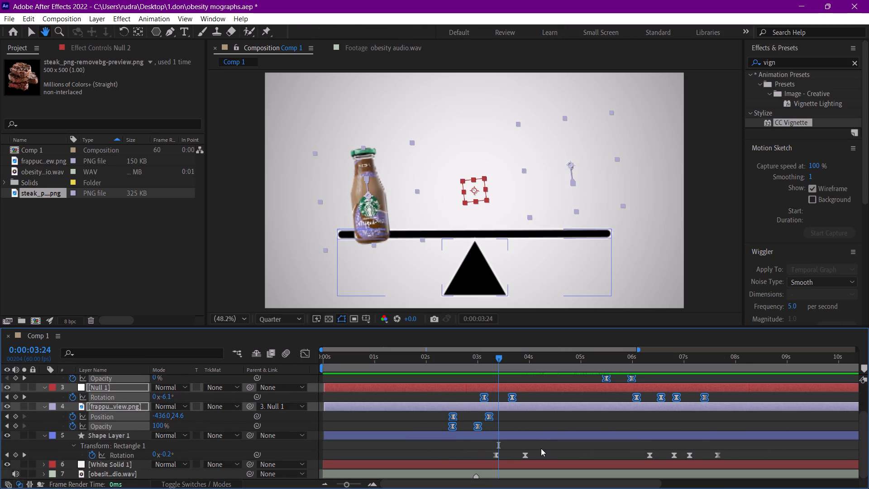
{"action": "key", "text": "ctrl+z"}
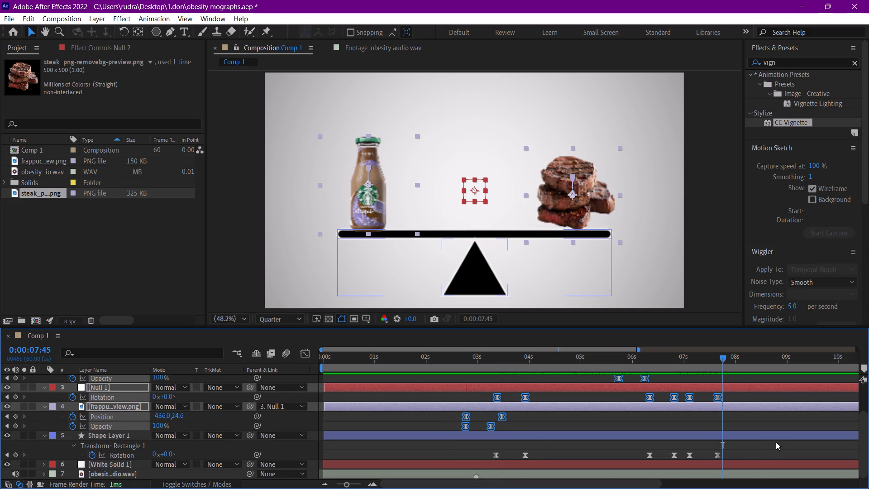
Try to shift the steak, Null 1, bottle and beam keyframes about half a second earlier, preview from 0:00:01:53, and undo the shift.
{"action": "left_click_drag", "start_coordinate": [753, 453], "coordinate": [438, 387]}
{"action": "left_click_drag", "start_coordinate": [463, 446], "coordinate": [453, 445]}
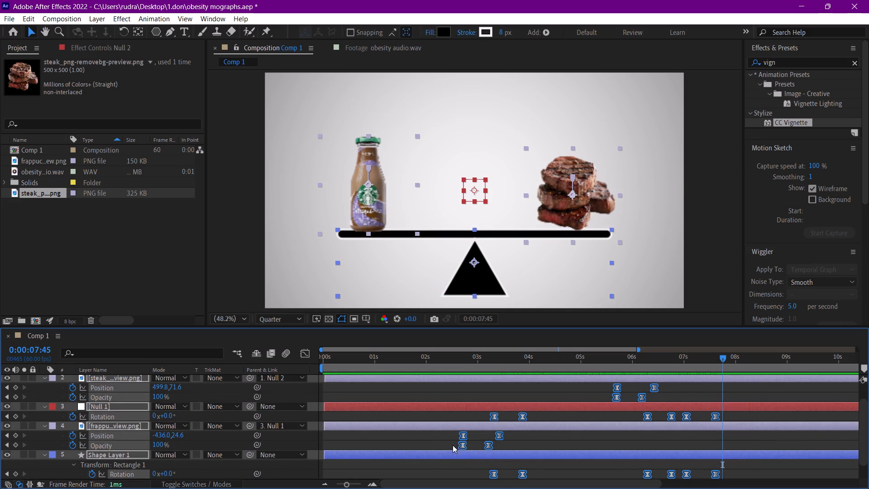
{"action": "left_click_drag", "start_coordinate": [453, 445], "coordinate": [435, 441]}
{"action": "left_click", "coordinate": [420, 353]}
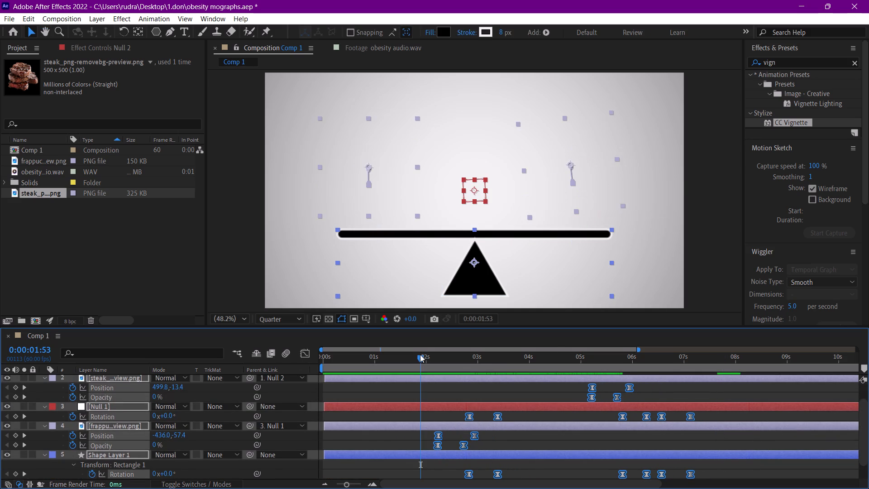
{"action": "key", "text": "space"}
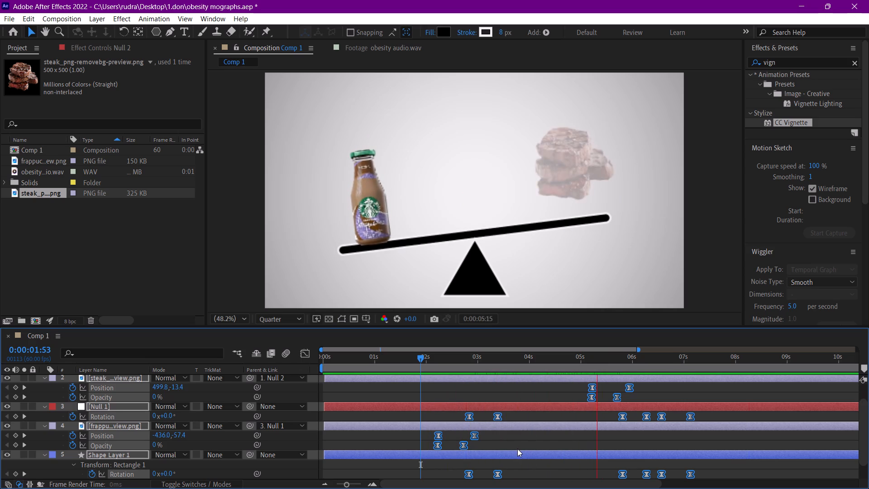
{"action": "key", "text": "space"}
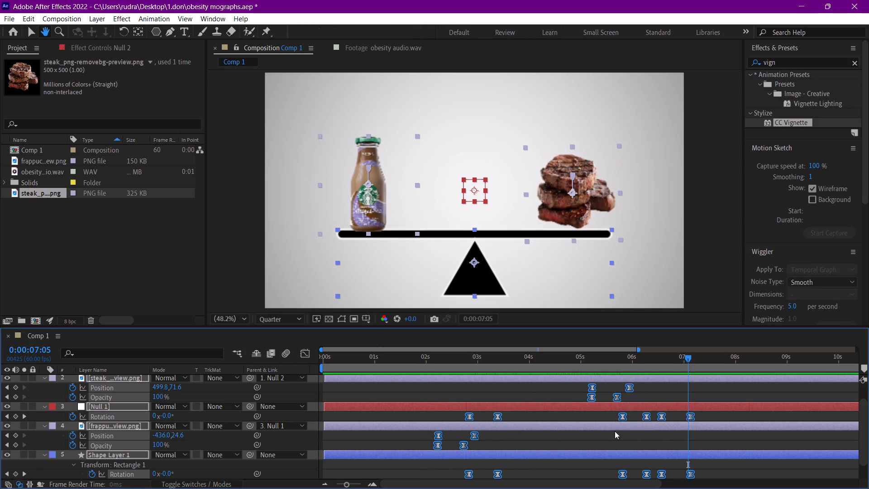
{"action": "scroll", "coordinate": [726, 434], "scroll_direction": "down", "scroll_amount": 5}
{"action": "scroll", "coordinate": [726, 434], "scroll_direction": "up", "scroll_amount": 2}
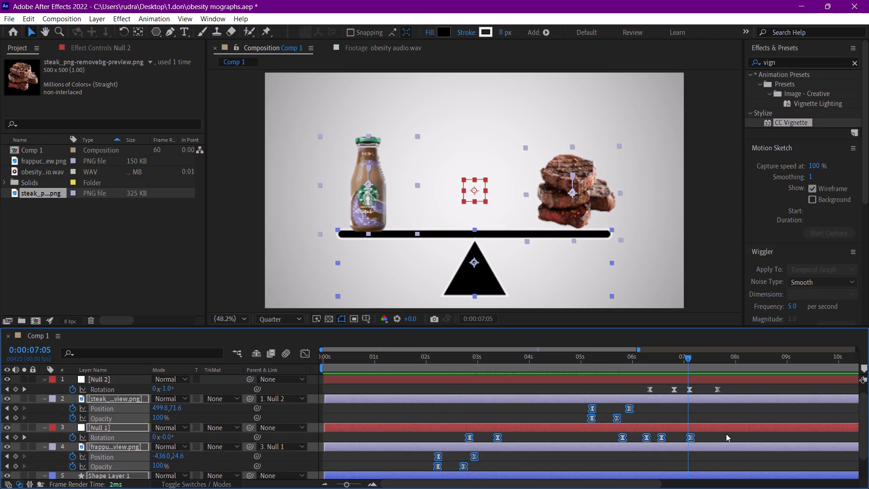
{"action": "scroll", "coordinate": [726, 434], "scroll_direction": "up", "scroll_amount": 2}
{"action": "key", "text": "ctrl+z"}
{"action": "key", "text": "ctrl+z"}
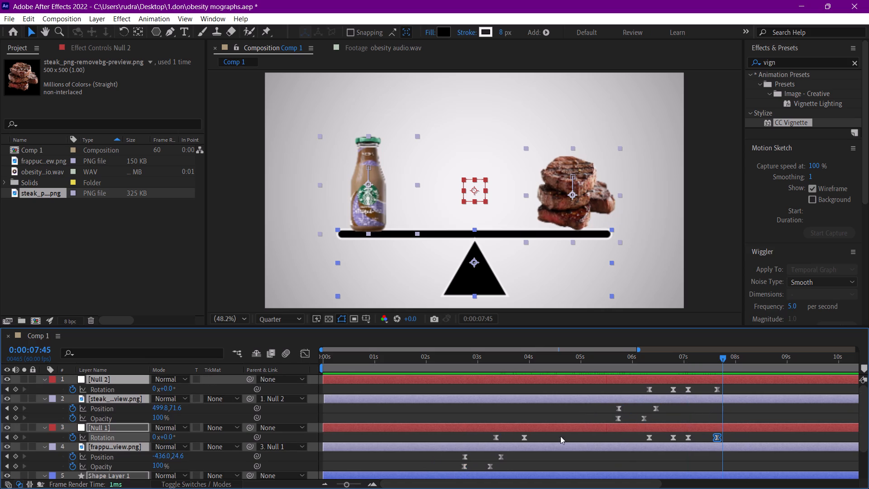
Shift all keyframes of both nulls, the steak, the bottle and the beam together about 0.45 seconds earlier.
{"action": "scroll", "coordinate": [454, 438], "scroll_direction": "down", "scroll_amount": 3}
{"action": "left_click_drag", "start_coordinate": [738, 452], "coordinate": [678, 460]}
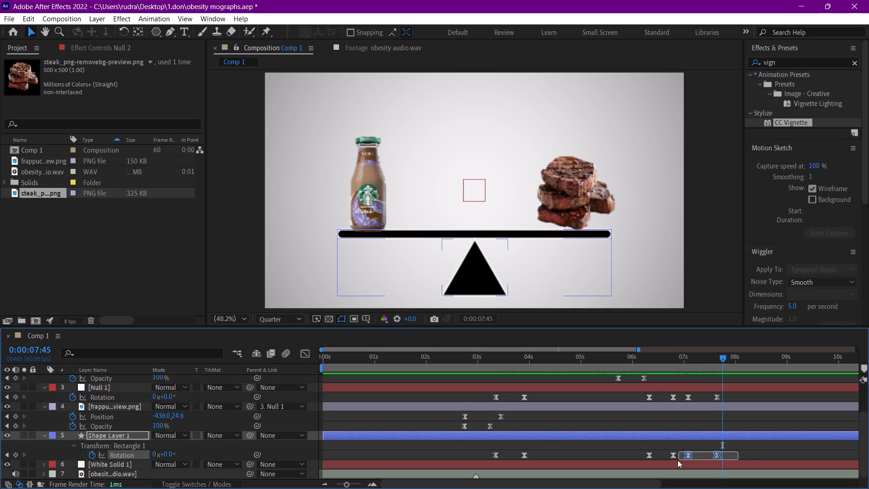
{"action": "left_click_drag", "start_coordinate": [678, 460], "coordinate": [470, 357]}
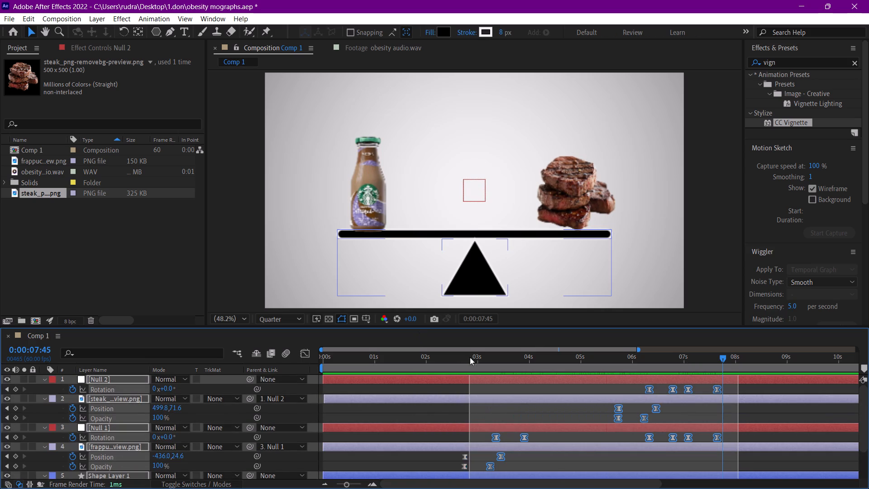
{"action": "left_click_drag", "start_coordinate": [470, 357], "coordinate": [421, 363]}
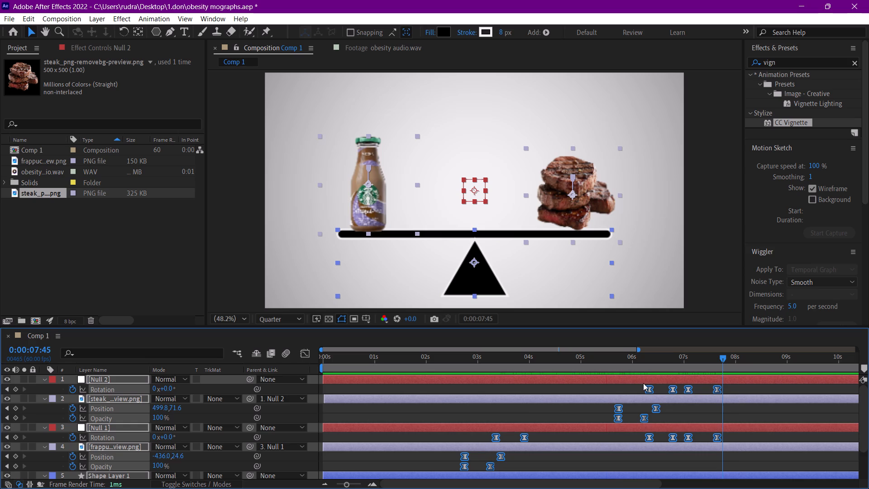
{"action": "left_click_drag", "start_coordinate": [649, 388], "coordinate": [624, 388]}
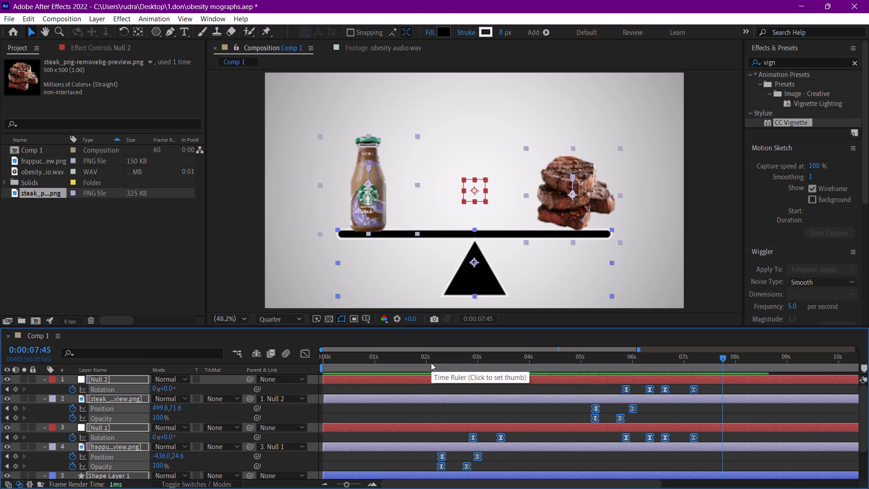
Preview the retimed animation against the voice from 0:00:02:01, and play it again from the start of the composition.
{"action": "left_click", "coordinate": [427, 361]}
{"action": "key", "text": "space"}
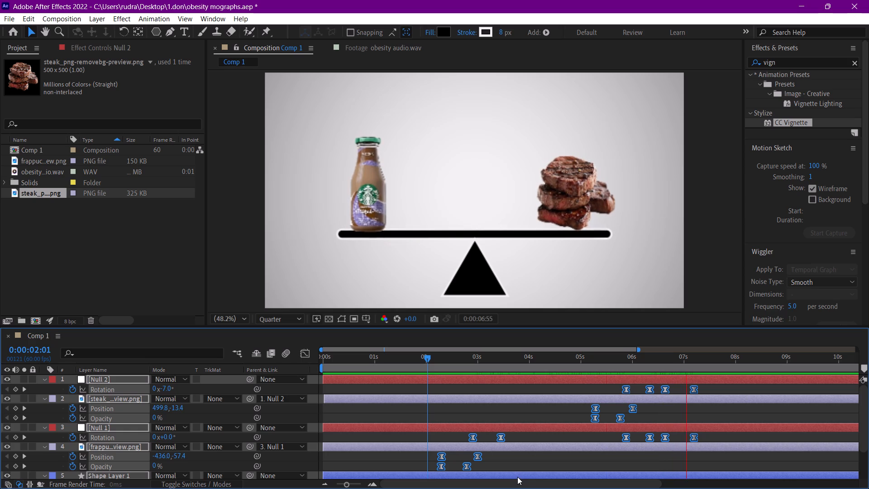
{"action": "key", "text": "space"}
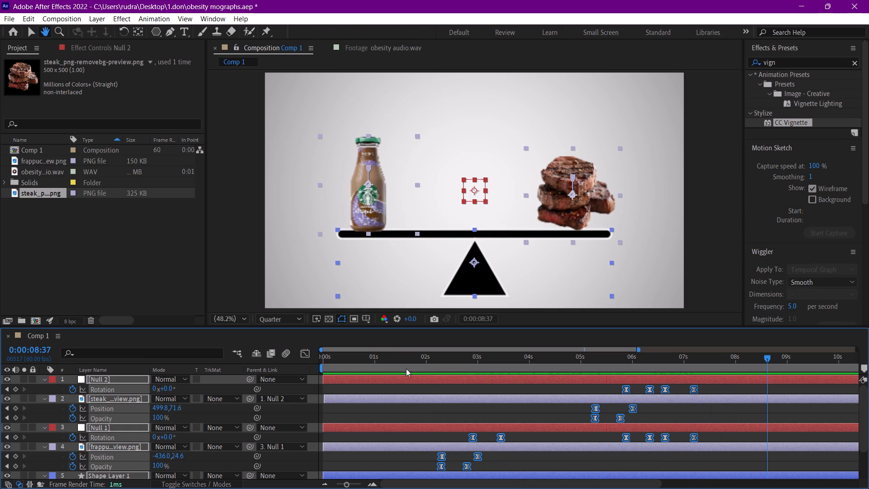
{"action": "left_click_drag", "start_coordinate": [398, 355], "coordinate": [253, 373]}
{"action": "key", "text": "space"}
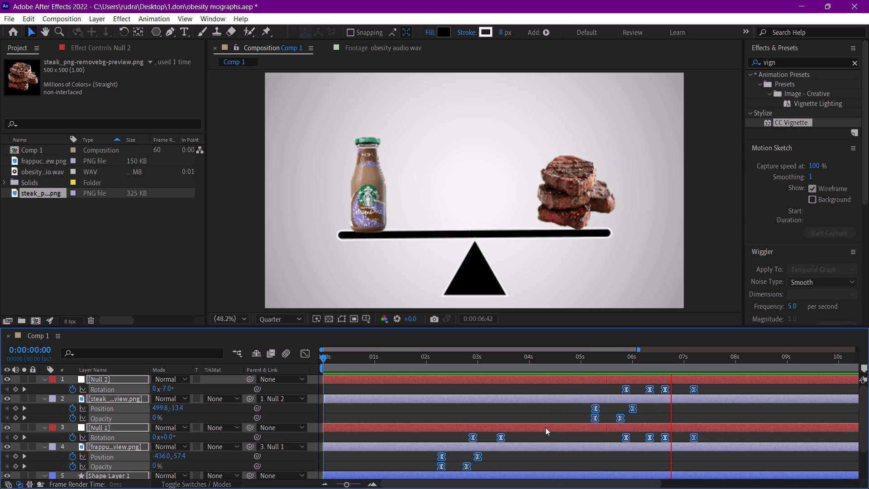
{"action": "key", "text": "space"}
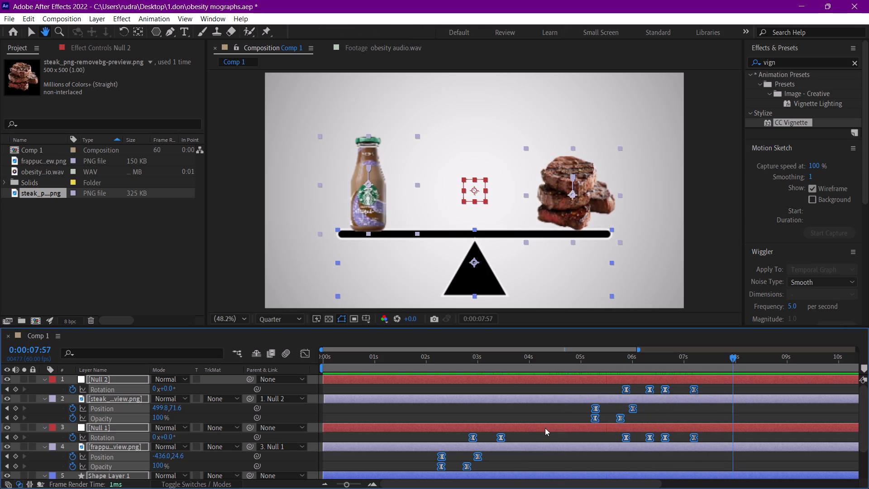
Save the project.
{"action": "key", "text": "ctrl+s"}
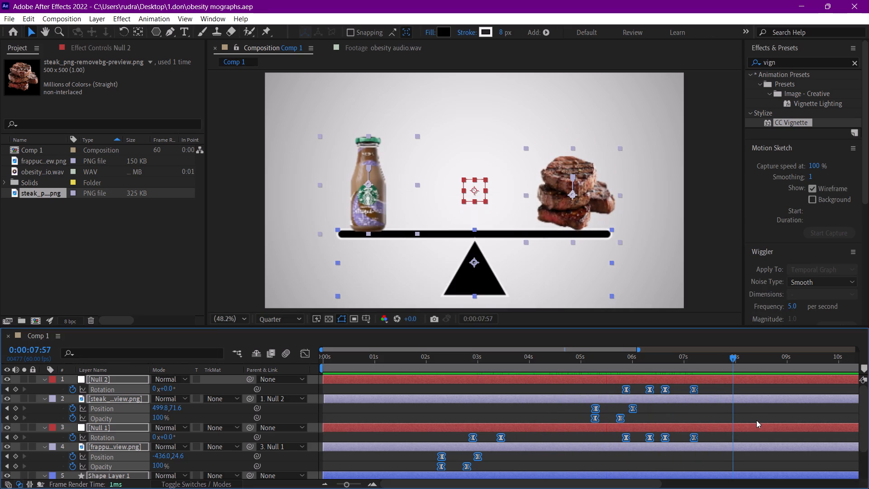
Pre-compose the layers from Null 2 through Shape Layer 1 into a new composition named weight, moving all attributes into it.
{"action": "scroll", "coordinate": [754, 417], "scroll_direction": "down", "scroll_amount": 4}
{"action": "scroll", "coordinate": [749, 413], "scroll_direction": "up", "scroll_amount": 7}
{"action": "left_click", "coordinate": [522, 417]}
{"action": "left_click", "coordinate": [110, 382]}
{"action": "scroll", "coordinate": [110, 382], "scroll_direction": "down", "scroll_amount": 3}
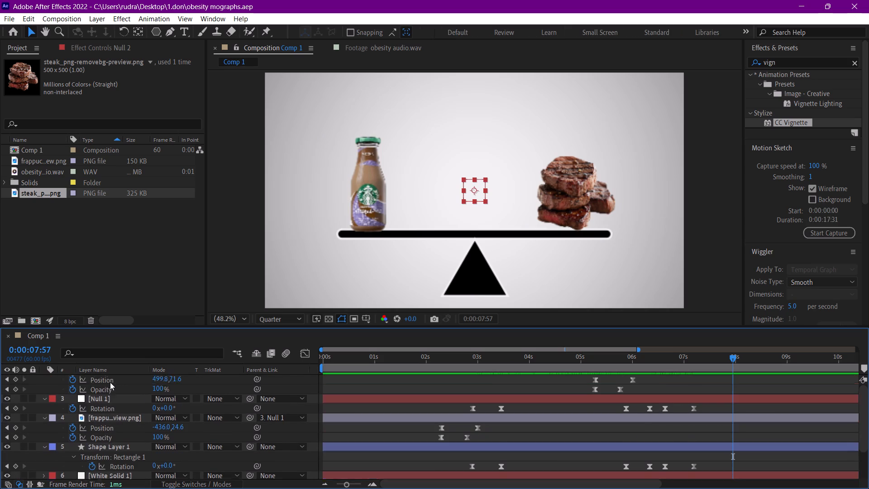
{"action": "left_click", "coordinate": [116, 434], "text": "shift"}
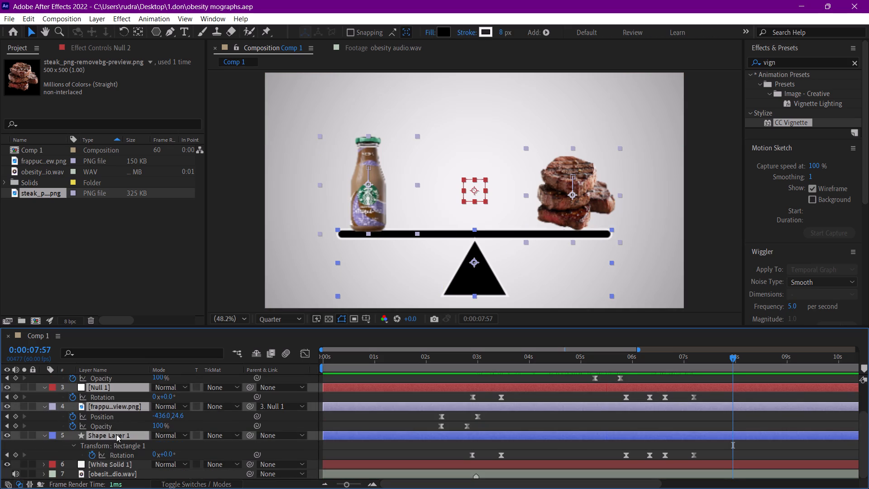
{"action": "right_click", "coordinate": [116, 434]}
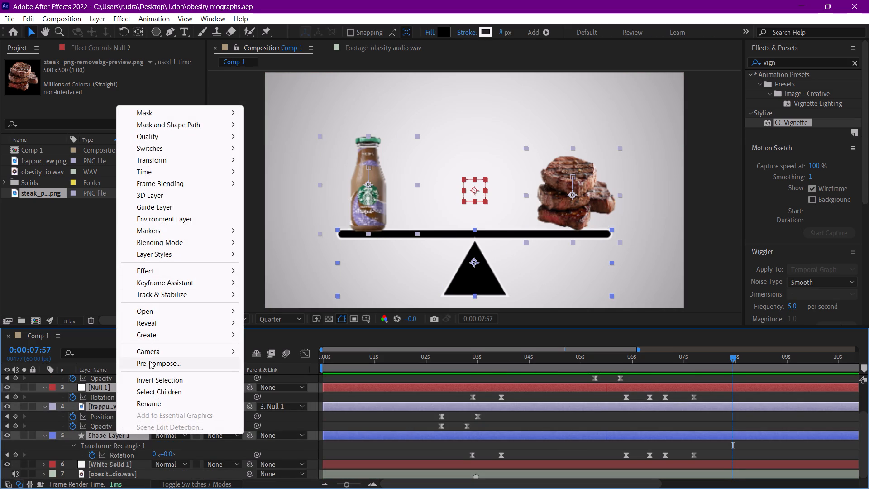
{"action": "left_click", "coordinate": [150, 361]}
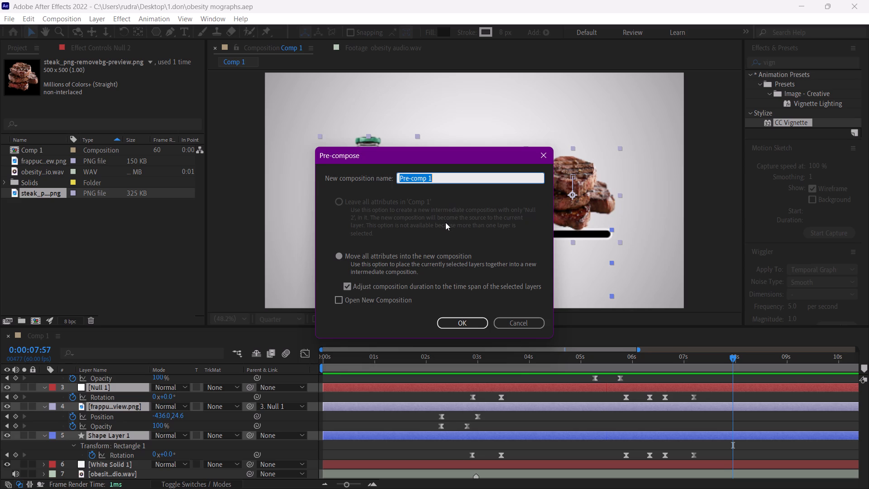
{"action": "type", "text": "weught"}
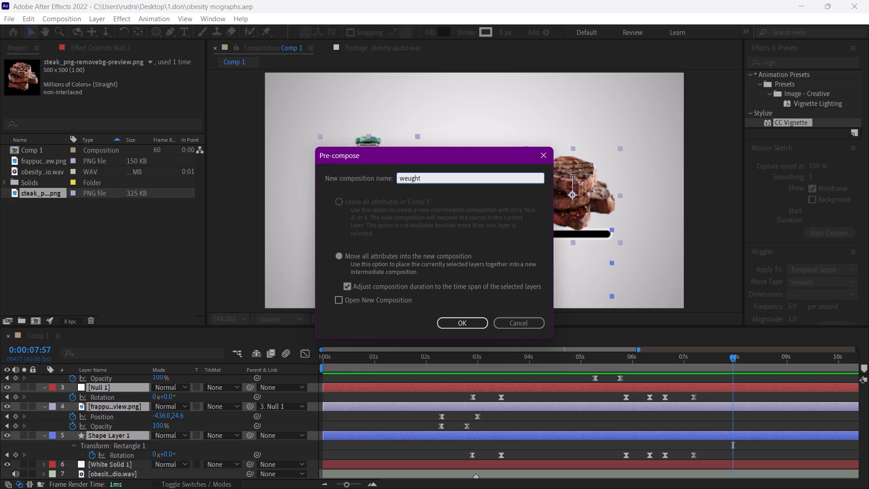
{"action": "key", "text": "Left"}
{"action": "key", "text": "Left"}
{"action": "key", "text": "Left"}
{"action": "key", "text": "BackSpace"}
{"action": "key", "text": "i"}
{"action": "key", "text": "Return"}
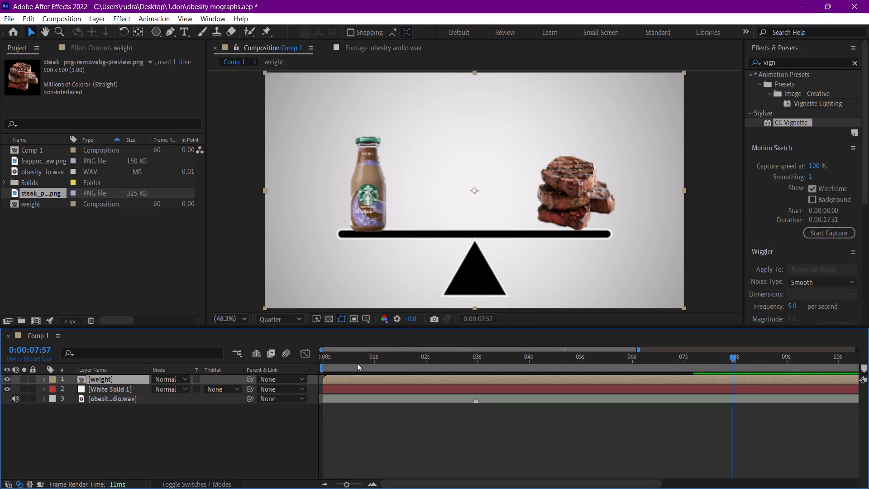
Preview Comp 1 from its start with the weight pre-composition in place.
{"action": "left_click_drag", "start_coordinate": [351, 355], "coordinate": [261, 380]}
{"action": "key", "text": "space"}
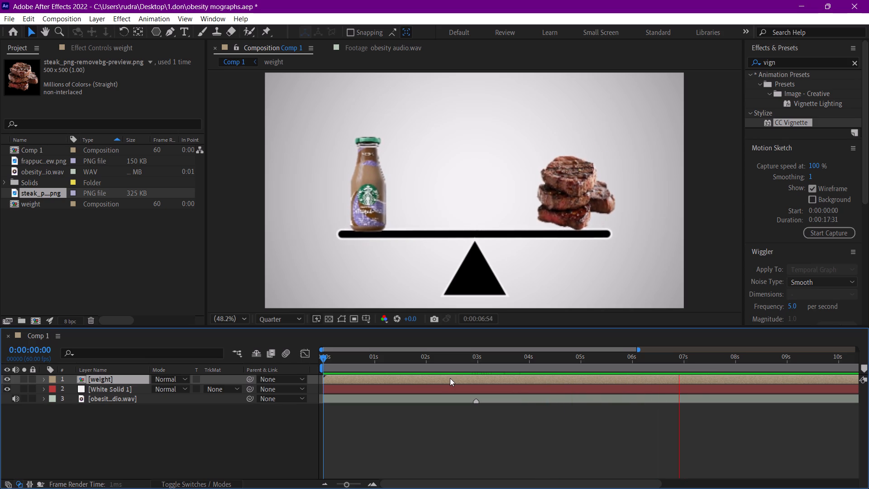
{"action": "key", "text": "space"}
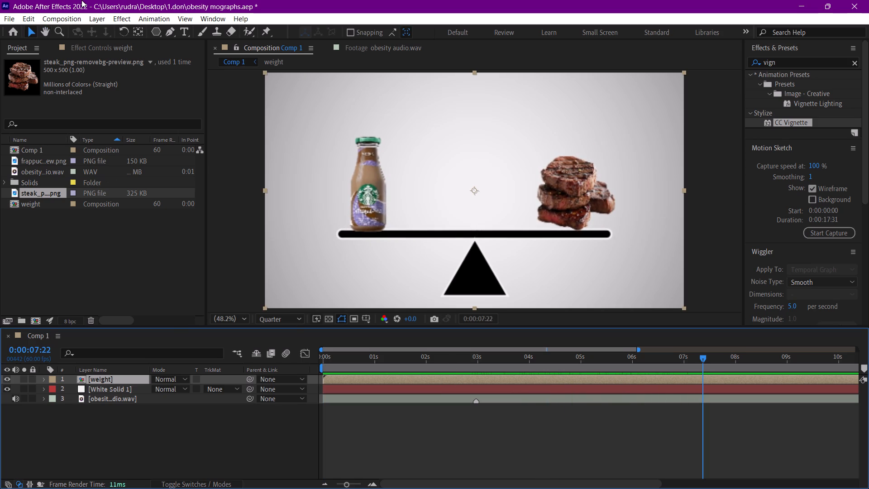
Create a two-line text layer reading AMOUNT OF / CALORIES in the upper area of Comp 1, at font size 107 px.
{"action": "left_click", "coordinate": [186, 32]}
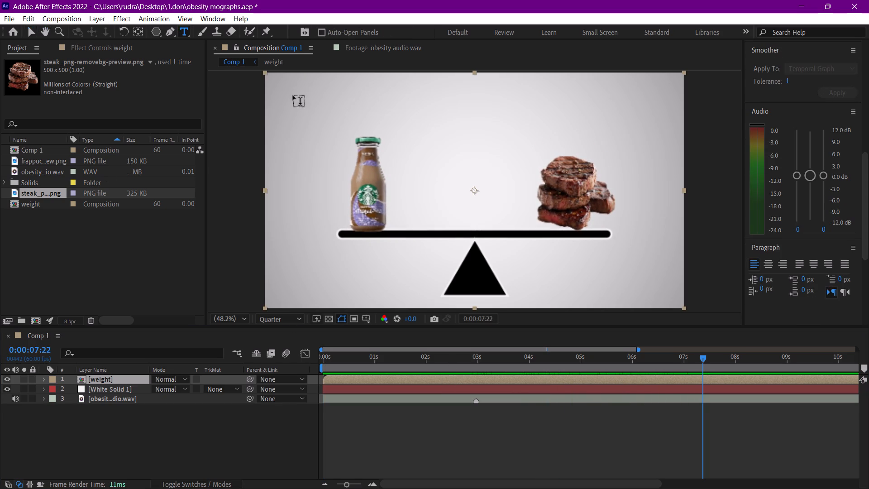
{"action": "left_click", "coordinate": [293, 96]}
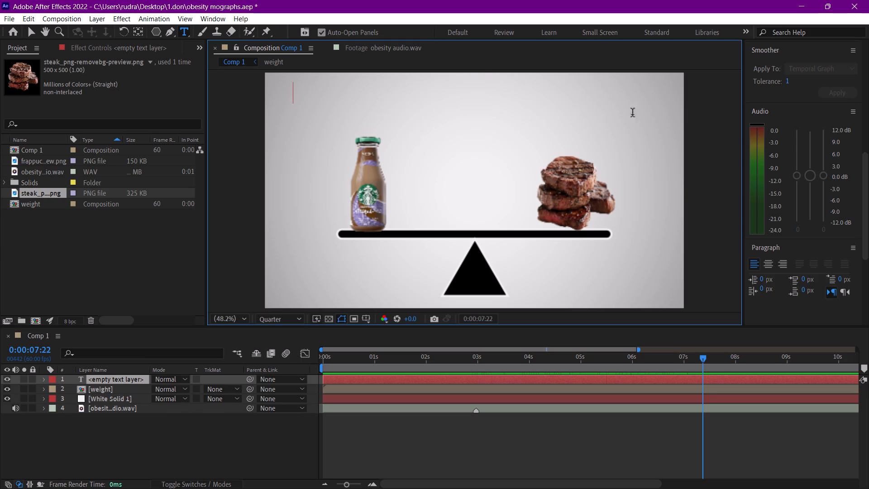
{"action": "scroll", "coordinate": [826, 165], "scroll_direction": "down", "scroll_amount": 3}
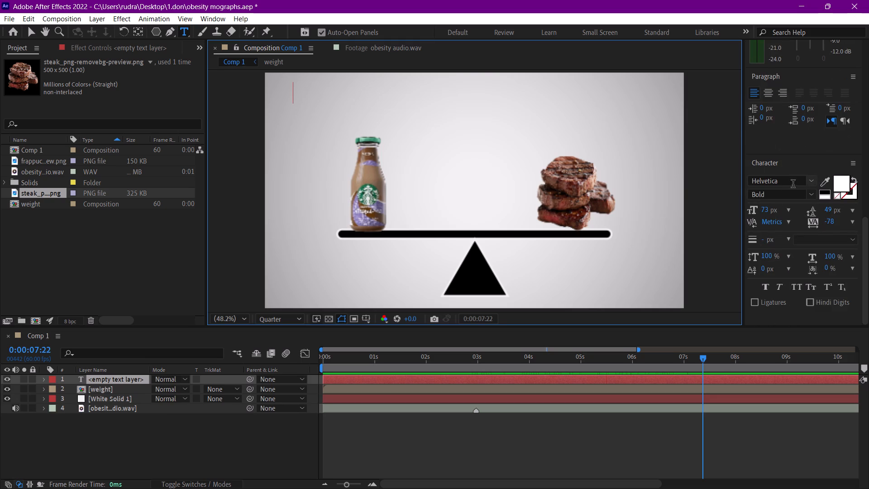
{"action": "left_click_drag", "start_coordinate": [769, 211], "coordinate": [788, 211]}
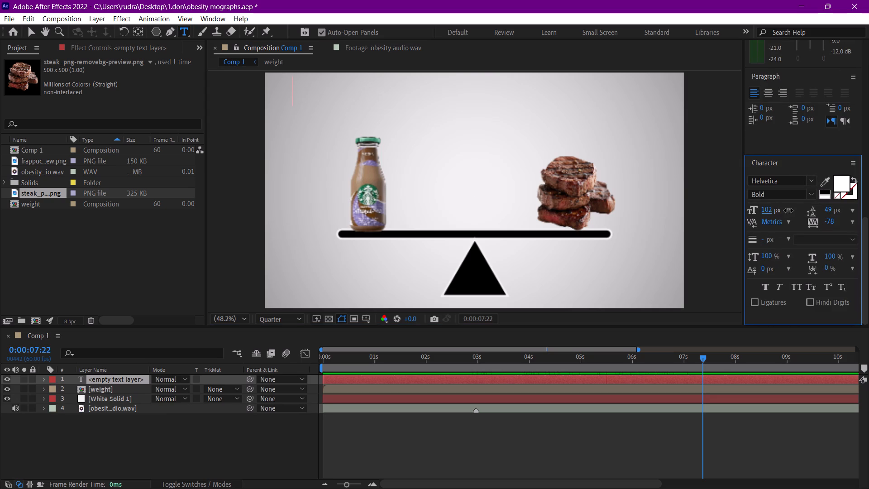
{"action": "left_click_drag", "start_coordinate": [788, 211], "coordinate": [789, 211]}
{"action": "type", "text": "AMOUNT"}
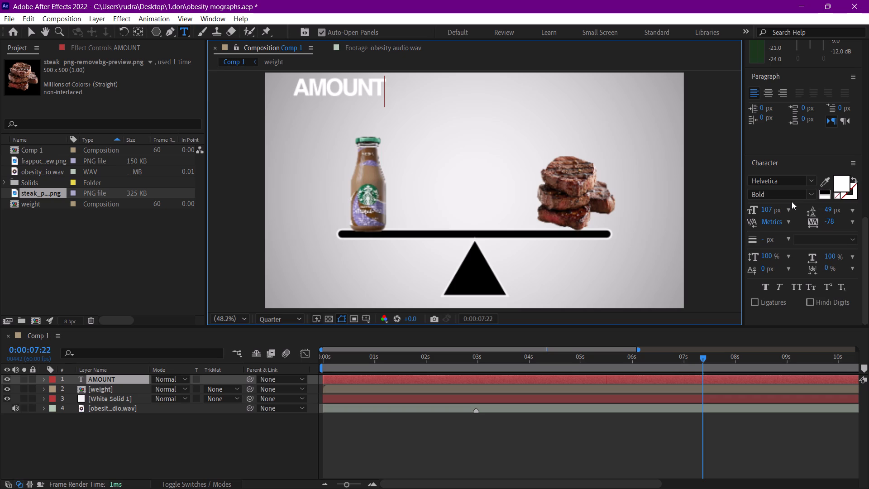
{"action": "key", "text": "space"}
{"action": "type", "text": "OF"}
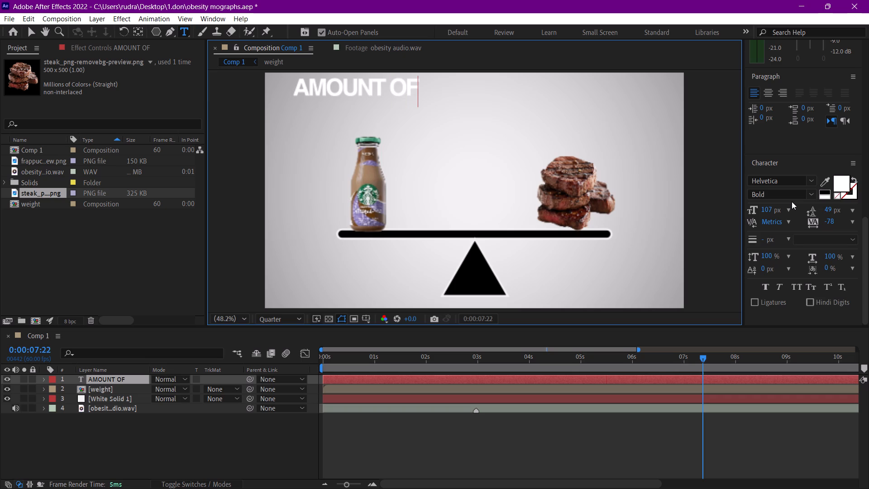
{"action": "key", "text": "Return"}
{"action": "key", "text": "shift+c"}
{"action": "type", "text": "ALO"}
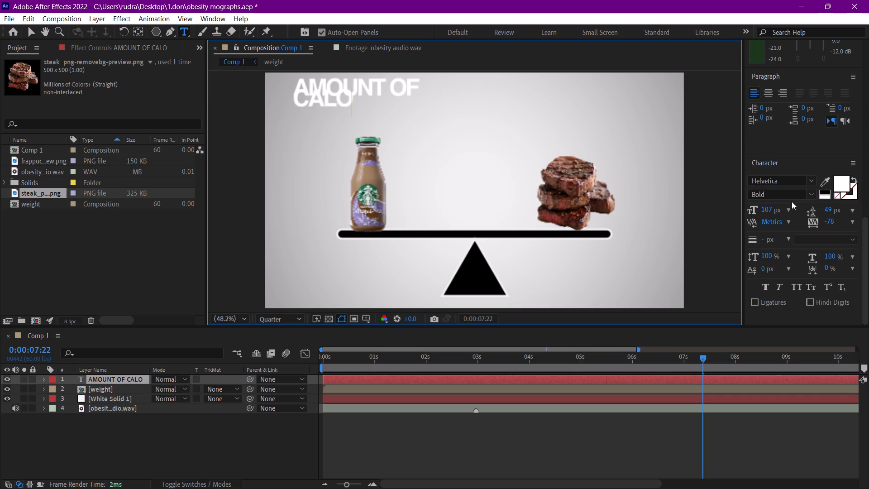
{"action": "type", "text": "RIES"}
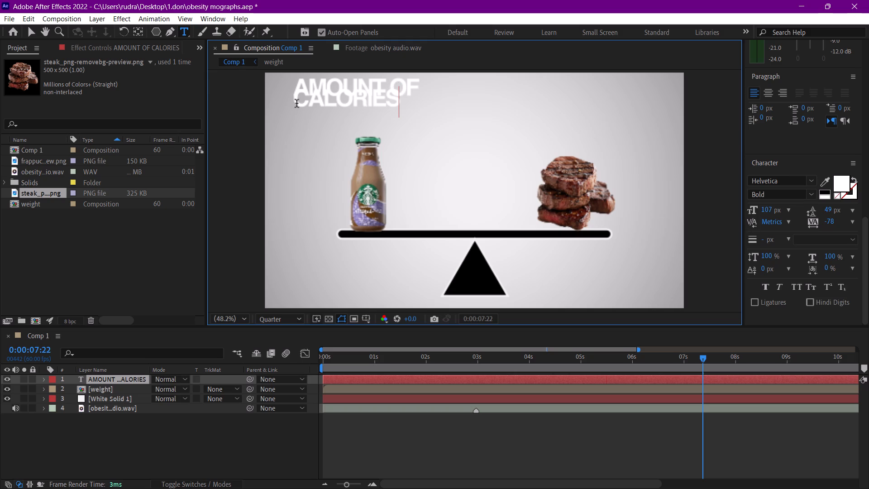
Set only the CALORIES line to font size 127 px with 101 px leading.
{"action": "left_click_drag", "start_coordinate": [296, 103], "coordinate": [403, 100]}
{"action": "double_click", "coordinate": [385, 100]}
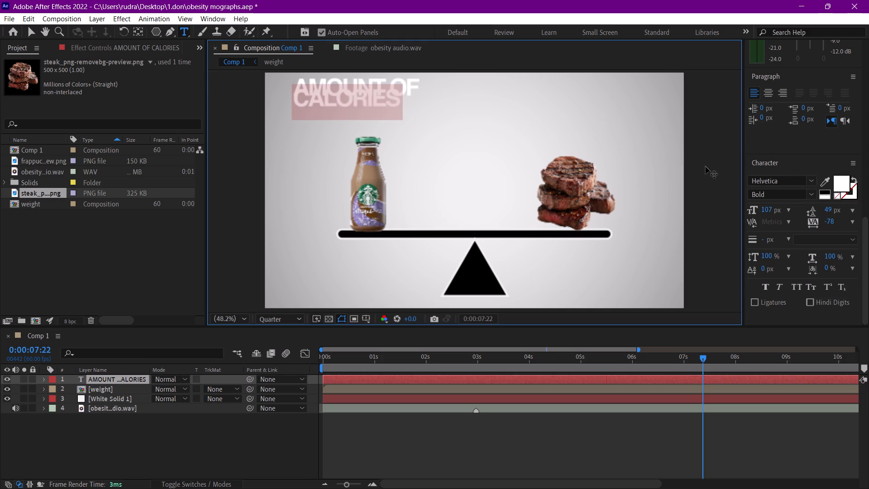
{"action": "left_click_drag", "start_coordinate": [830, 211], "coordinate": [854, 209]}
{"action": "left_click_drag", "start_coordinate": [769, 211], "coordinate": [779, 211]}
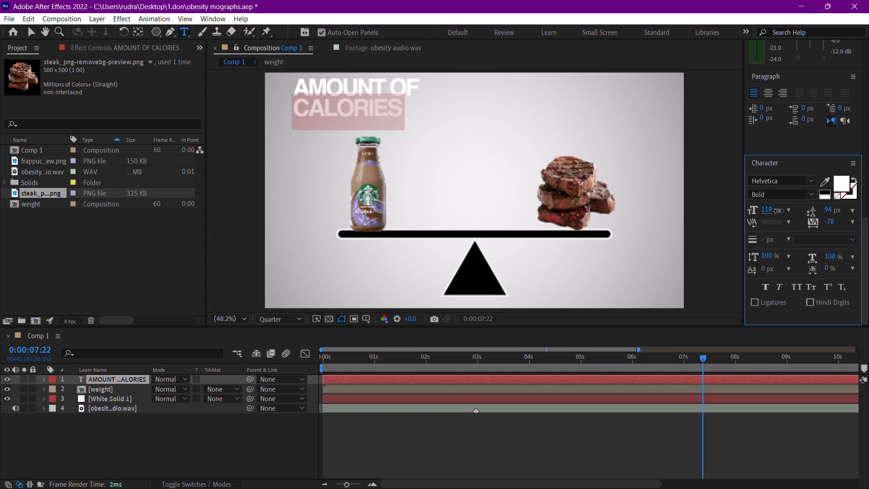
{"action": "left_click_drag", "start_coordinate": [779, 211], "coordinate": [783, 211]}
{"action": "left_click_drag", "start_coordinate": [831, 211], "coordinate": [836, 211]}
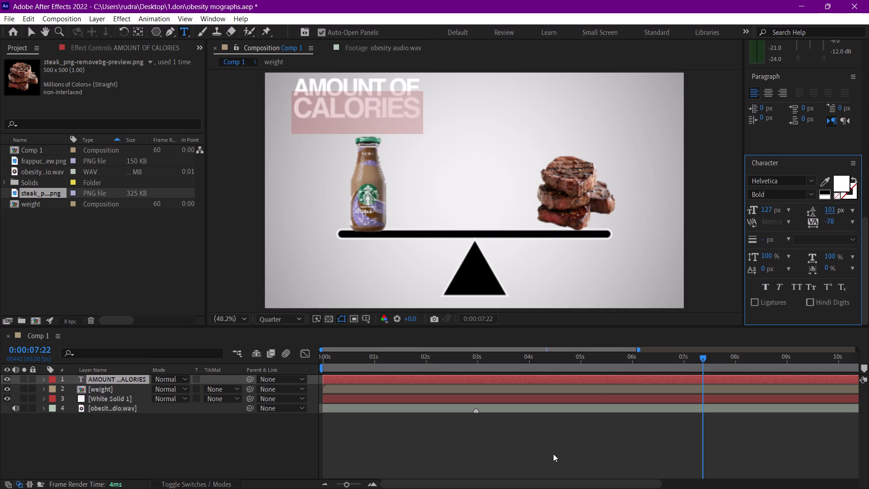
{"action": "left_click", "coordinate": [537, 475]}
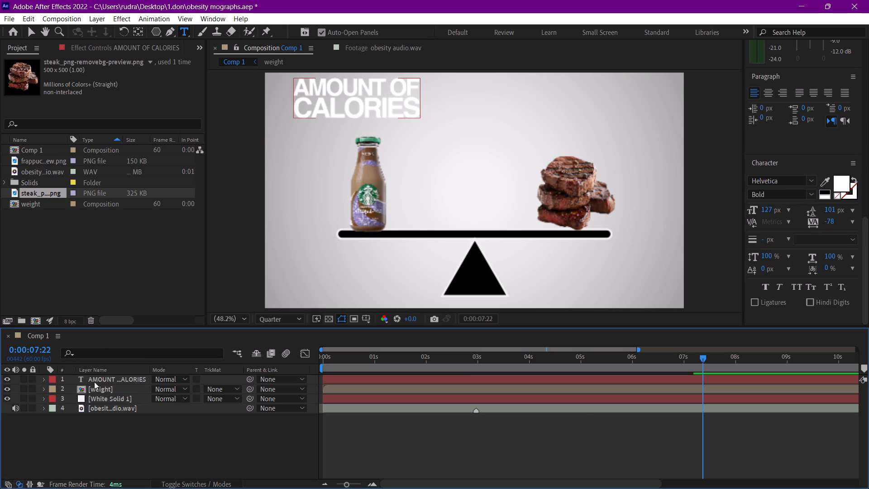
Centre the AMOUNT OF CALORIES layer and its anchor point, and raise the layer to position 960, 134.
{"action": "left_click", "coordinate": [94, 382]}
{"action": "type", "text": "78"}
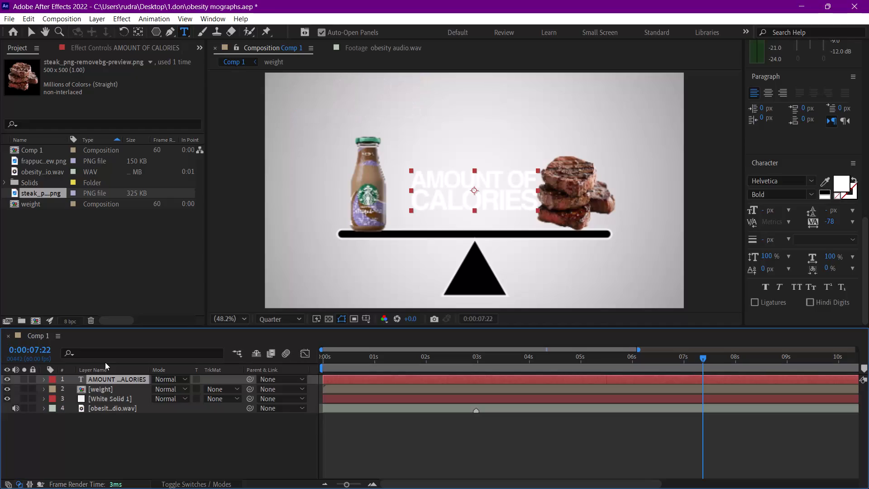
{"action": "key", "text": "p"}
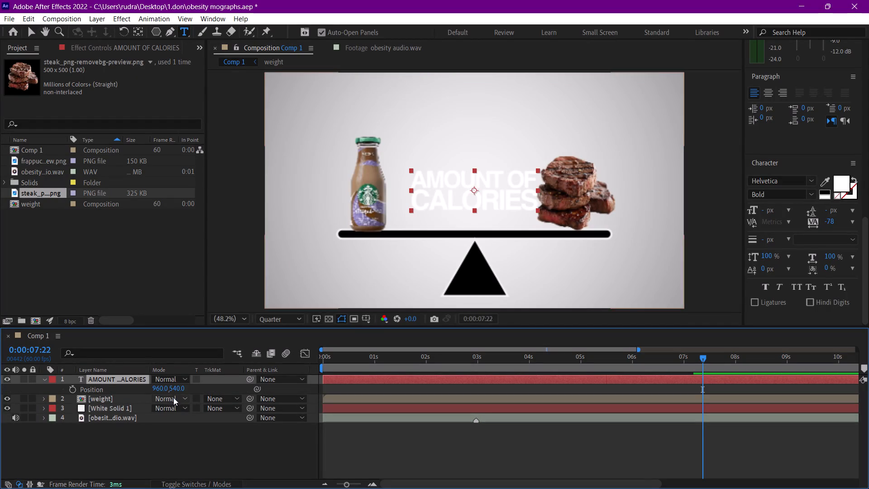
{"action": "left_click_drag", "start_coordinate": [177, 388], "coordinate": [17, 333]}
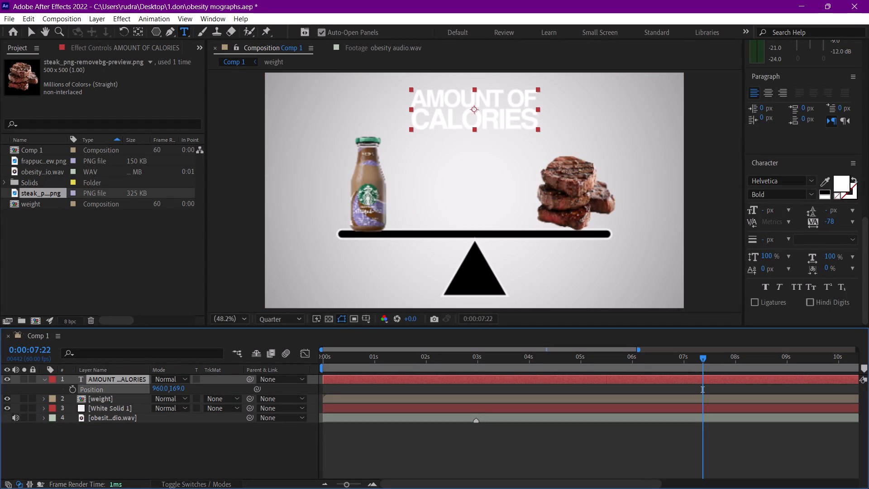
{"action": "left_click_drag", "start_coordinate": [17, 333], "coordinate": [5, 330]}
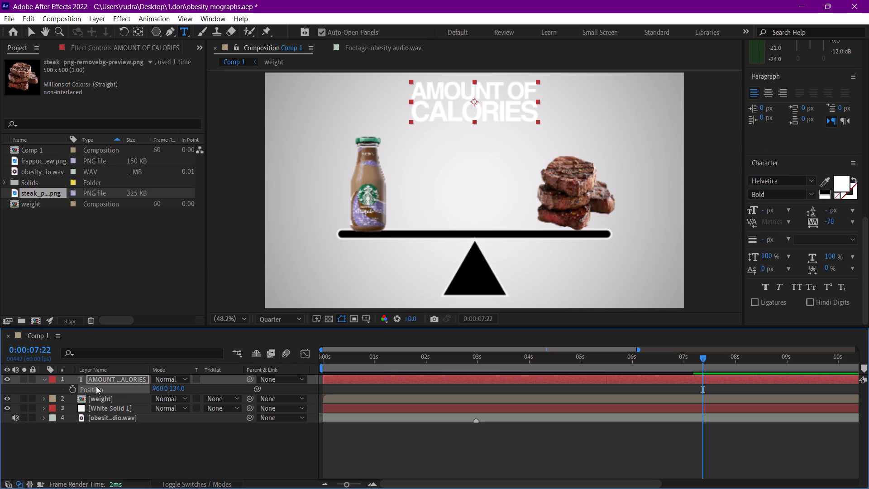
Set the font size of both text lines to 159 px.
{"action": "double_click", "coordinate": [106, 379]}
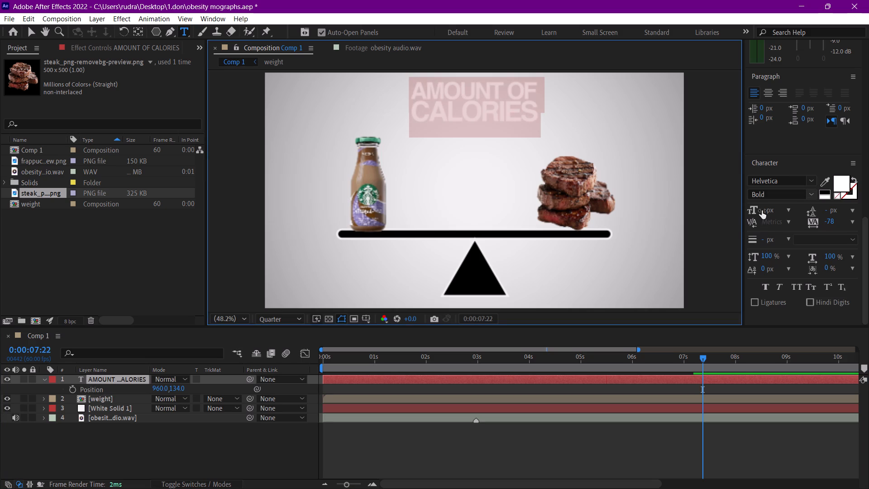
{"action": "left_click_drag", "start_coordinate": [765, 210], "coordinate": [786, 210]}
{"action": "left_click", "coordinate": [714, 447]}
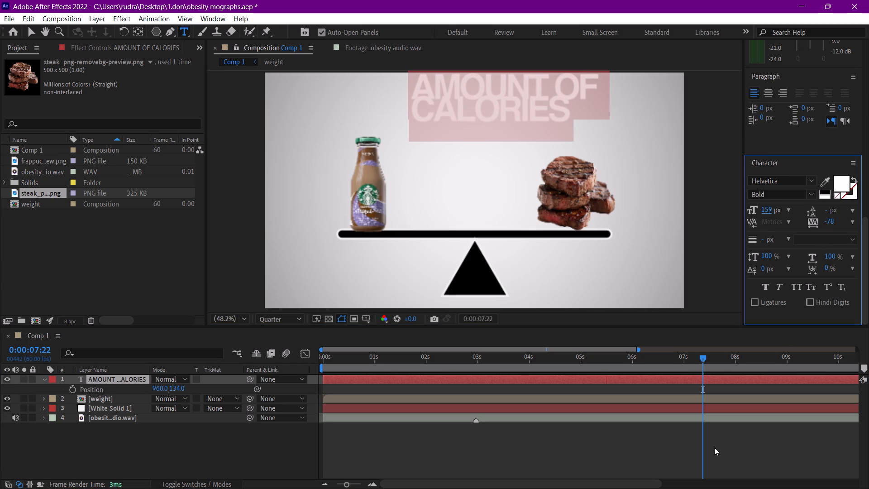
Set the CALORIES line to font size 187 px with 145 px leading, keeping it left-aligned.
{"action": "double_click", "coordinate": [475, 116]}
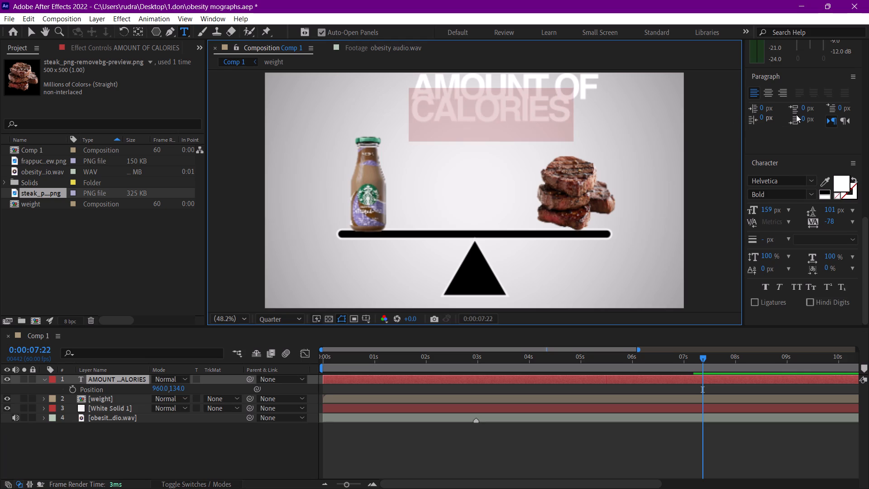
{"action": "left_click", "coordinate": [770, 98]}
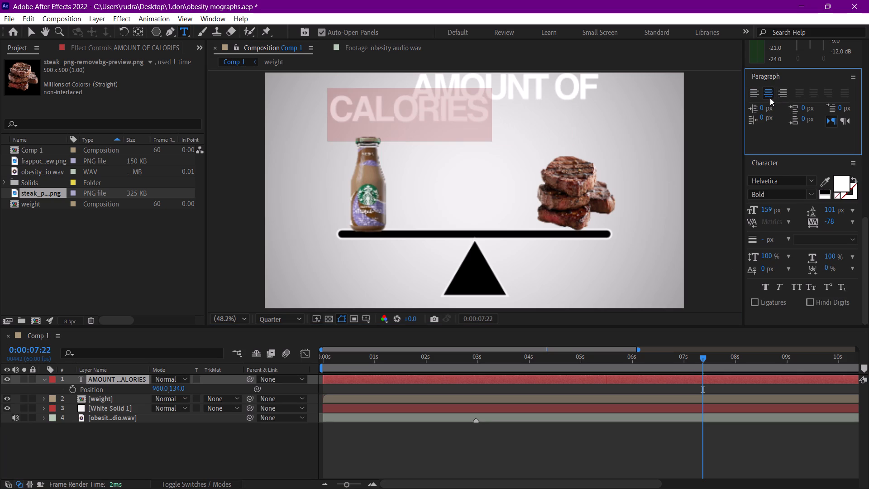
{"action": "left_click", "coordinate": [752, 95]}
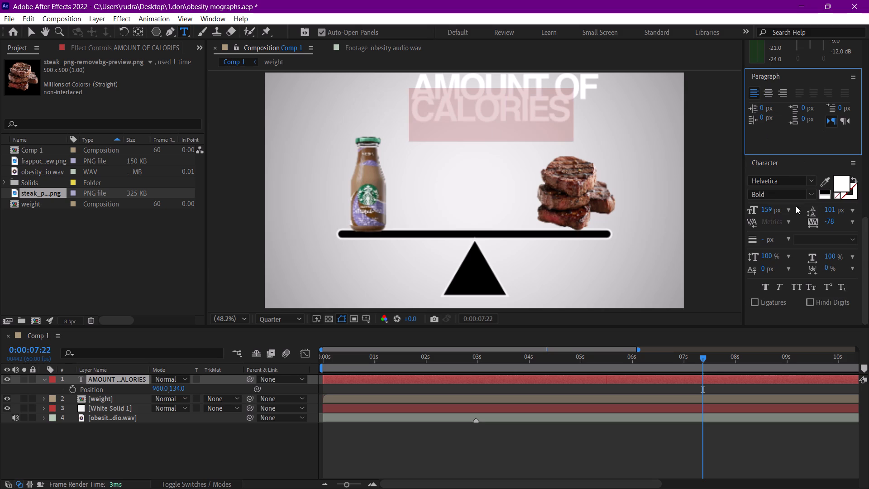
{"action": "left_click_drag", "start_coordinate": [766, 211], "coordinate": [783, 210]}
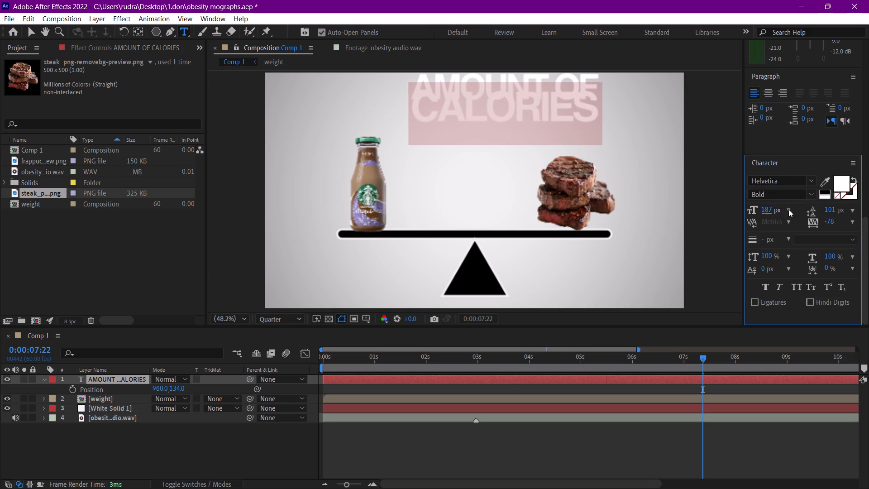
{"action": "left_click_drag", "start_coordinate": [832, 208], "coordinate": [859, 208]}
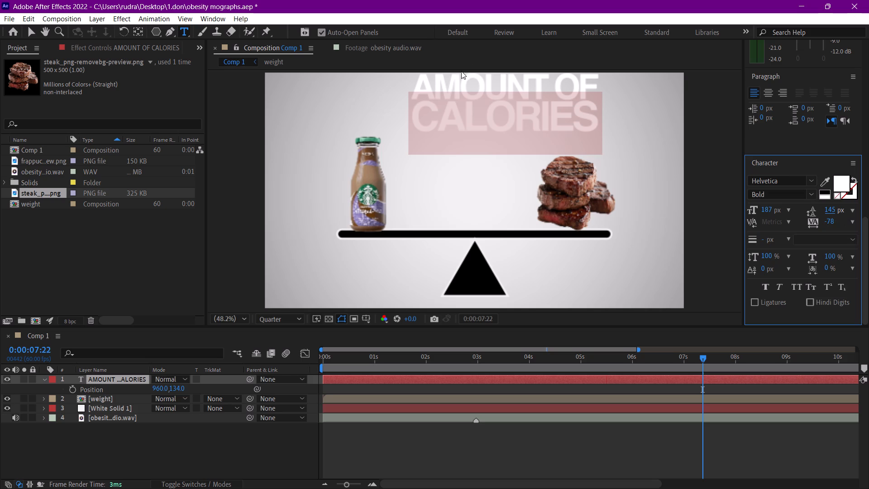
Change the fill colour of the whole AMOUNT OF CALORIES text to black.
{"action": "left_click", "coordinate": [123, 378]}
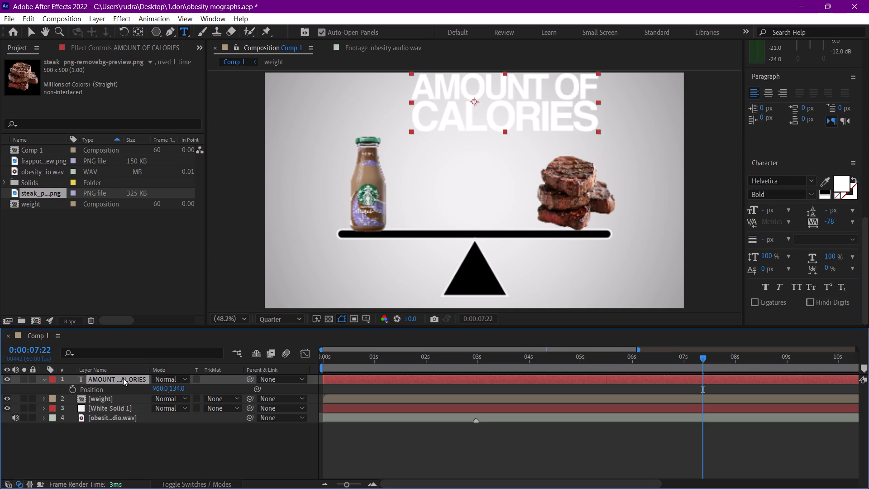
{"action": "double_click", "coordinate": [123, 378]}
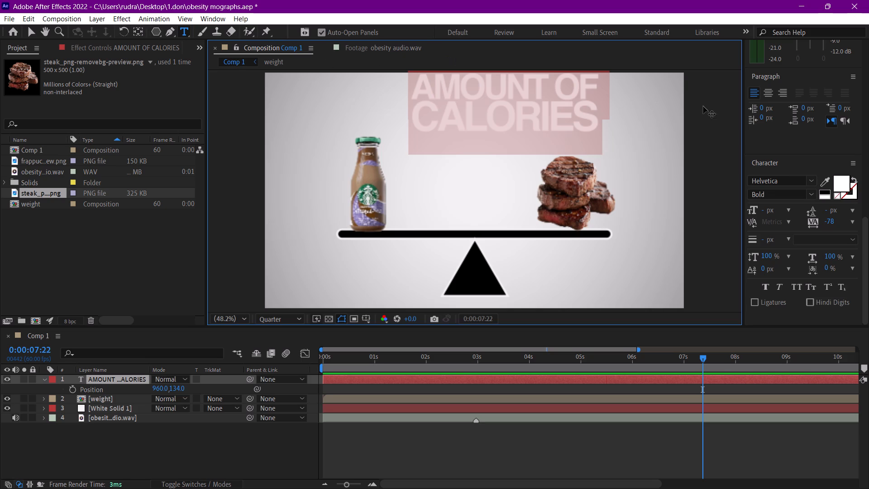
{"action": "left_click", "coordinate": [846, 184]}
{"action": "left_click_drag", "start_coordinate": [125, 159], "coordinate": [170, 258]}
{"action": "left_click", "coordinate": [286, 107]}
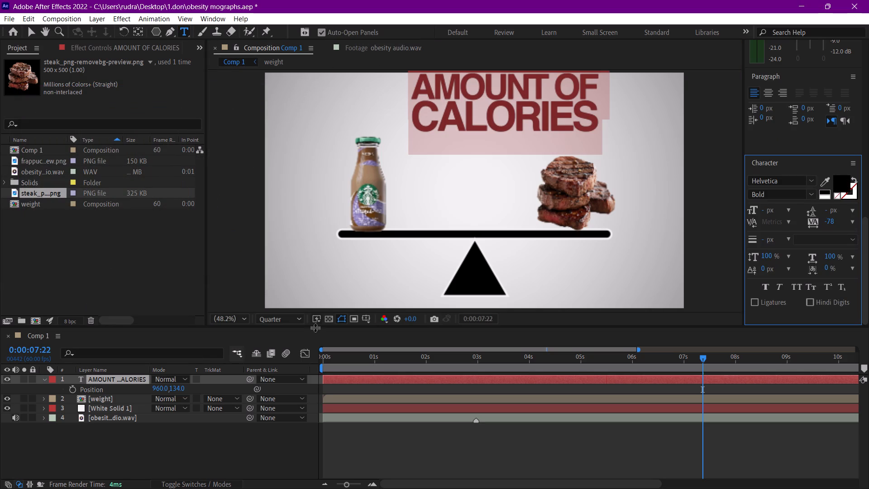
Re-centre the AMOUNT OF CALORIES layer and its anchor point, and raise the layer to position 960, 160.
{"action": "left_click", "coordinate": [31, 34]}
{"action": "type", "text": "78"}
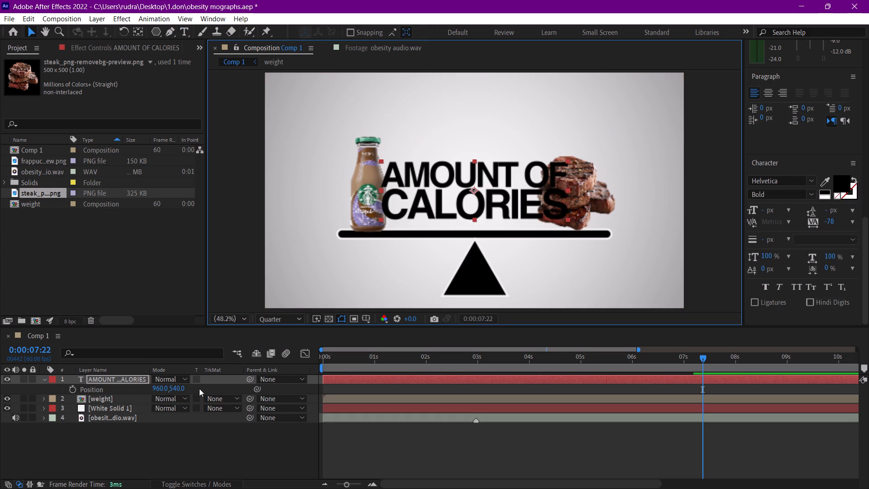
{"action": "left_click_drag", "start_coordinate": [175, 390], "coordinate": [0, 346]}
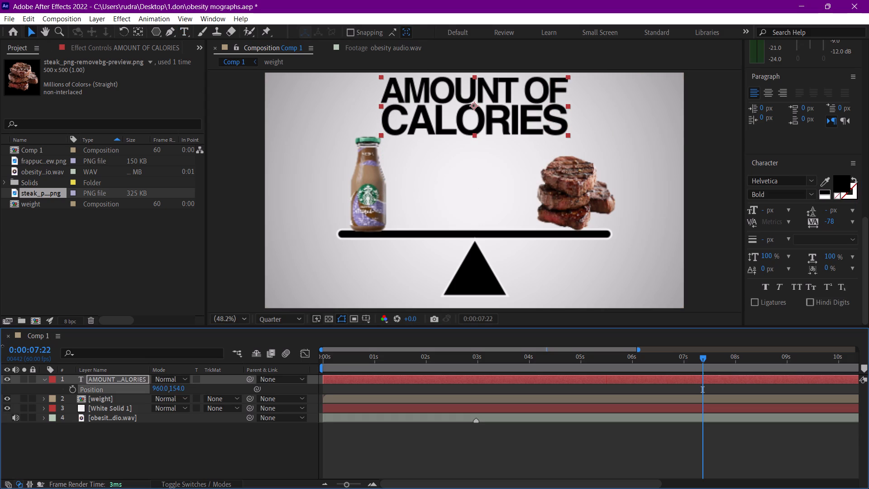
{"action": "left_click_drag", "start_coordinate": [0, 346], "coordinate": [0, 349]}
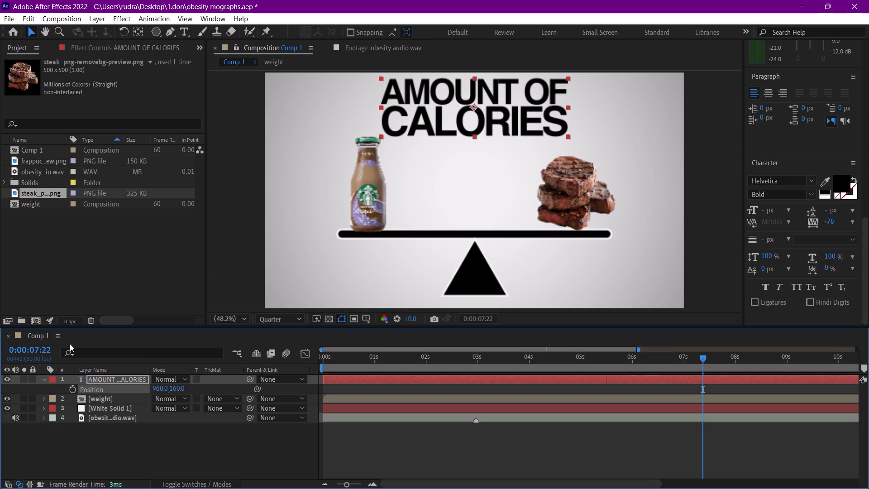
Scale the weight pre-composition layer to 85% and lower it beneath the text to position 960, 649.
{"action": "left_click", "coordinate": [111, 398]}
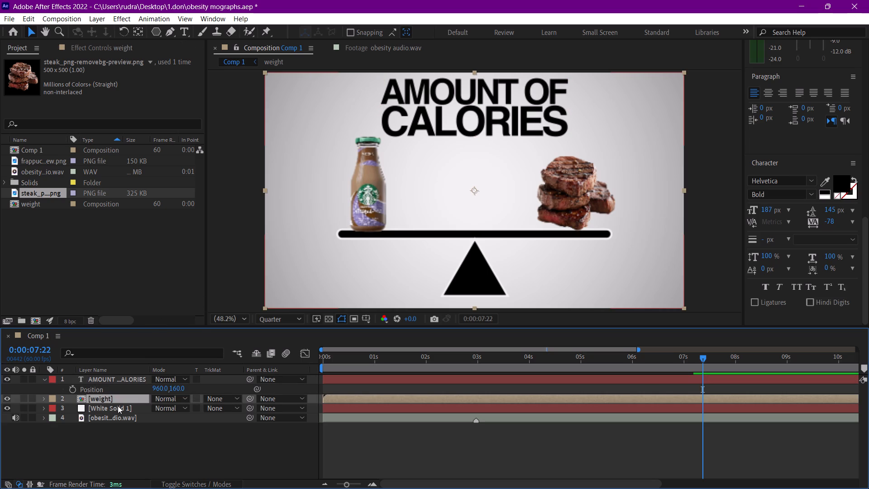
{"action": "key", "text": "s"}
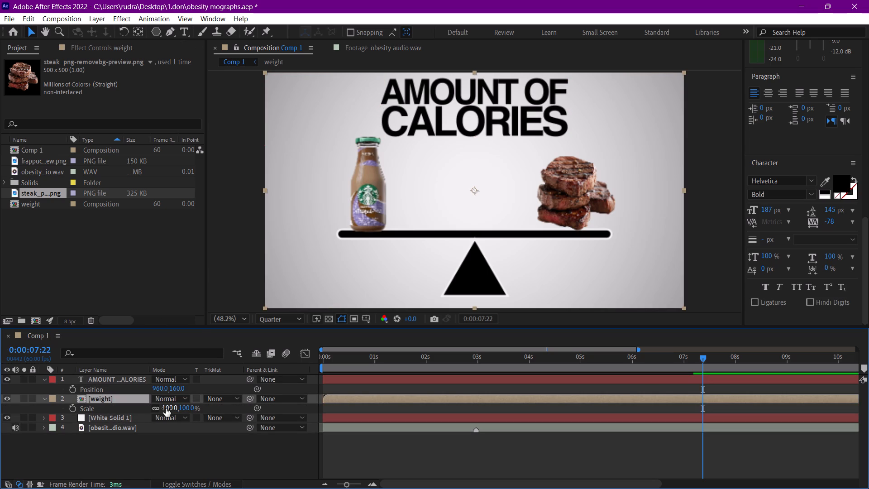
{"action": "left_click_drag", "start_coordinate": [166, 408], "coordinate": [157, 408]}
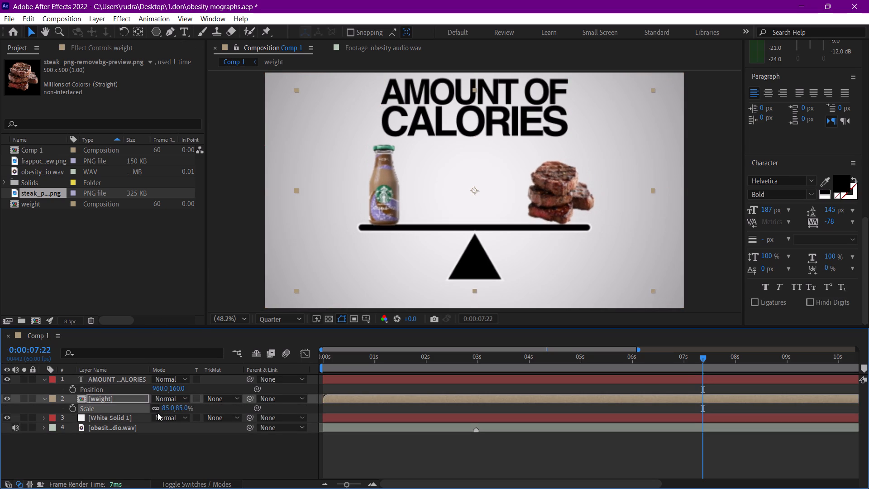
{"action": "key", "text": "p"}
{"action": "left_click_drag", "start_coordinate": [177, 412], "coordinate": [197, 412]}
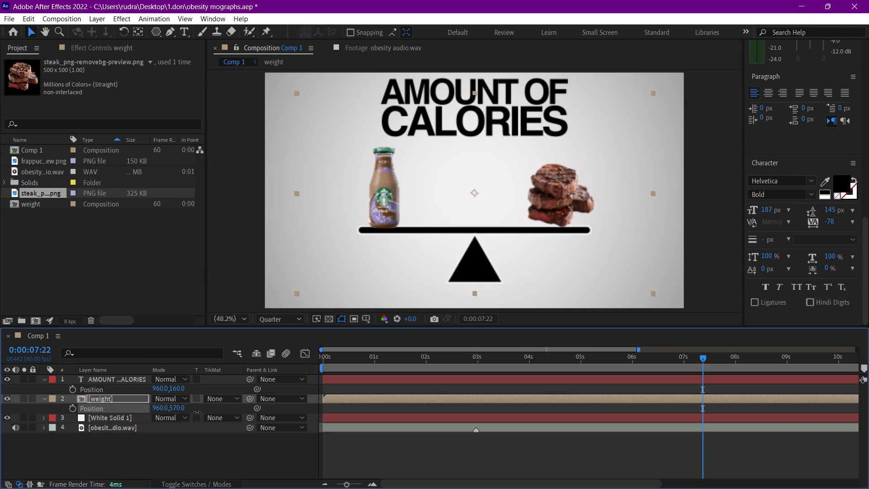
{"action": "left_click_drag", "start_coordinate": [197, 412], "coordinate": [241, 410]}
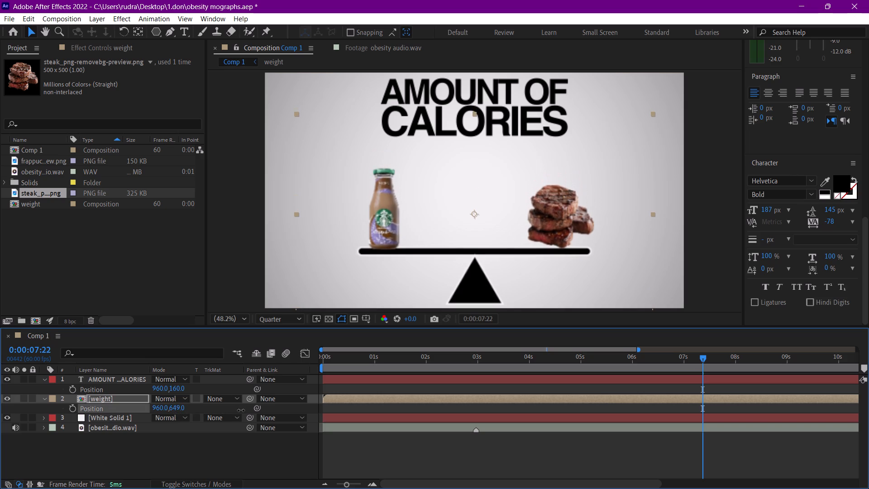
Raise the weight pre-composition layer slightly to position 960, 643.
{"action": "left_click_drag", "start_coordinate": [241, 410], "coordinate": [238, 409]}
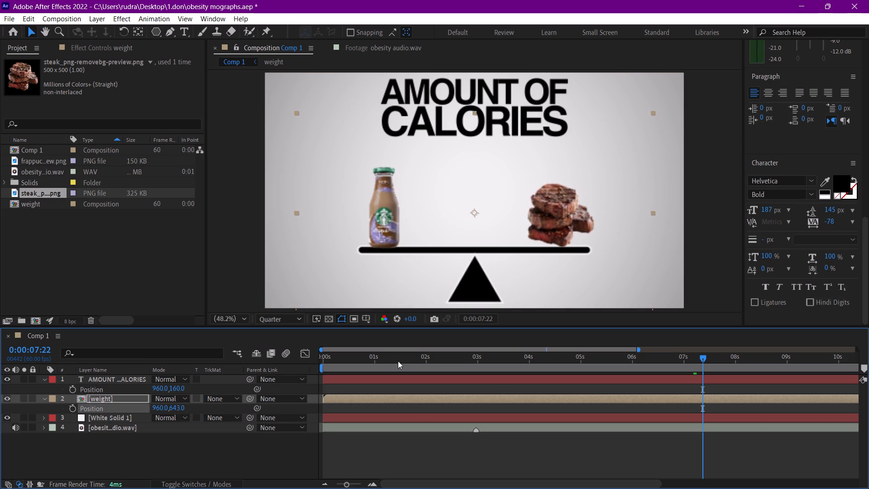
Preview the composition from the first frame to review the title and balance layout.
{"action": "left_click_drag", "start_coordinate": [386, 361], "coordinate": [267, 360]}
{"action": "key", "text": "space"}
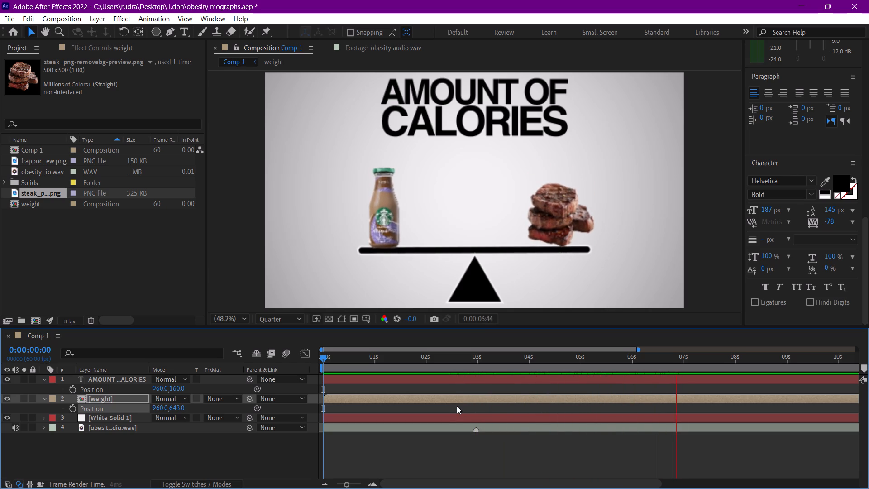
{"action": "key", "text": "space"}
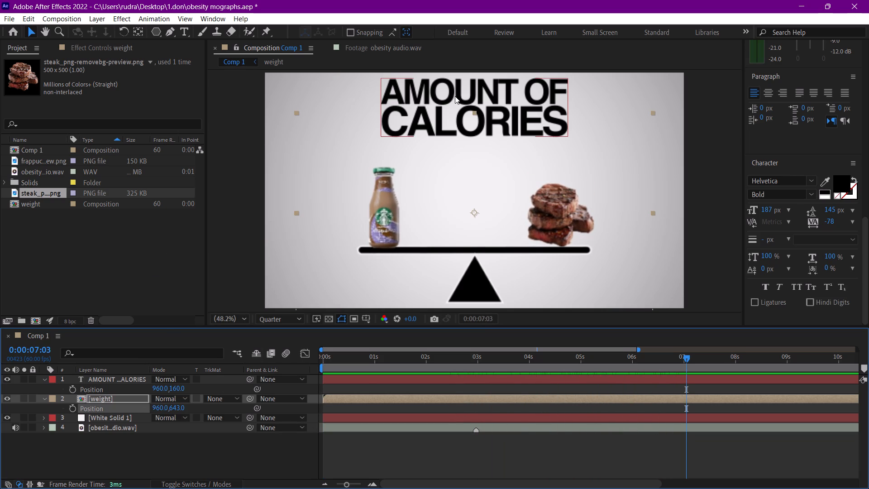
{"action": "left_click", "coordinate": [466, 455]}
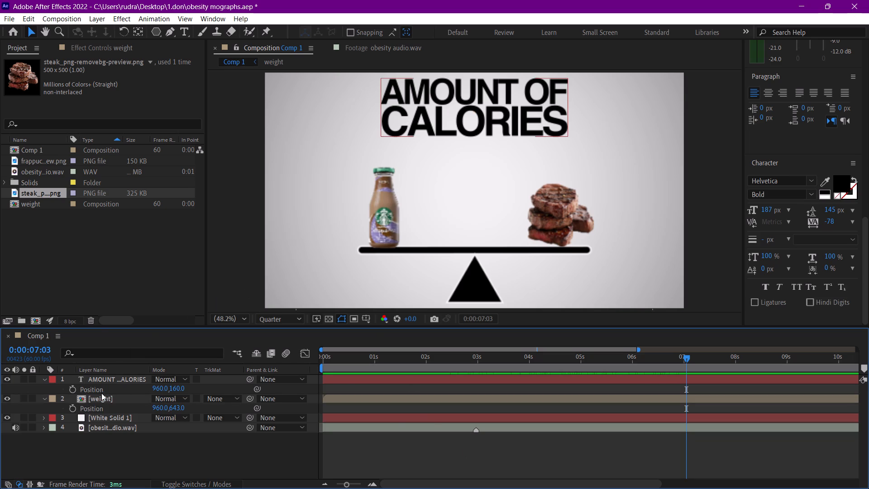
Replace the two-line title text with AMOUNT OF CALORIES written on a single line.
{"action": "left_click", "coordinate": [185, 32]}
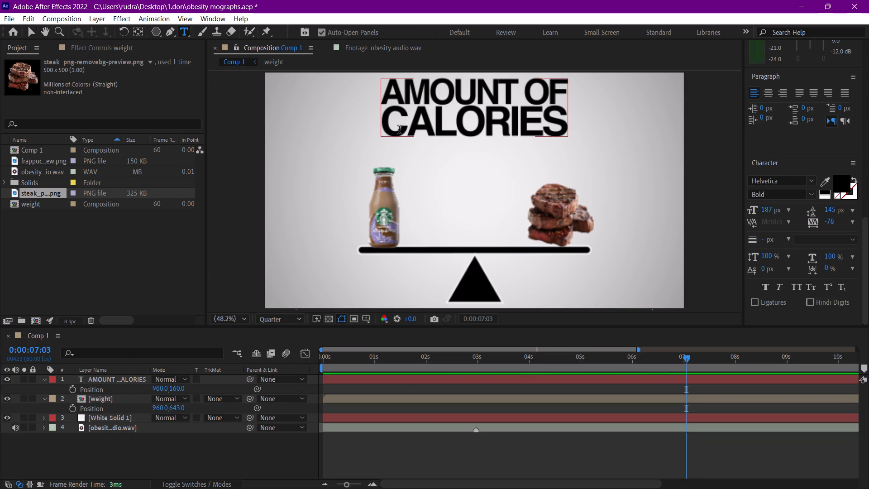
{"action": "left_click_drag", "start_coordinate": [391, 129], "coordinate": [612, 121]}
{"action": "key", "text": "BackSpace"}
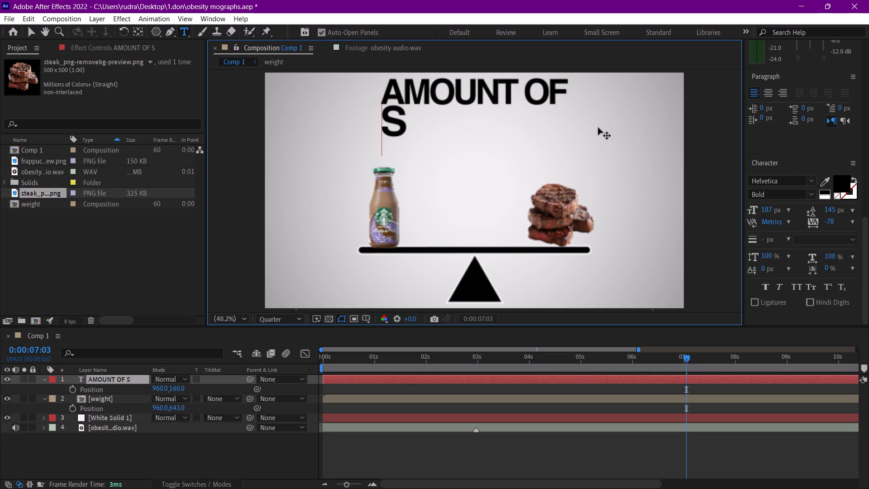
{"action": "key", "text": "Right"}
{"action": "key", "text": "BackSpace"}
{"action": "key", "text": "BackSpace"}
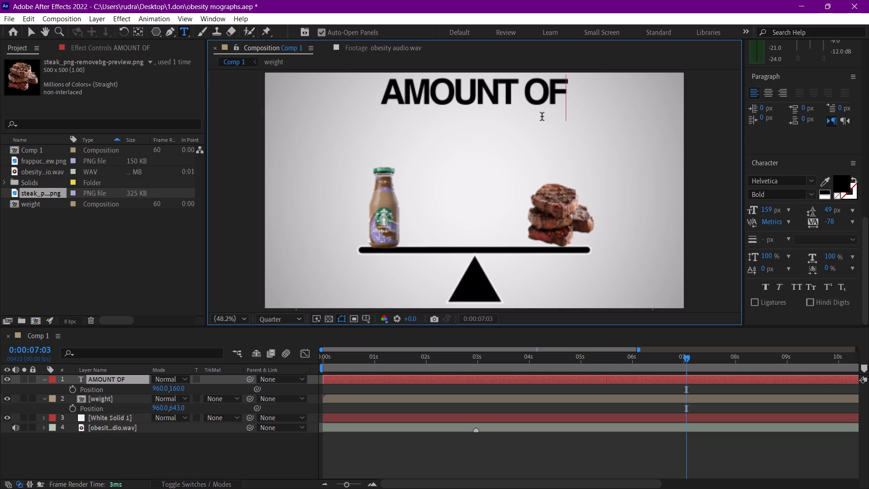
{"action": "key", "text": "BackSpace"}
{"action": "key", "text": "BackSpace"}
{"action": "key", "text": "BackSpace"}
{"action": "key", "text": "BackSpace"}
{"action": "key", "text": "BackSpace"}
{"action": "key", "text": "BackSpace"}
{"action": "key", "text": "BackSpace"}
{"action": "key", "text": "BackSpace"}
{"action": "key", "text": "BackSpace"}
{"action": "key", "text": "BackSpace"}
{"action": "key", "text": "BackSpace"}
{"action": "key", "text": "BackSpace"}
{"action": "key", "text": "BackSpace"}
{"action": "key", "text": "BackSpace"}
{"action": "key", "text": "BackSpace"}
{"action": "key", "text": "BackSpace"}
{"action": "key", "text": "BackSpace"}
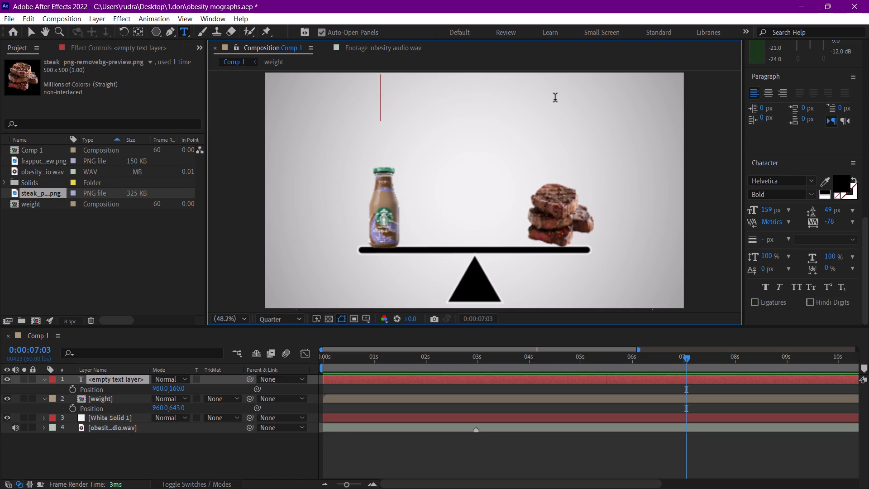
{"action": "key", "text": "shift+a"}
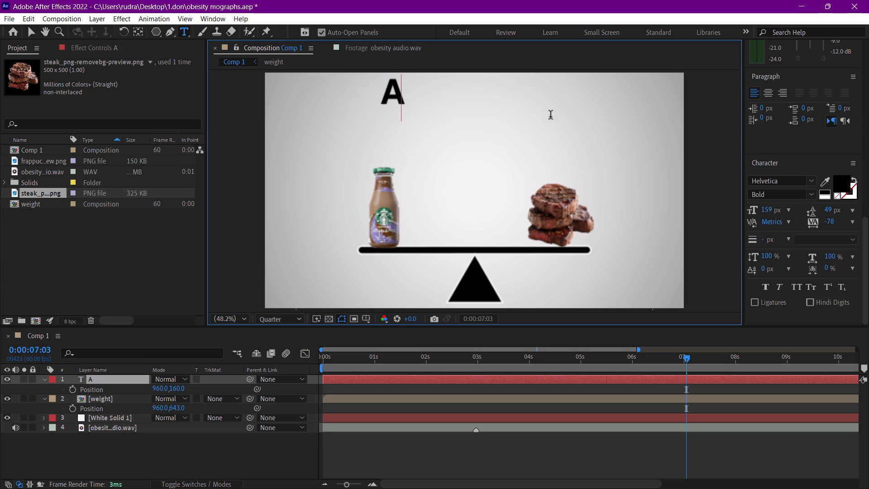
{"action": "type", "text": "mo"}
{"action": "key", "text": "BackSpace"}
{"action": "key", "text": "BackSpace"}
{"action": "type", "text": "MOUNT OF"}
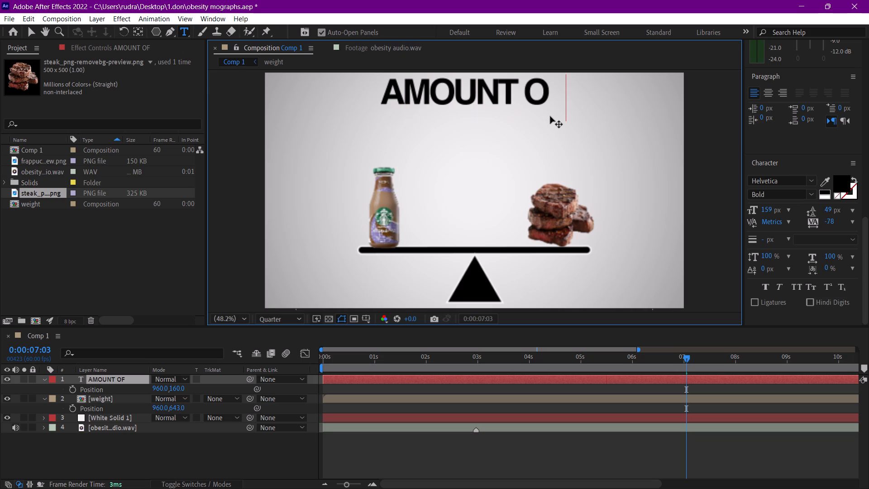
{"action": "key", "text": "space"}
{"action": "type", "text": "CALORIES"}
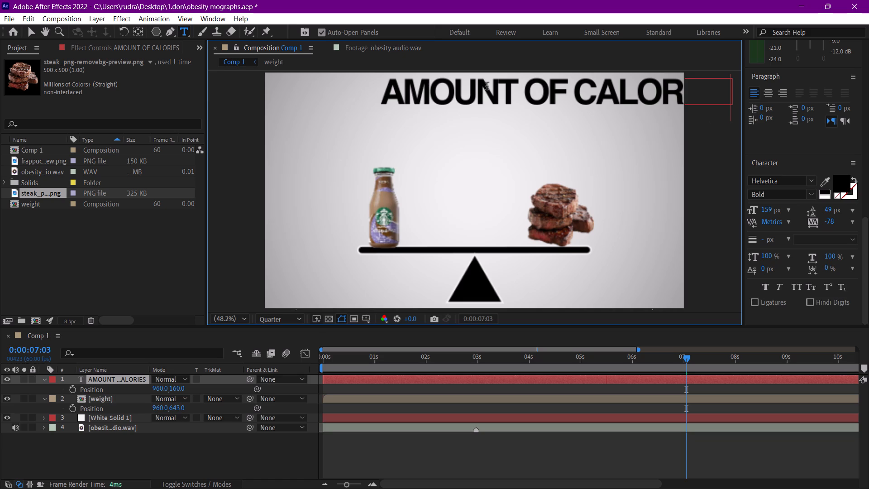
Set the font size of the whole single-line AMOUNT OF CALORIES title to 121 px.
{"action": "double_click", "coordinate": [101, 380]}
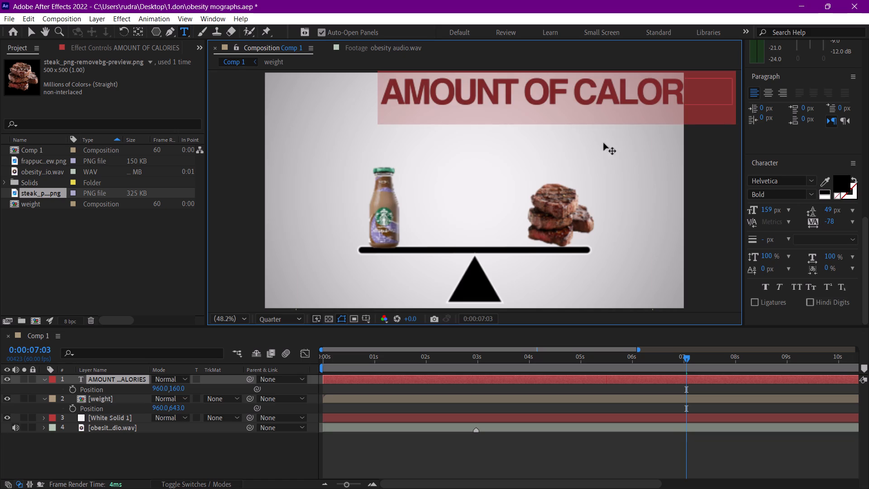
{"action": "left_click_drag", "start_coordinate": [769, 211], "coordinate": [753, 208]}
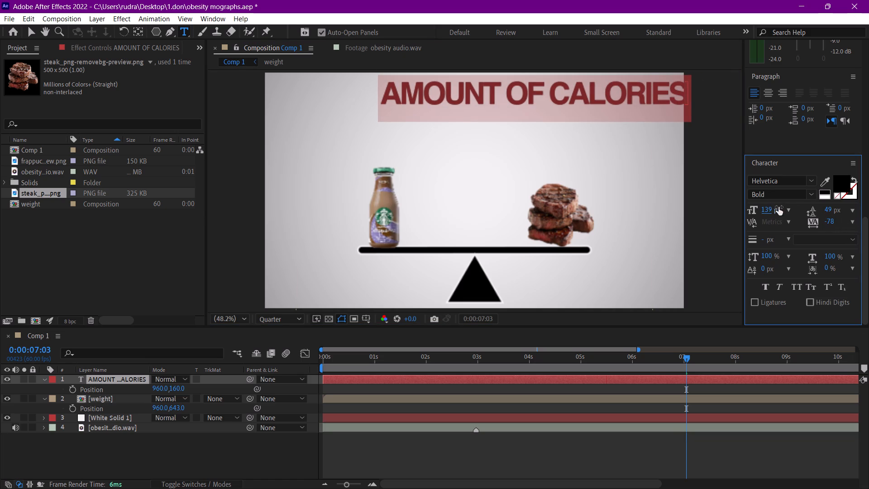
{"action": "left_click_drag", "start_coordinate": [765, 211], "coordinate": [752, 210]}
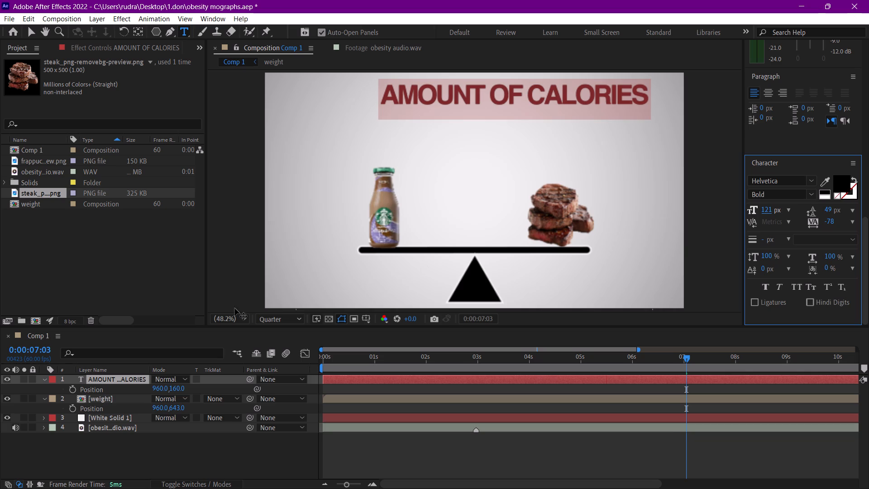
Re-centre the title layer and its anchor point, and raise the layer to position 960, 113.
{"action": "left_click", "coordinate": [125, 379]}
{"action": "type", "text": "78"}
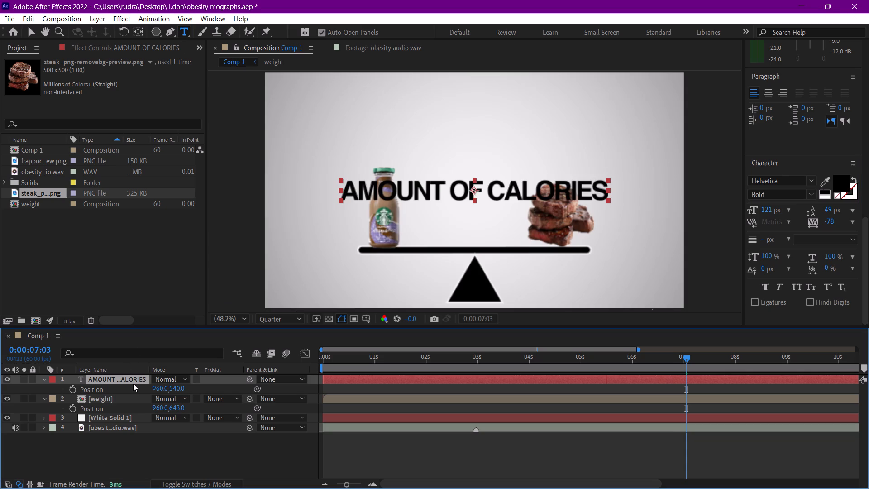
{"action": "left_click_drag", "start_coordinate": [181, 389], "coordinate": [7, 328]}
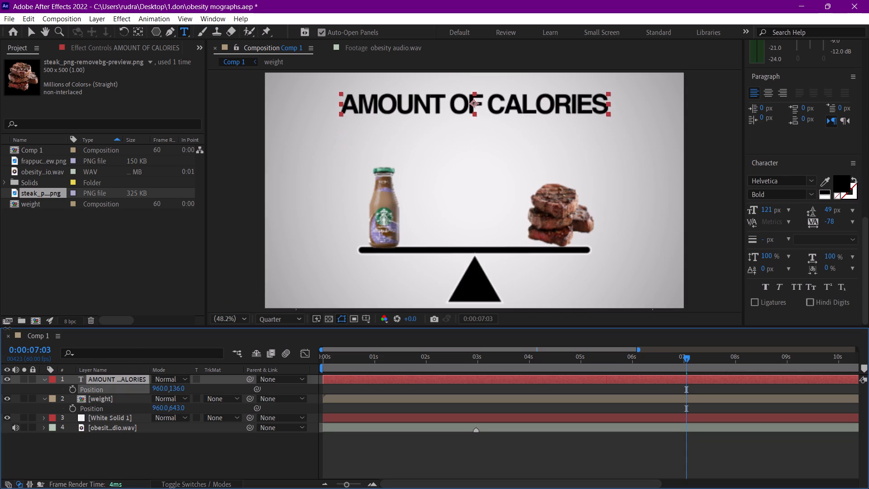
{"action": "left_click_drag", "start_coordinate": [7, 328], "coordinate": [0, 328]}
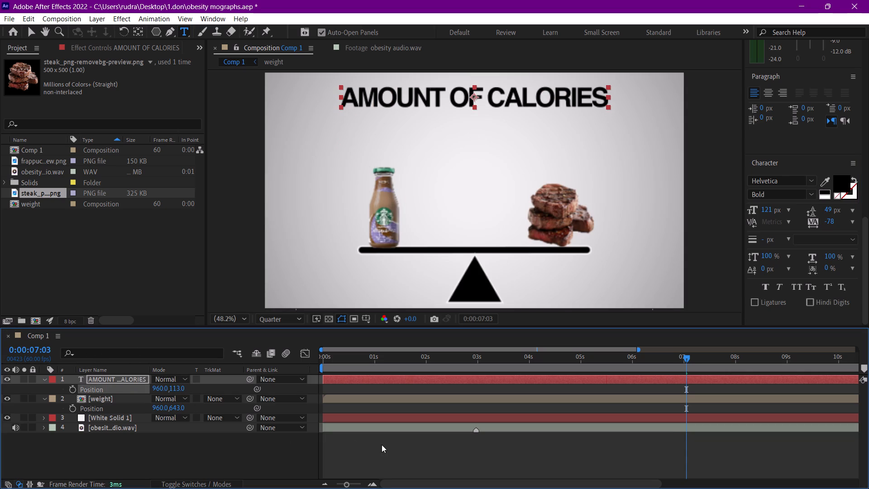
{"action": "left_click", "coordinate": [382, 445]}
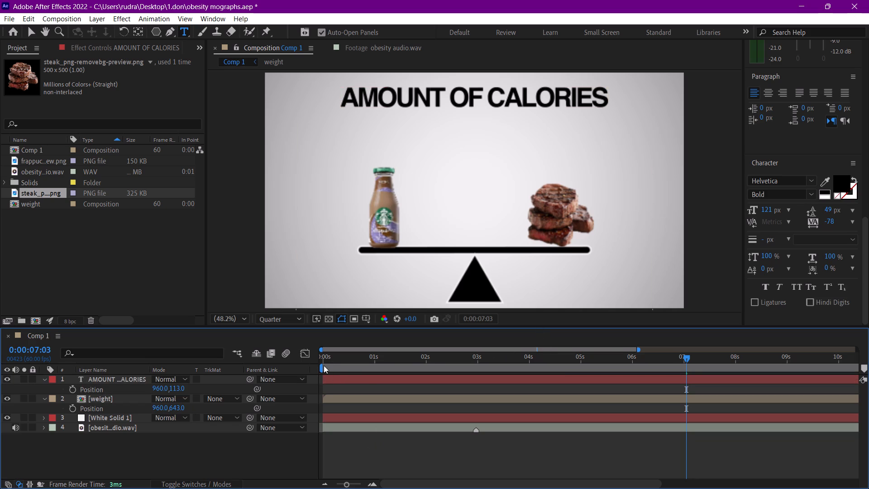
Preview the composition from the first frame with the single-line title above the balance.
{"action": "left_click_drag", "start_coordinate": [325, 359], "coordinate": [306, 358]}
{"action": "key", "text": "space"}
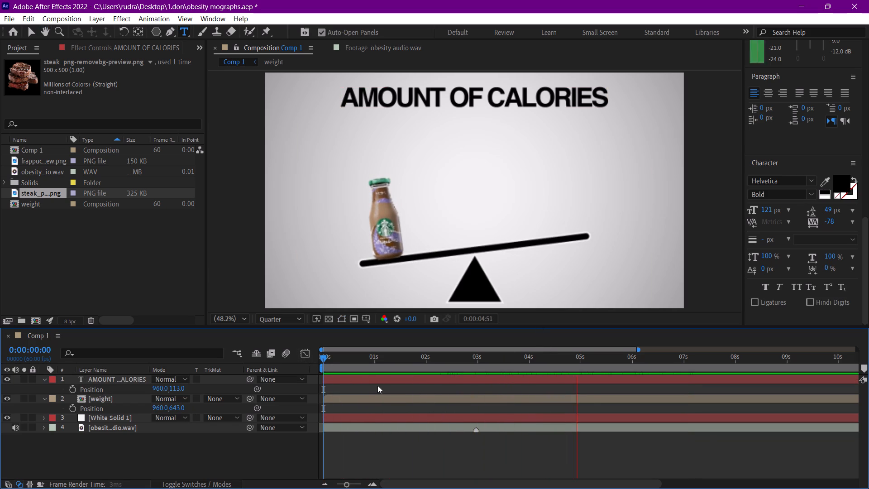
{"action": "key", "text": "space"}
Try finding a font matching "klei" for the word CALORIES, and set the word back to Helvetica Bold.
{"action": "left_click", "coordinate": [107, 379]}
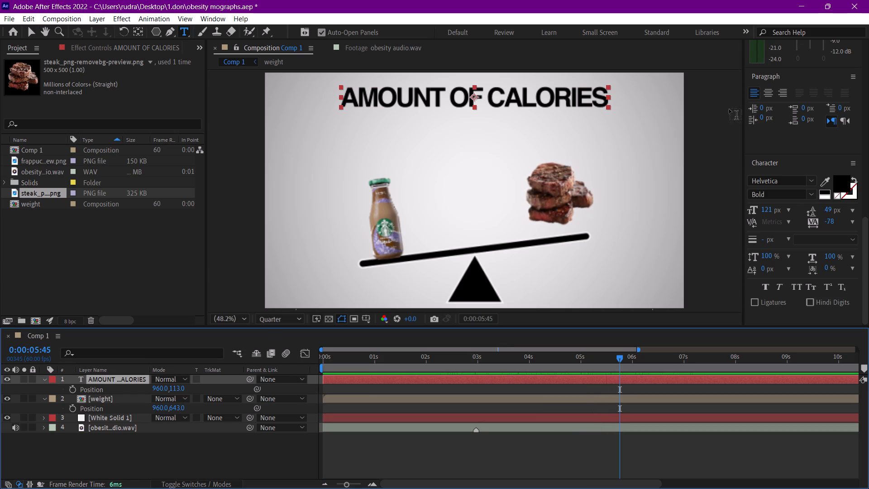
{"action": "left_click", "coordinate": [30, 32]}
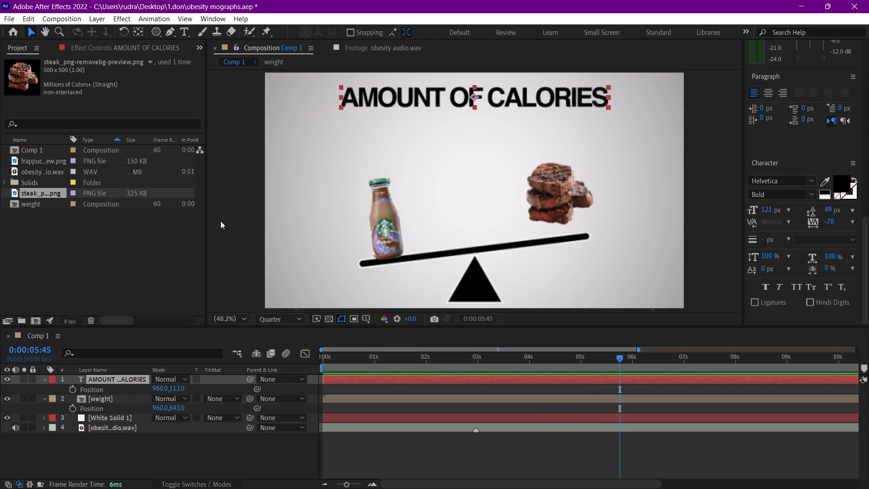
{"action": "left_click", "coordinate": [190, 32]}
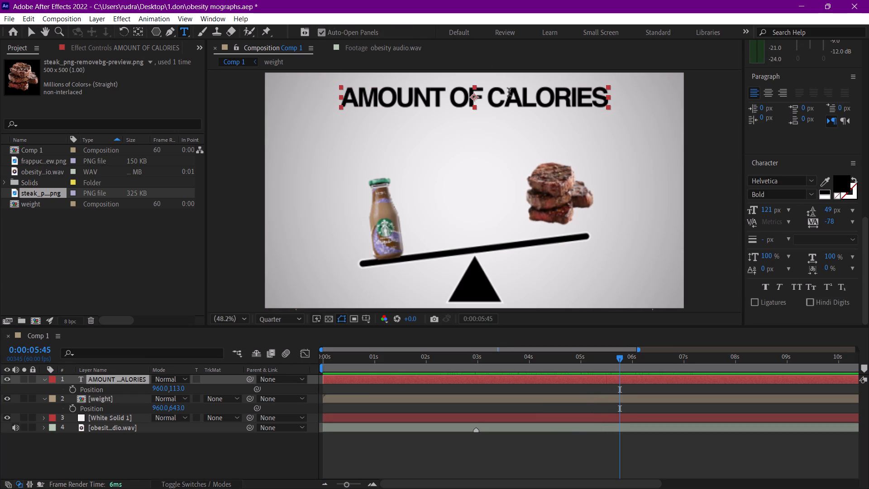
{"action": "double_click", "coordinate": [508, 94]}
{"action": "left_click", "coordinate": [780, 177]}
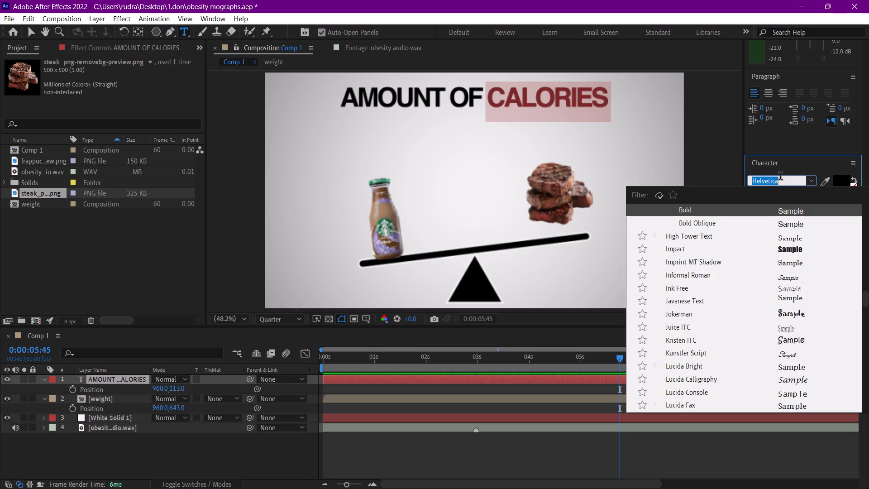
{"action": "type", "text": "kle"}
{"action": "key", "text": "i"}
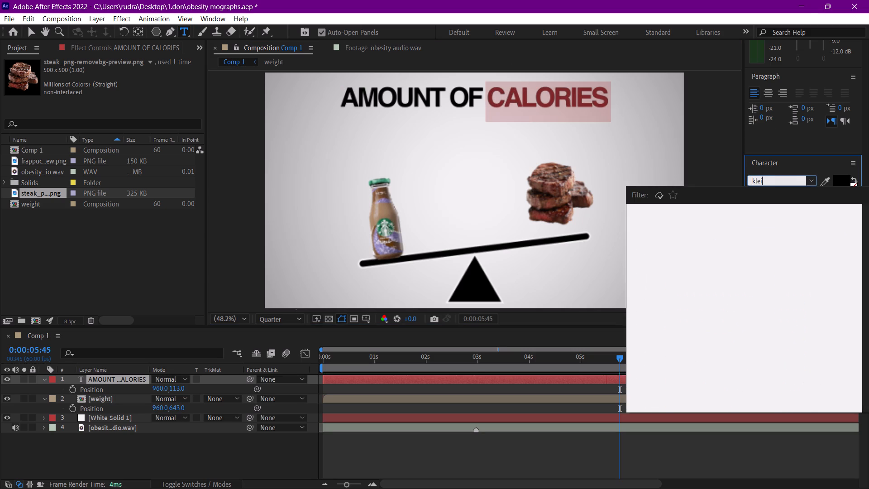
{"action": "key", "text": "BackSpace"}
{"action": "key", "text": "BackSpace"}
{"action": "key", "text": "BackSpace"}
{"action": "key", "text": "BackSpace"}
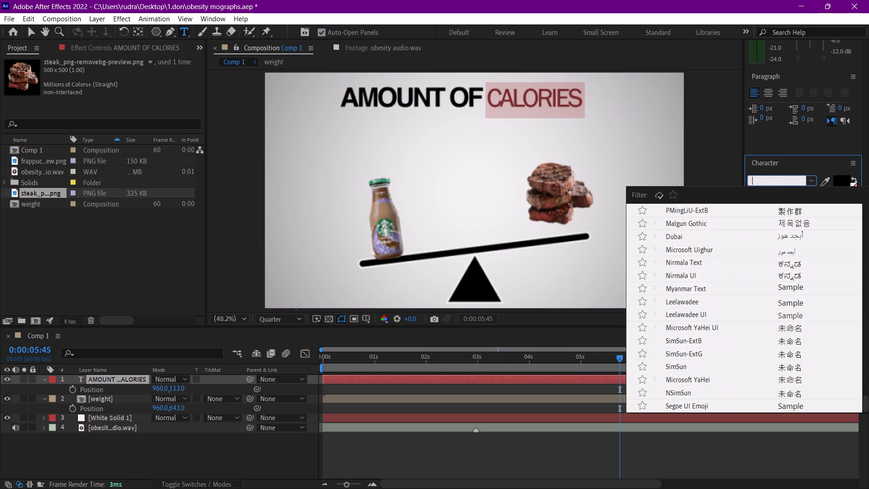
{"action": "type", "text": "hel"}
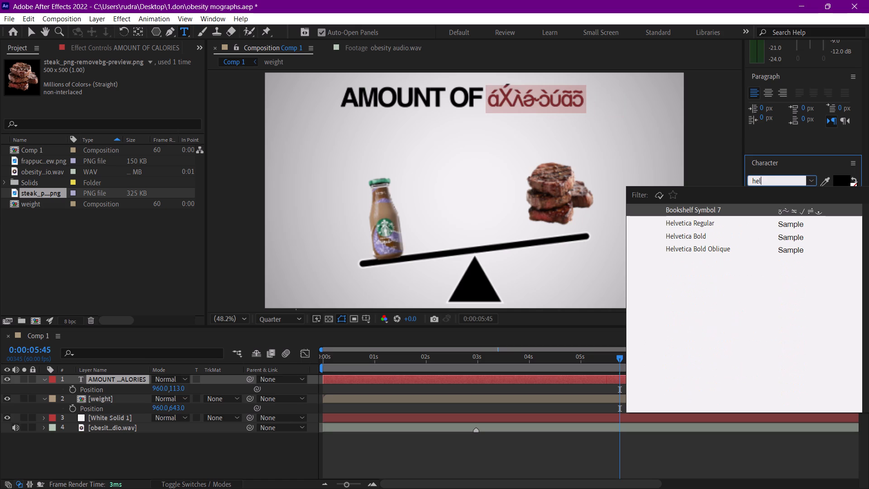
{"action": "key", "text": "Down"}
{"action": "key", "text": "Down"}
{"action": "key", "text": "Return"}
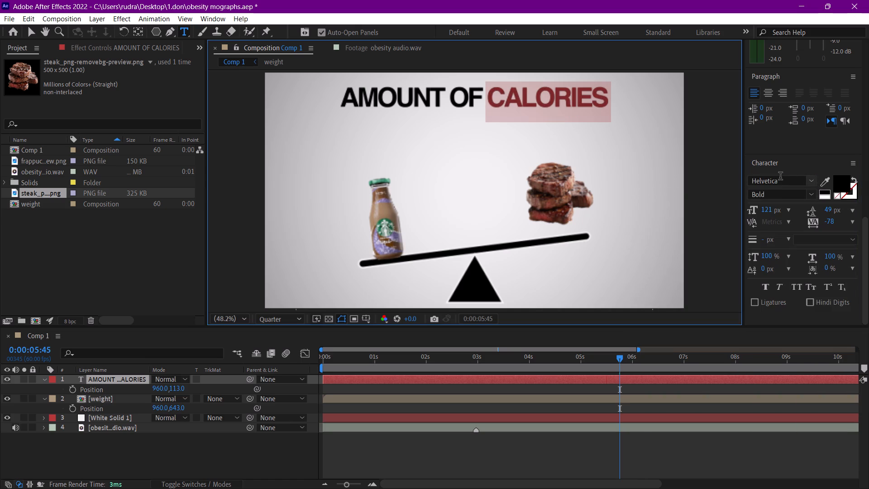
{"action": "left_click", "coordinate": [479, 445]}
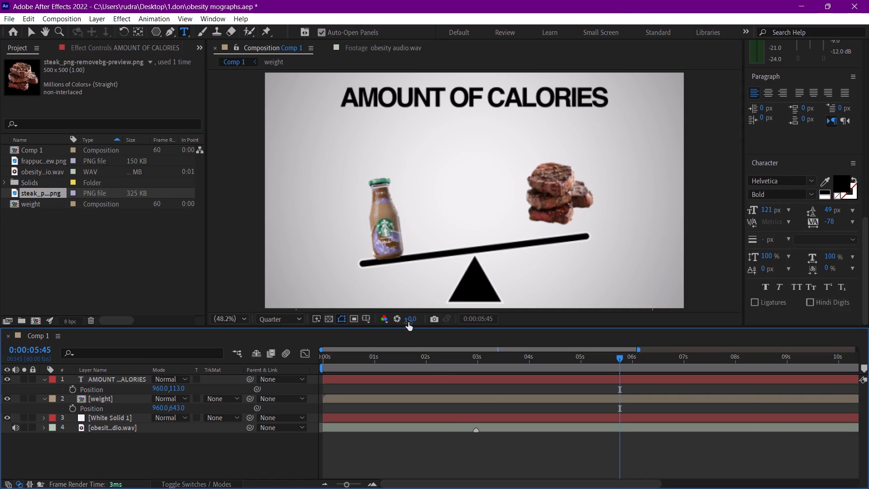
Set the tracking of the whole AMOUNT OF CALORIES title to -57.
{"action": "double_click", "coordinate": [129, 378]}
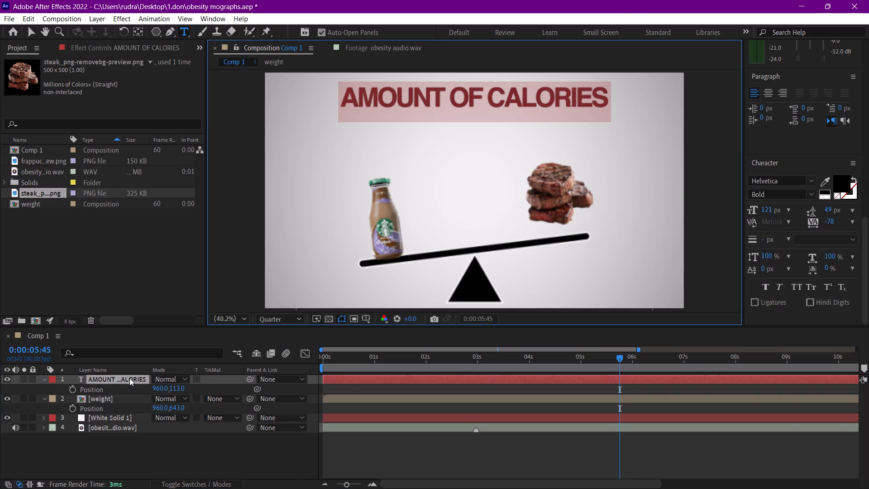
{"action": "left_click_drag", "start_coordinate": [829, 222], "coordinate": [849, 220]}
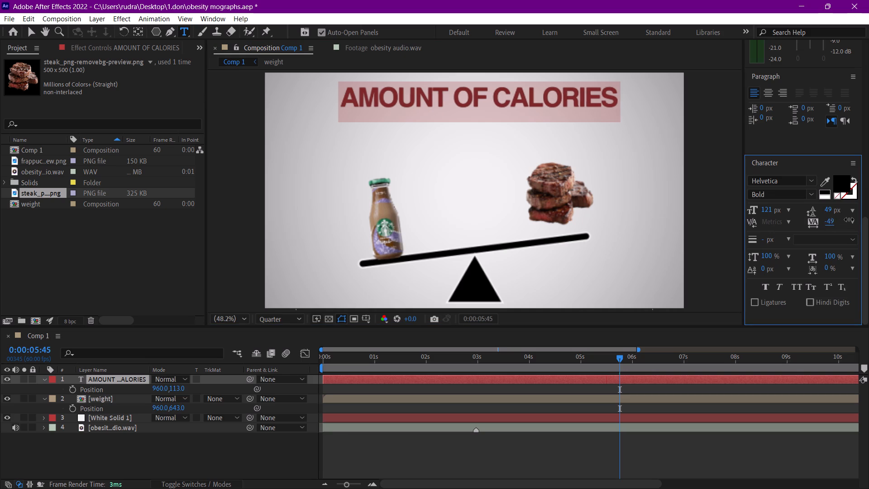
{"action": "left_click_drag", "start_coordinate": [849, 220], "coordinate": [840, 220]}
Rewrite the title in mixed case as Amount of Calories.
{"action": "key", "text": "a"}
{"action": "type", "text": "mount"}
{"action": "key", "text": "space"}
{"action": "type", "text": "of"}
{"action": "key", "text": "space"}
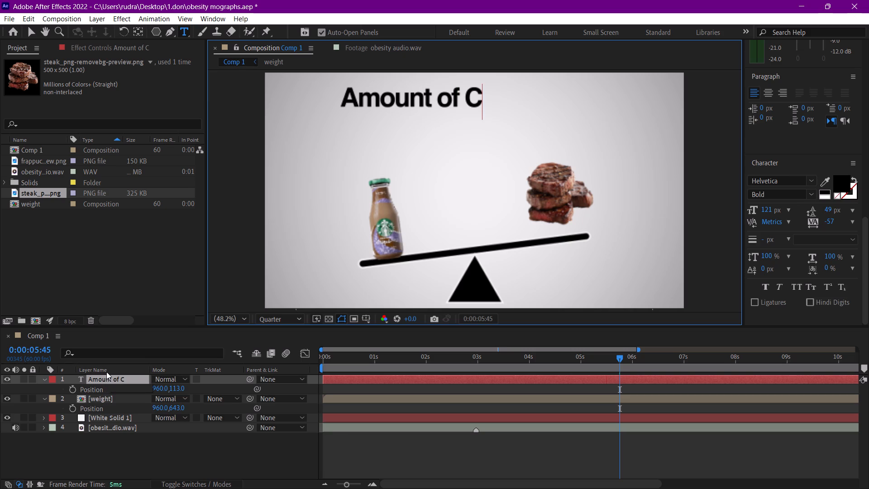
{"action": "type", "text": "alori"}
{"action": "type", "text": "es"}
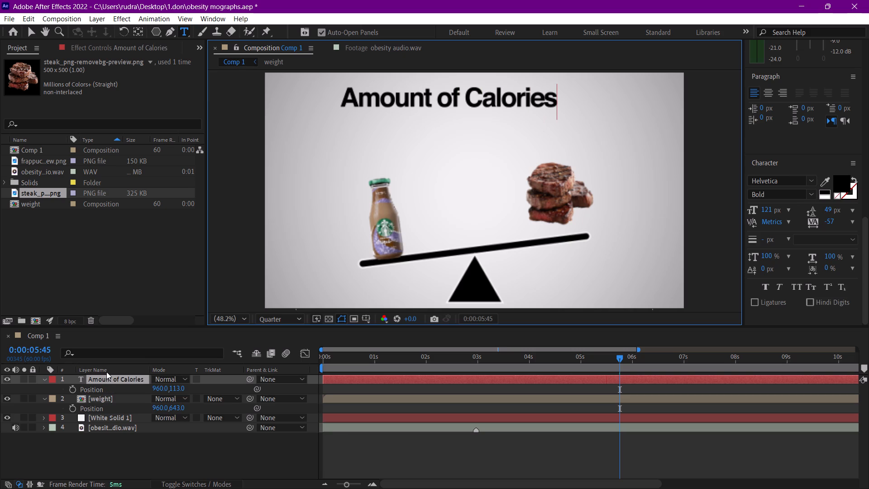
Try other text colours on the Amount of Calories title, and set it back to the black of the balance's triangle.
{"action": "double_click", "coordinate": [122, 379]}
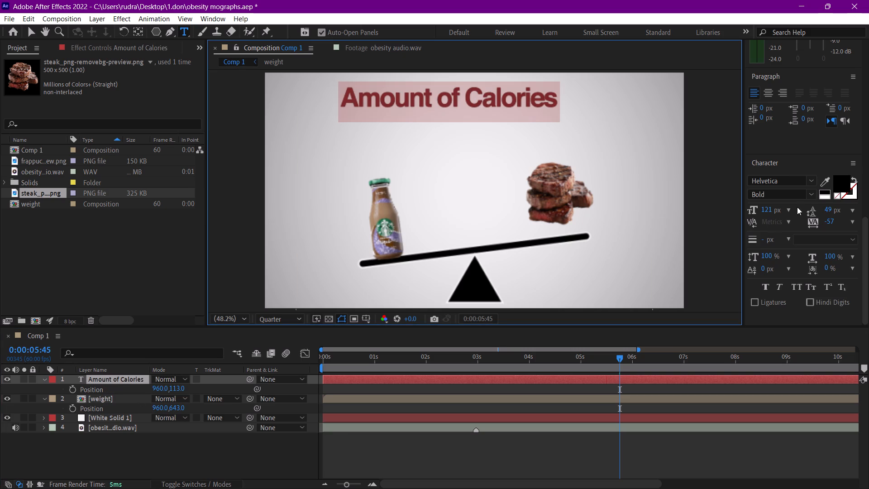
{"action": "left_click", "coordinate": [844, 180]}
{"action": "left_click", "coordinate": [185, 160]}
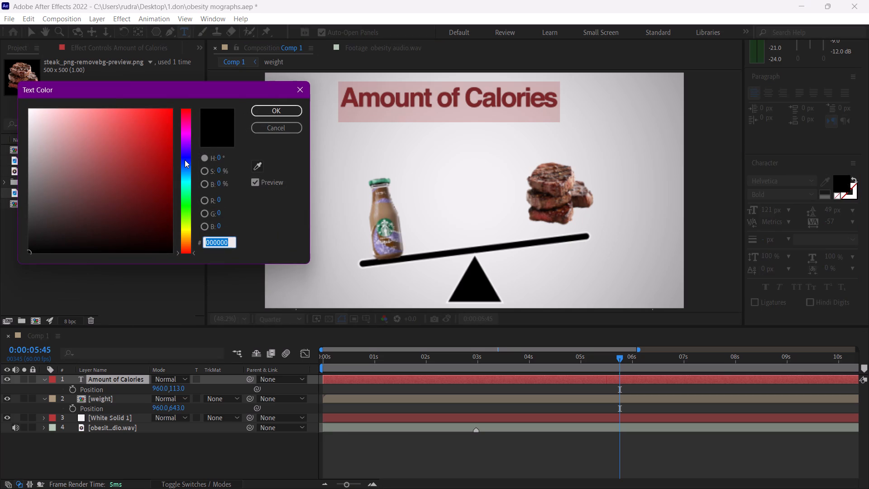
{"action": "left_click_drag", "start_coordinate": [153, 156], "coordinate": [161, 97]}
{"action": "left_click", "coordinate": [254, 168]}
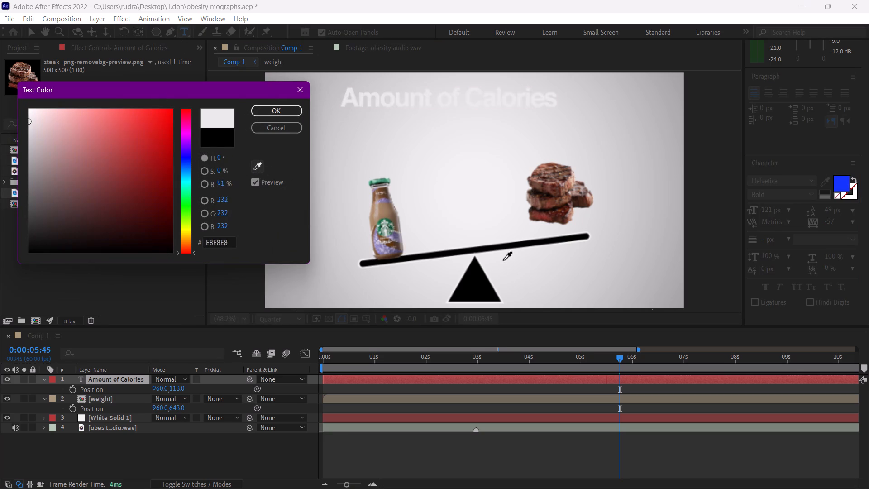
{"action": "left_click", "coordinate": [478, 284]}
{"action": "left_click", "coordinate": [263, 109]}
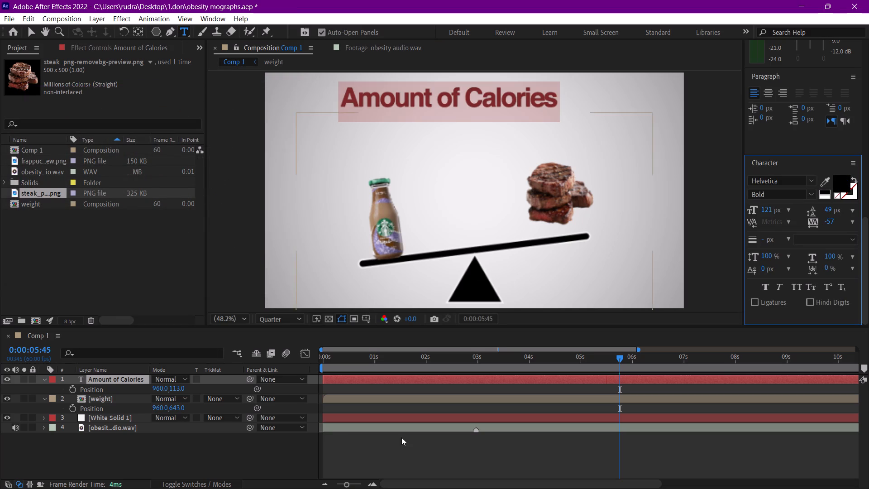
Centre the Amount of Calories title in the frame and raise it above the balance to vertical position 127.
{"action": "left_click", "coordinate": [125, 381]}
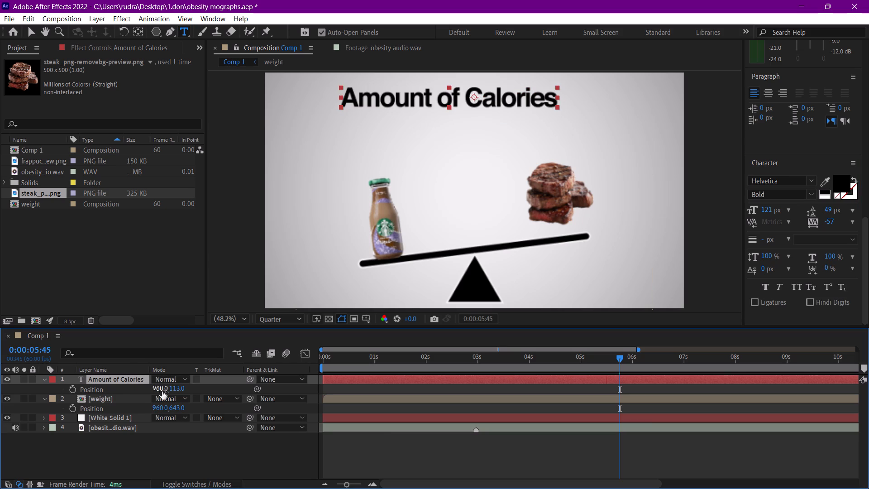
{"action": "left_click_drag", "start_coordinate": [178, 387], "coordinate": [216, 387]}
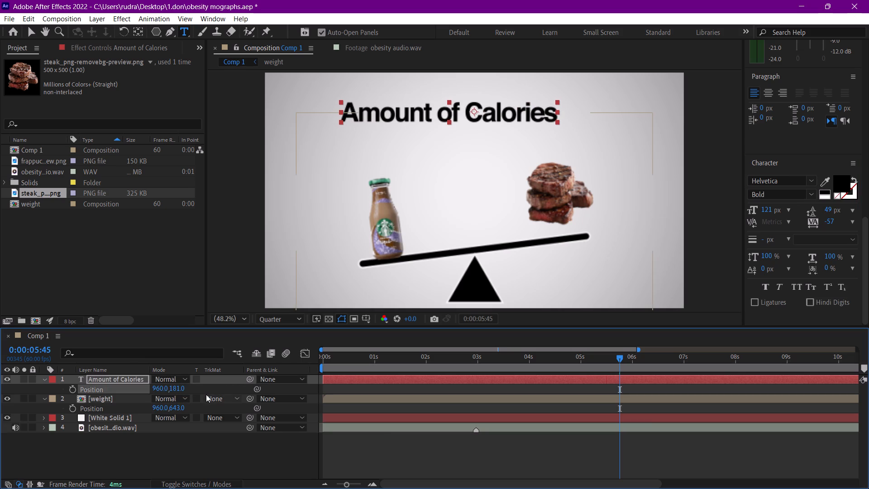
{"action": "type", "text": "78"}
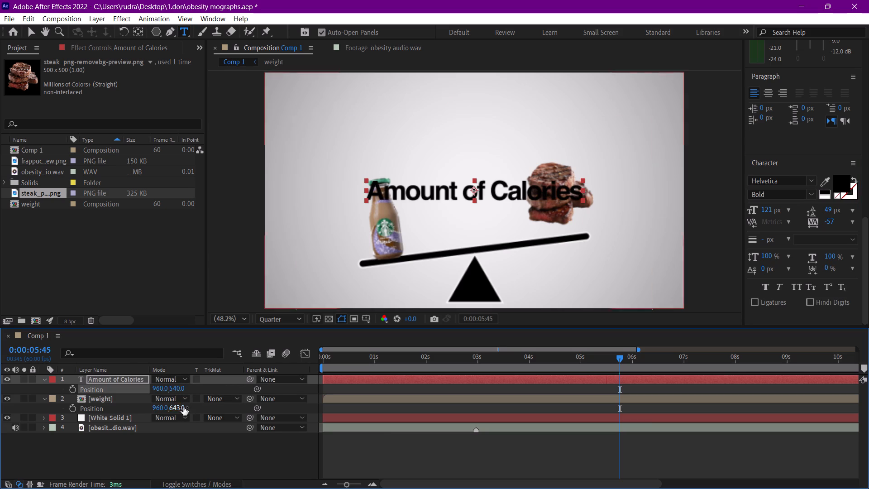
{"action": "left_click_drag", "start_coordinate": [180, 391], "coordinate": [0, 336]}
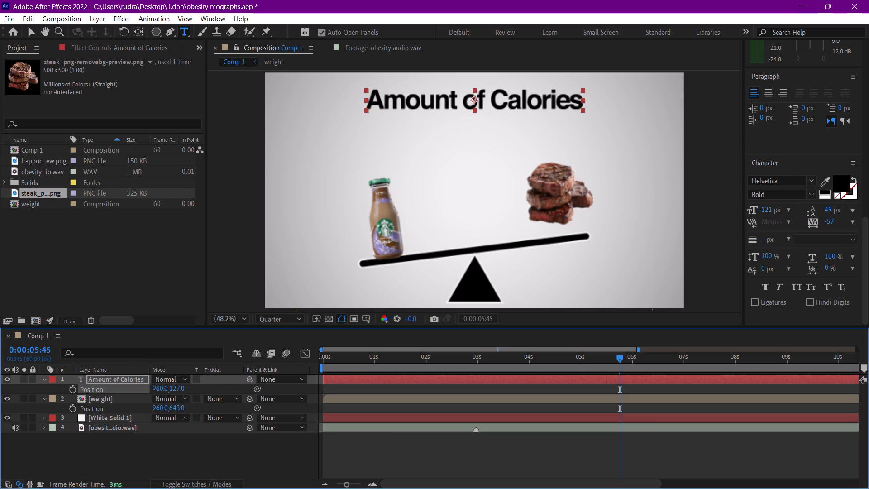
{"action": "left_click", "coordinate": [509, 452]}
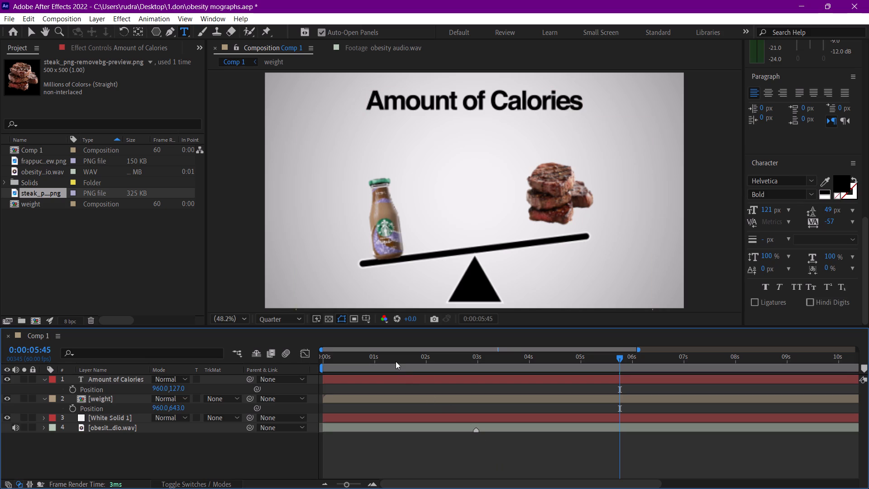
Set the font size of the Amount of Calories title to 136 px.
{"action": "double_click", "coordinate": [123, 379]}
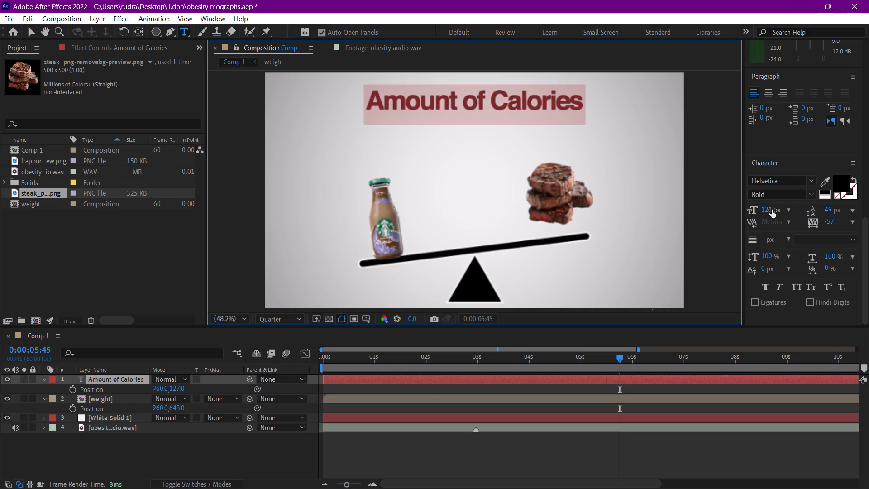
{"action": "left_click_drag", "start_coordinate": [764, 210], "coordinate": [774, 209]}
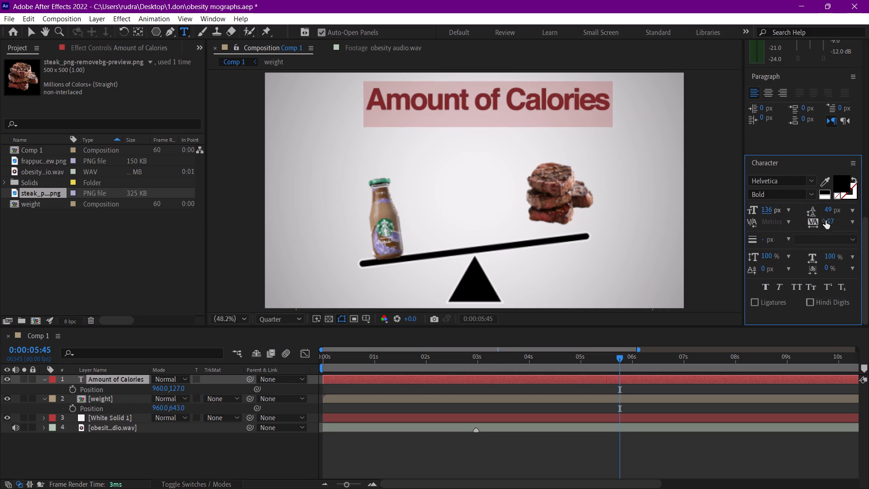
Recentre the enlarged title in the frame and raise it above the balance to position 960, 115.
{"action": "left_click", "coordinate": [115, 379]}
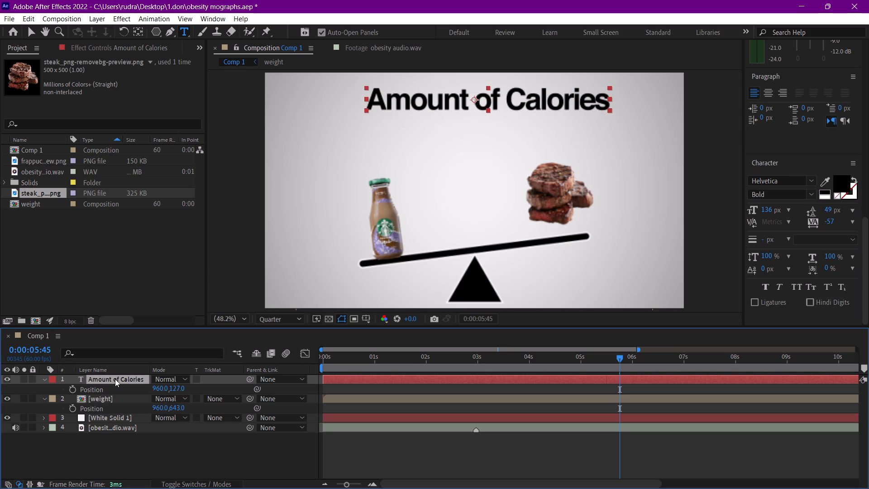
{"action": "type", "text": "78"}
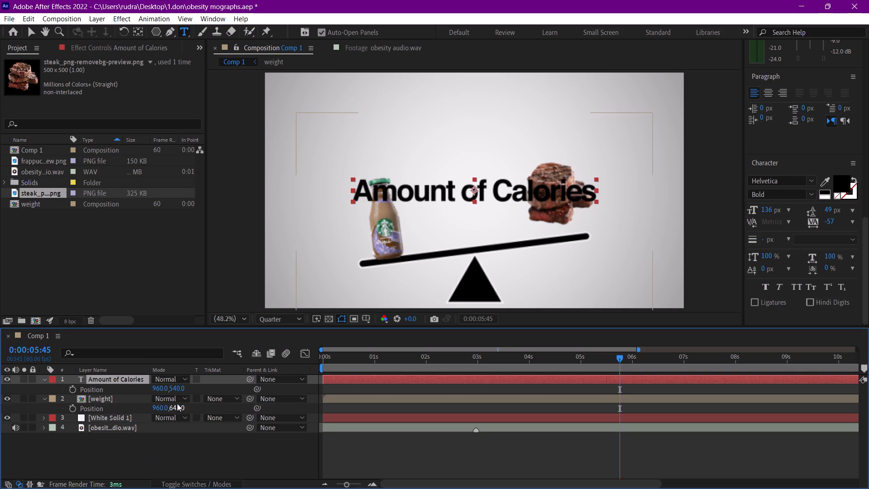
{"action": "left_click_drag", "start_coordinate": [179, 386], "coordinate": [0, 325]}
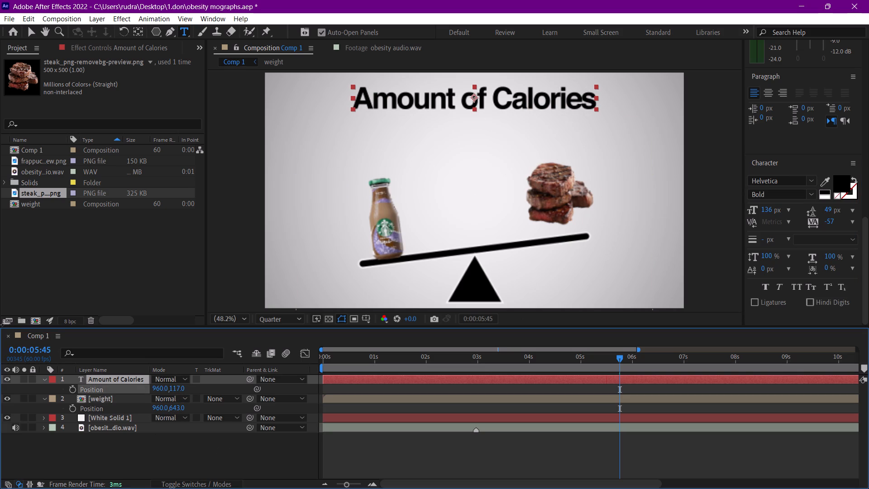
{"action": "left_click_drag", "start_coordinate": [0, 325], "coordinate": [0, 324]}
{"action": "left_click", "coordinate": [401, 448]}
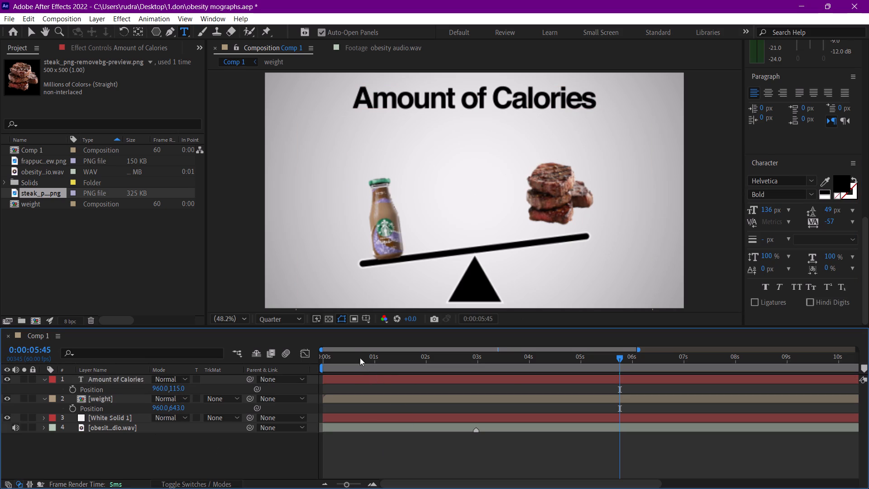
Preview the composition from the first frame with the enlarged title.
{"action": "left_click_drag", "start_coordinate": [351, 352], "coordinate": [273, 352]}
{"action": "left_click", "coordinate": [138, 381]}
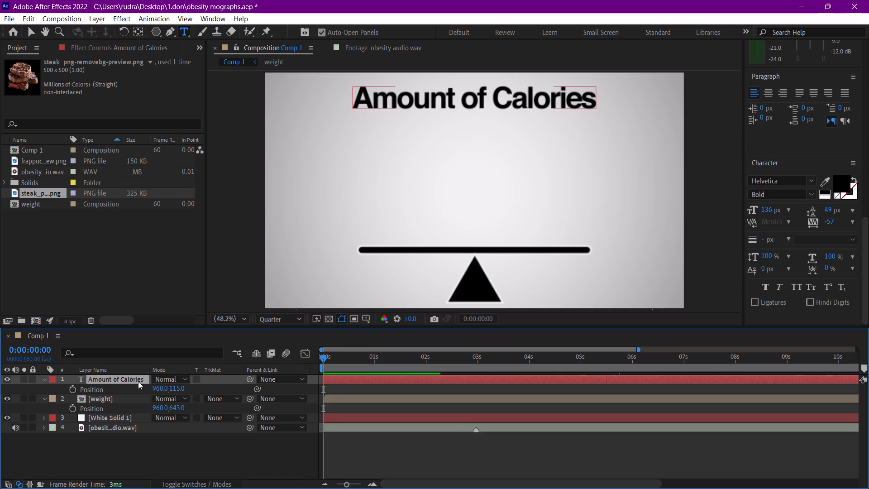
{"action": "key", "text": "space"}
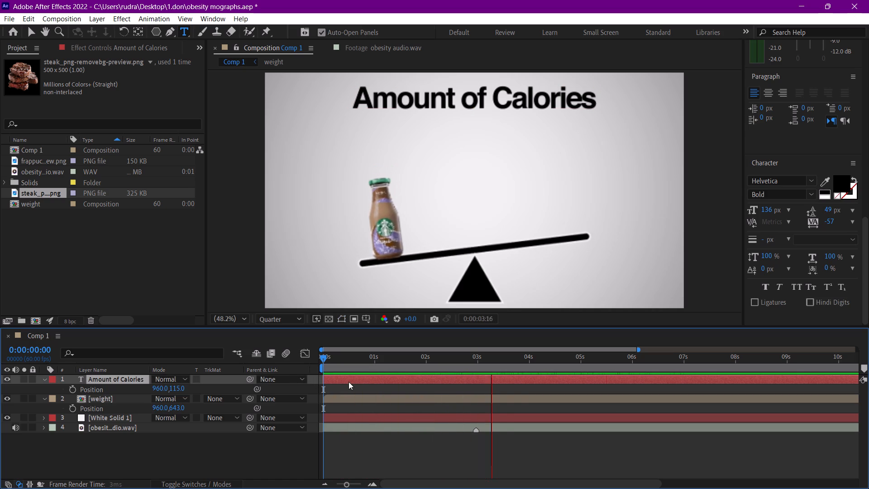
{"action": "key", "text": "space"}
Find the Iphone ui animation preset by searching for "ipho" and apply it to the Amount of Calories title at 0:00:01:05.
{"action": "left_click", "coordinate": [377, 358]}
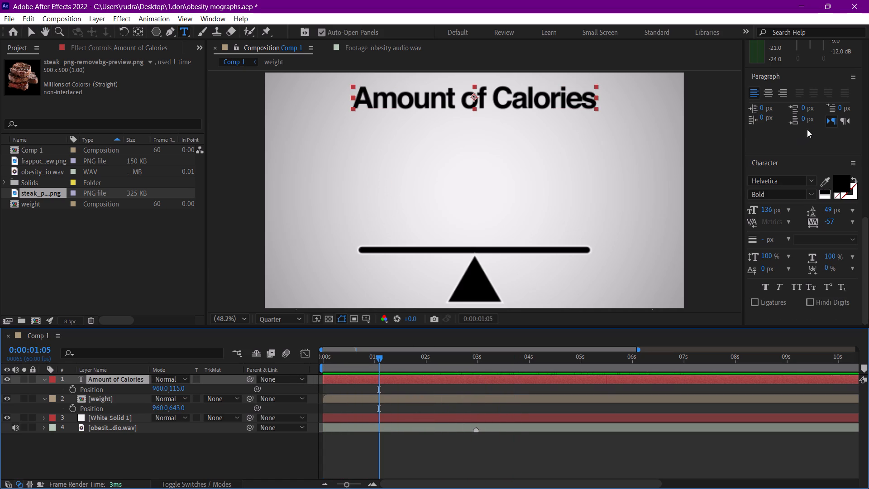
{"action": "scroll", "coordinate": [803, 129], "scroll_direction": "up", "scroll_amount": 12}
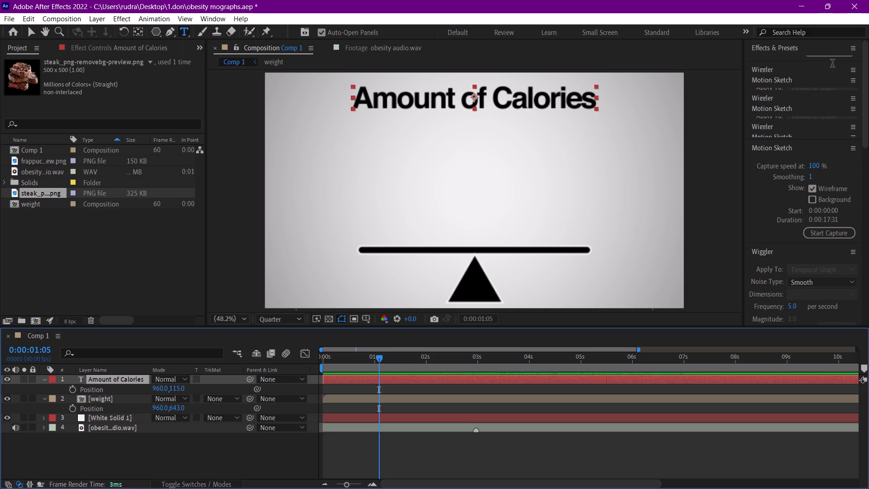
{"action": "left_click_drag", "start_coordinate": [832, 64], "coordinate": [730, 68]}
{"action": "type", "text": "ip"}
{"action": "type", "text": "ho"}
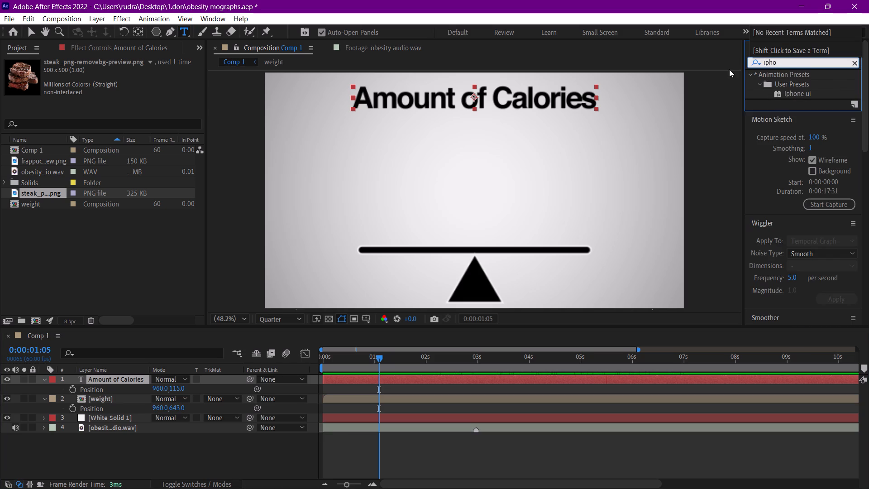
{"action": "left_click_drag", "start_coordinate": [800, 92], "coordinate": [121, 381]}
{"action": "key", "text": "u"}
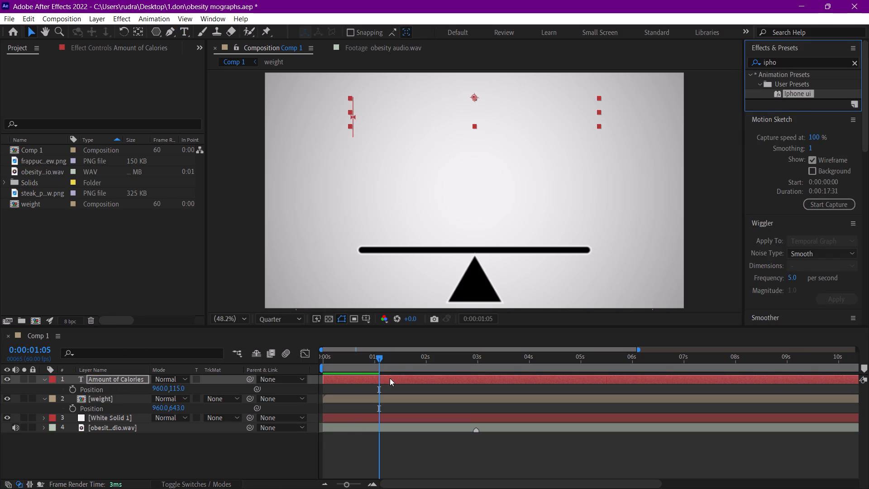
Slow the title's word reveal by moving its second Range Selector Offset keyframe to about 2.3 seconds.
{"action": "left_click", "coordinate": [390, 378]}
{"action": "key", "text": "u"}
{"action": "key", "text": "space"}
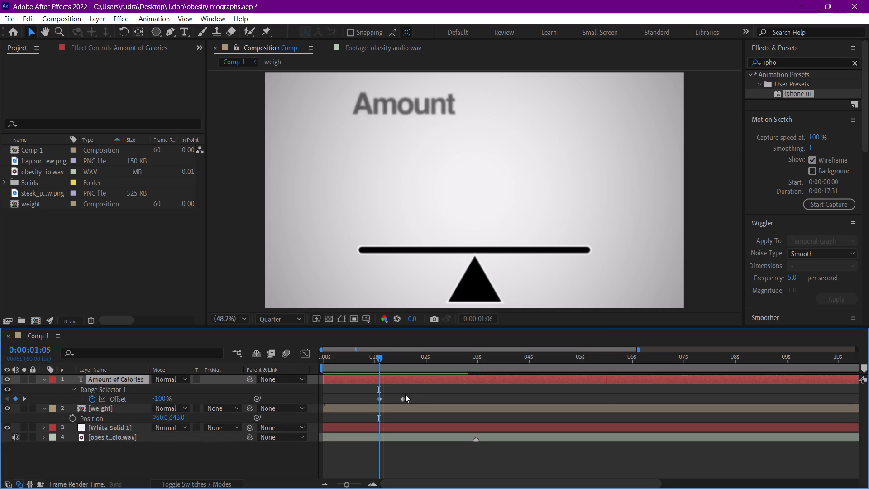
{"action": "key", "text": "space"}
{"action": "left_click_drag", "start_coordinate": [402, 400], "coordinate": [419, 401]}
{"action": "left_click", "coordinate": [376, 359]}
{"action": "key", "text": "space"}
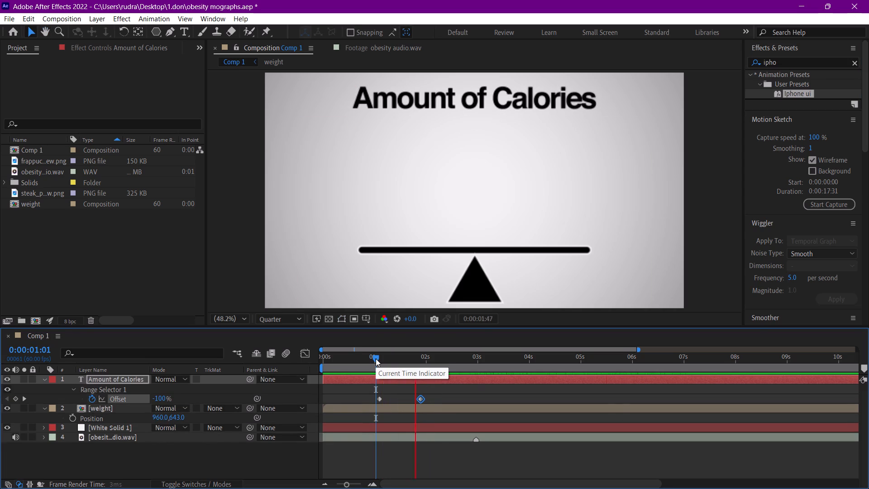
{"action": "key", "text": "space"}
{"action": "left_click_drag", "start_coordinate": [421, 399], "coordinate": [444, 399]}
Preview the slower title reveal from about one second and again from the first frame.
{"action": "left_click", "coordinate": [373, 364]}
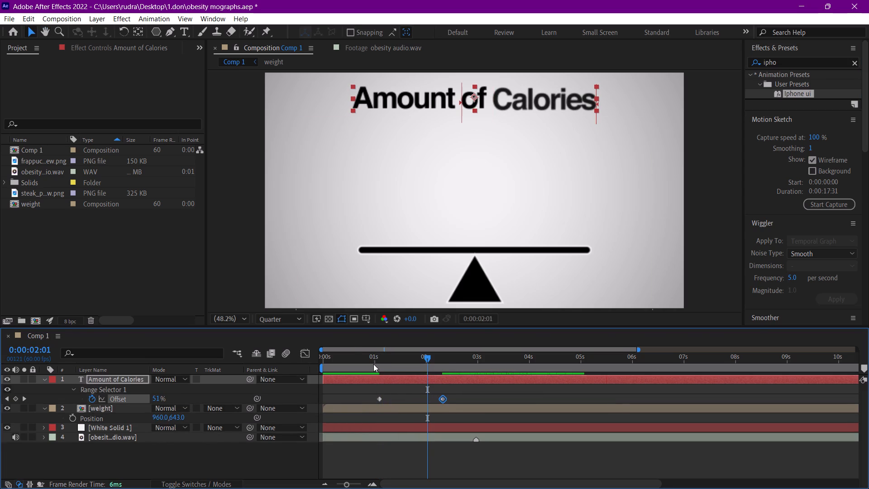
{"action": "key", "text": "space"}
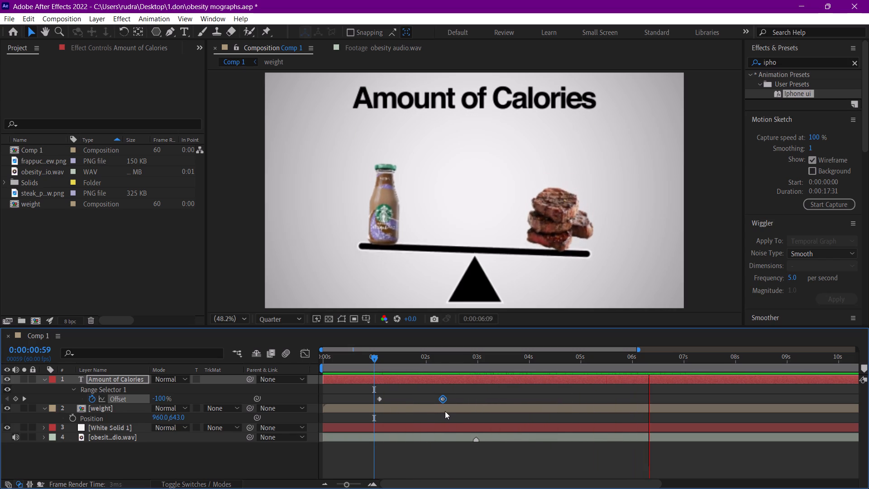
{"action": "key", "text": "space"}
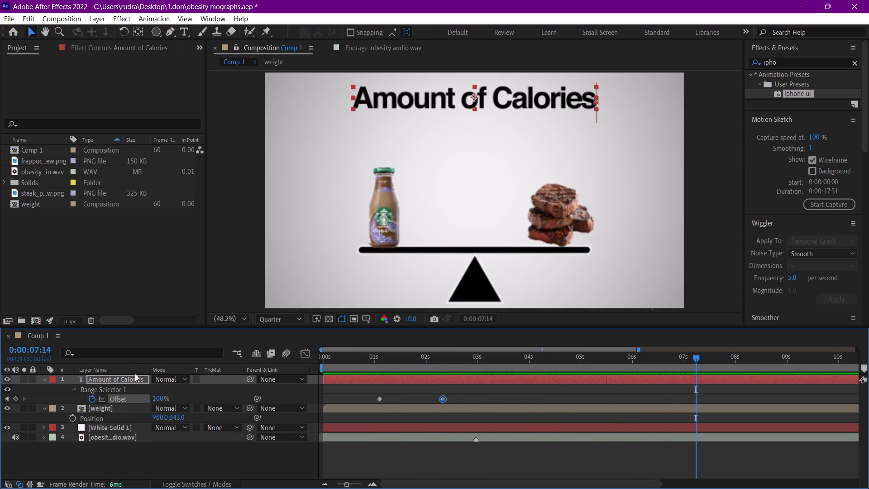
{"action": "left_click_drag", "start_coordinate": [385, 355], "coordinate": [250, 348]}
{"action": "key", "text": "space"}
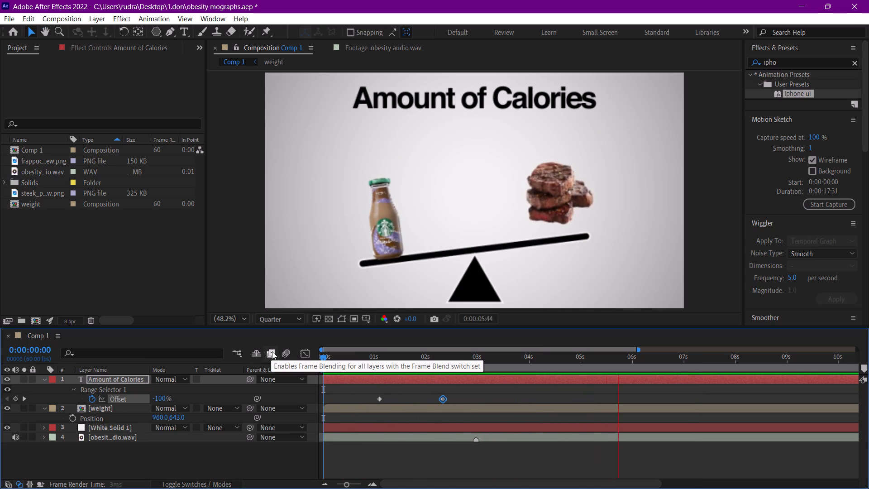
{"action": "key", "text": "space"}
Set the composition's preview resolution to Full.
{"action": "left_click", "coordinate": [268, 326]}
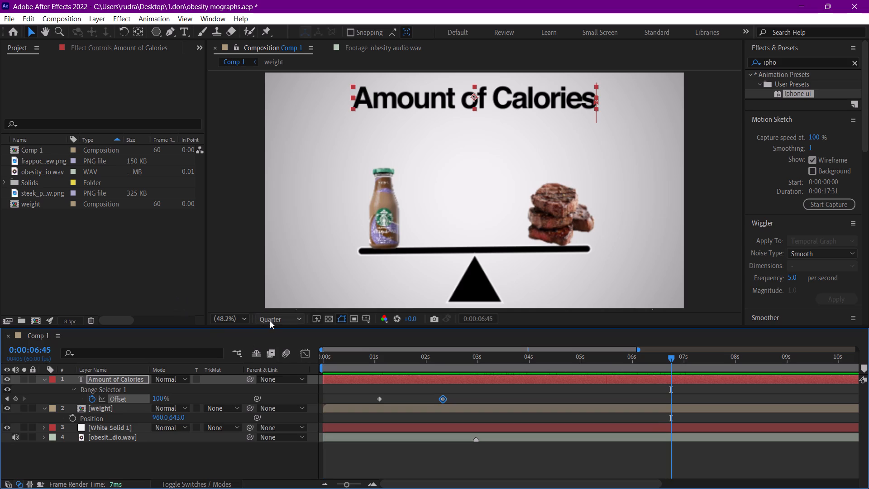
{"action": "left_click", "coordinate": [270, 319]}
{"action": "left_click", "coordinate": [274, 347]}
Play the animation from the first frame in a maximized composition view at full resolution.
{"action": "left_click", "coordinate": [228, 216]}
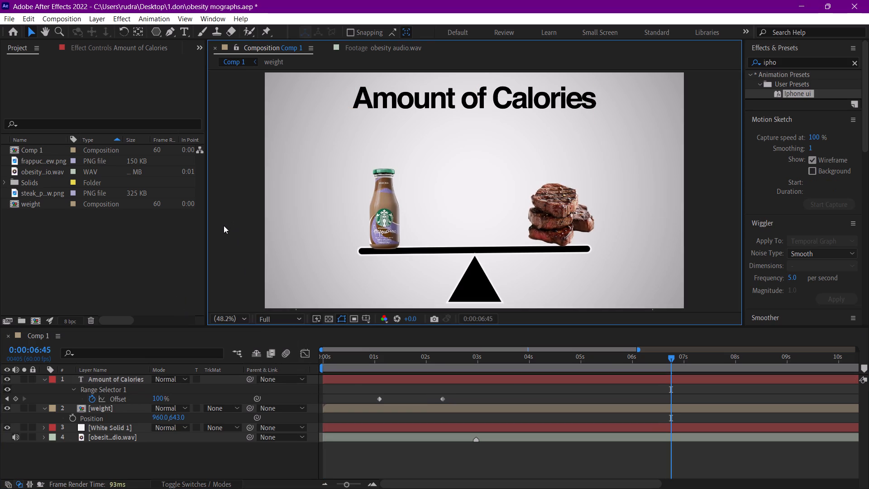
{"action": "key", "text": "grave"}
{"action": "key", "text": "space"}
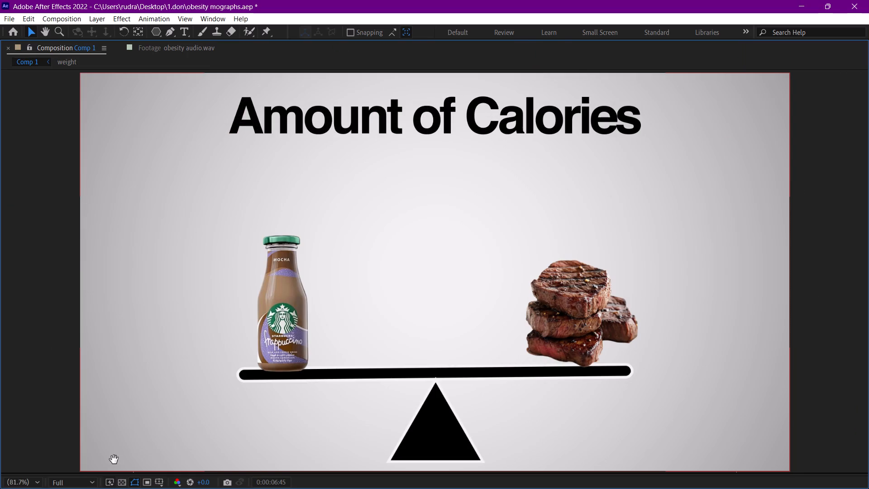
{"action": "key", "text": "space"}
{"action": "key", "text": "grave"}
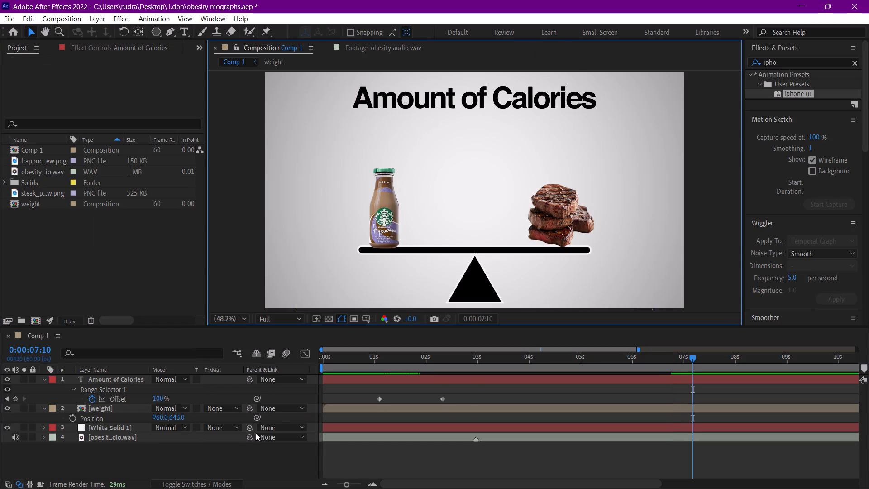
{"action": "left_click_drag", "start_coordinate": [335, 356], "coordinate": [362, 364]}
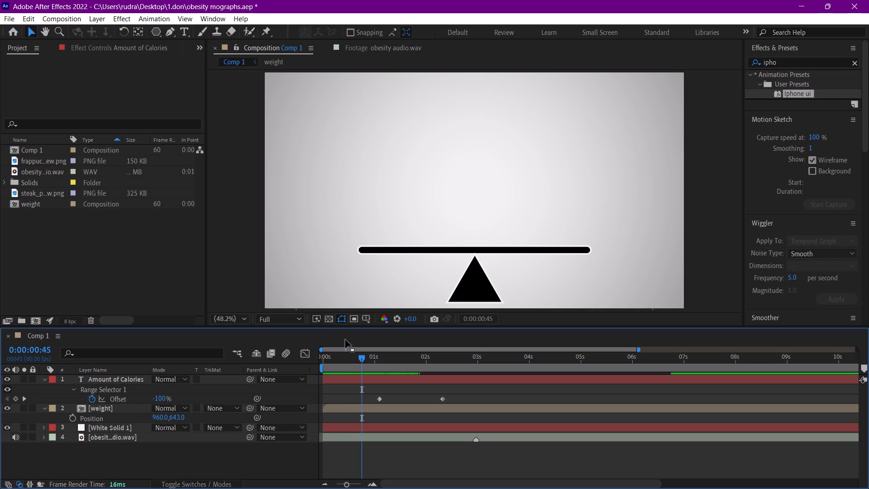
{"action": "left_click_drag", "start_coordinate": [326, 360], "coordinate": [298, 361]}
{"action": "left_click", "coordinate": [238, 237]}
{"action": "key", "text": "grave"}
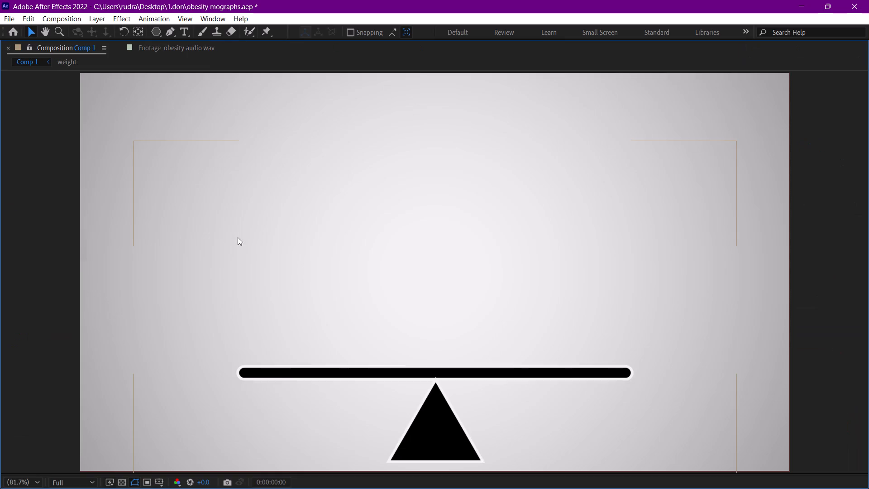
{"action": "key", "text": "space"}
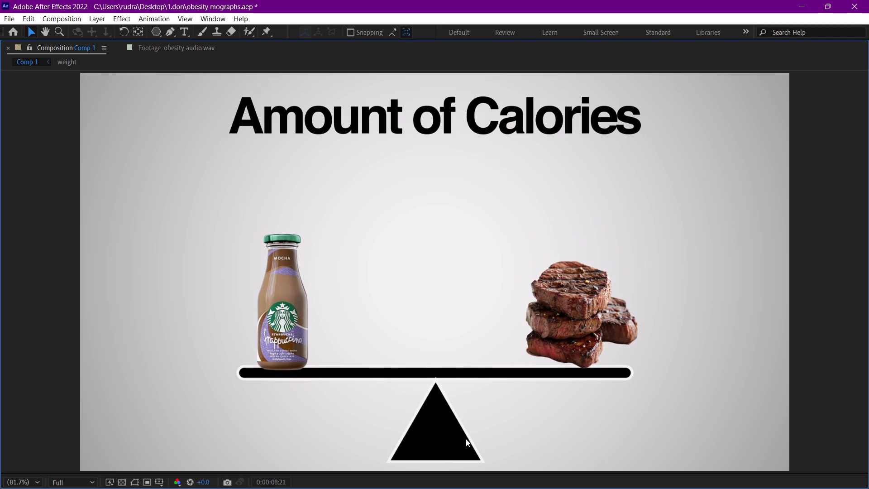
{"action": "key", "text": "space"}
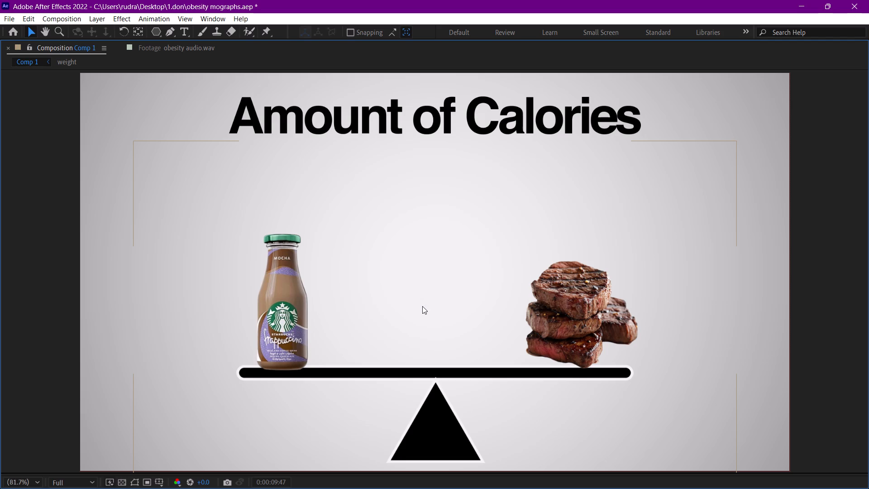
Restore the full workspace layout and enlarge the weight layer in Comp 1 slightly, keeping its Scale proportions linked.
{"action": "key", "text": "grave"}
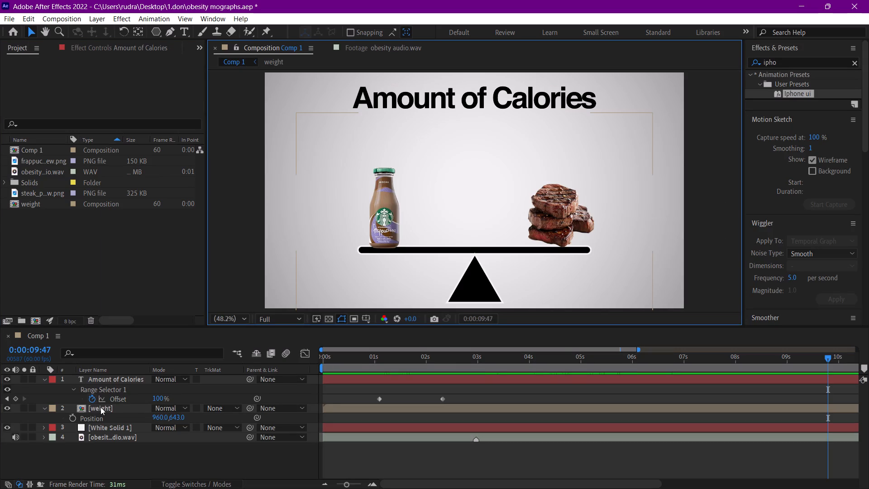
{"action": "left_click", "coordinate": [100, 407]}
{"action": "key", "text": "s"}
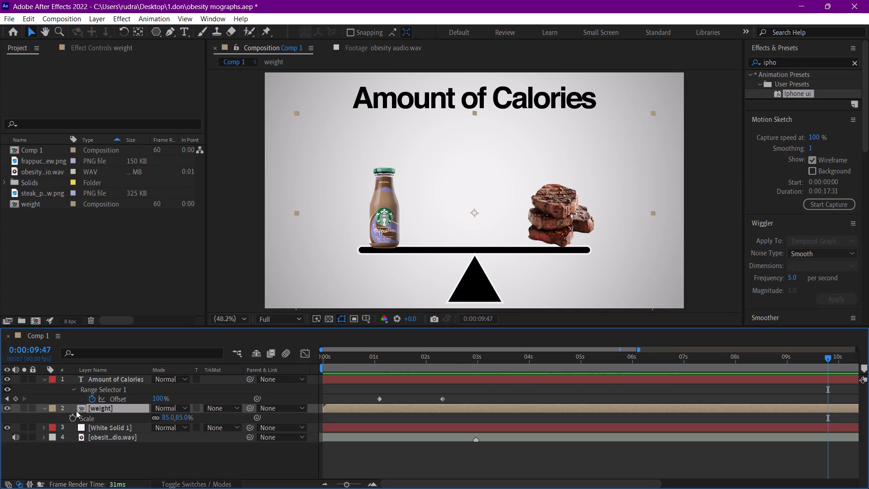
{"action": "left_click", "coordinate": [167, 419]}
{"action": "left_click", "coordinate": [168, 458]}
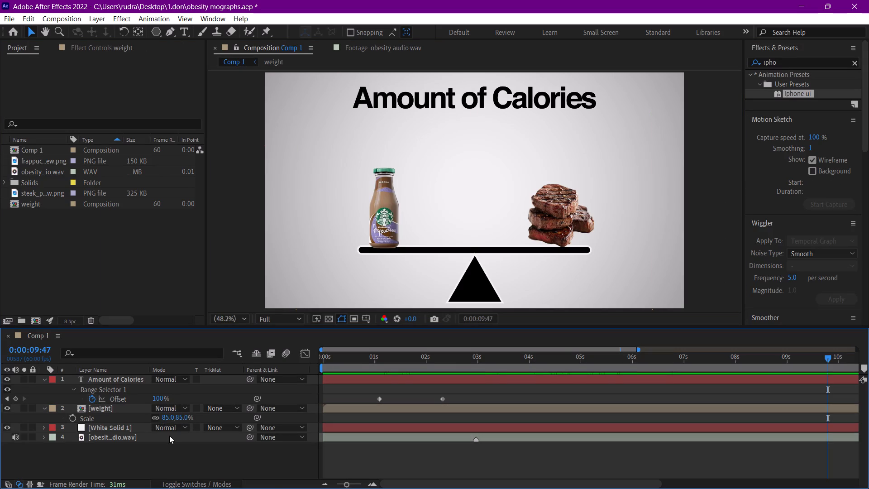
{"action": "left_click_drag", "start_coordinate": [166, 418], "coordinate": [171, 418]}
Raise the weight layer by setting its Position to 960, 601.
{"action": "left_click", "coordinate": [136, 409]}
{"action": "key", "text": "p"}
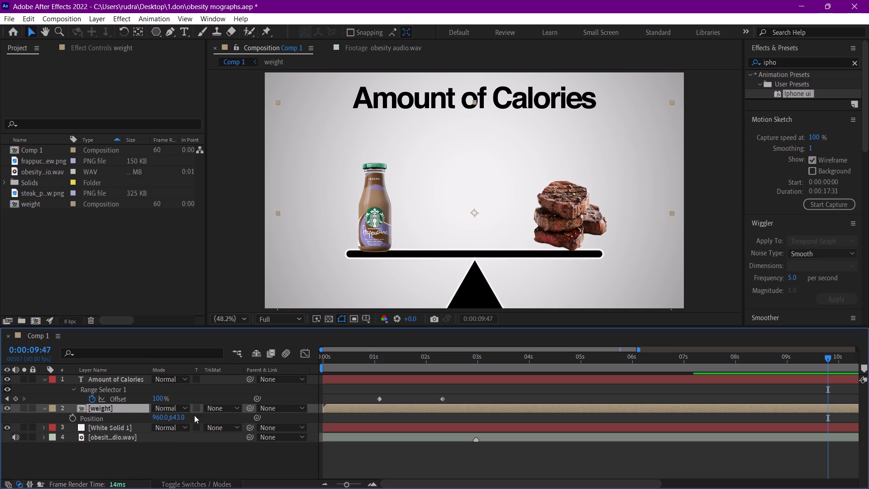
{"action": "left_click_drag", "start_coordinate": [179, 419], "coordinate": [158, 416]}
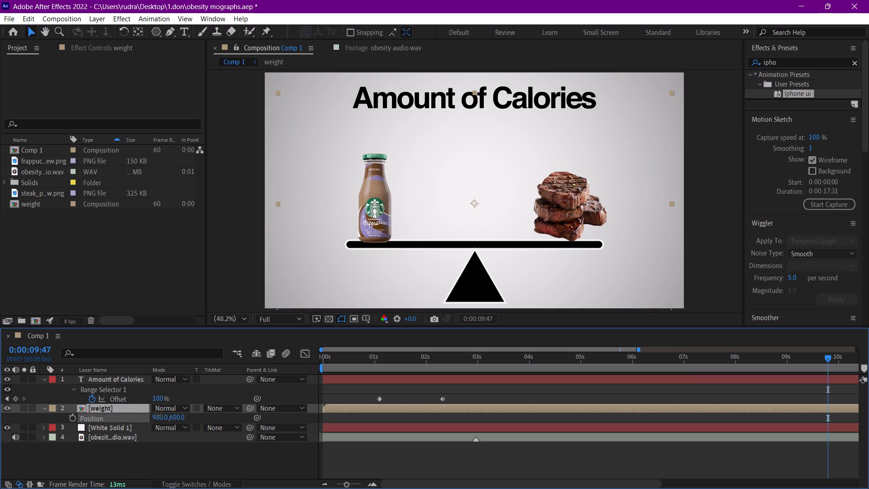
{"action": "left_click_drag", "start_coordinate": [158, 416], "coordinate": [159, 416]}
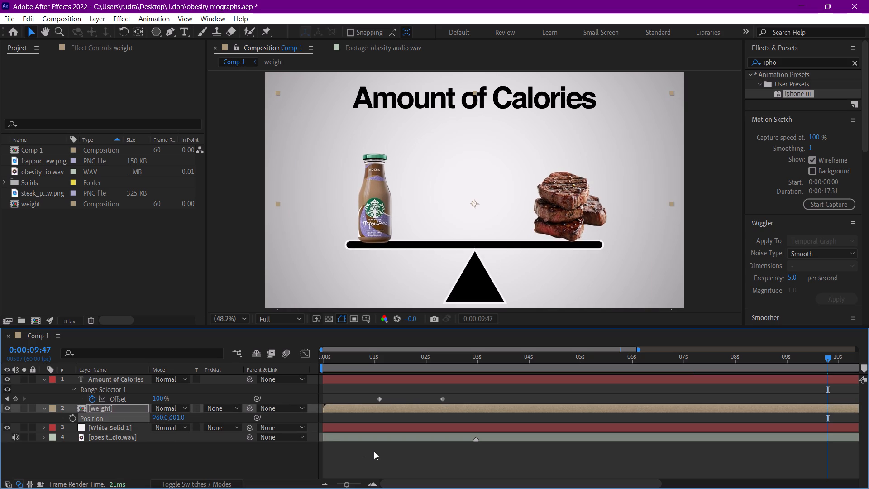
{"action": "left_click", "coordinate": [378, 453]}
Move the Amount of Calories title up to Position 960, 99.
{"action": "left_click", "coordinate": [131, 379]}
{"action": "key", "text": "p"}
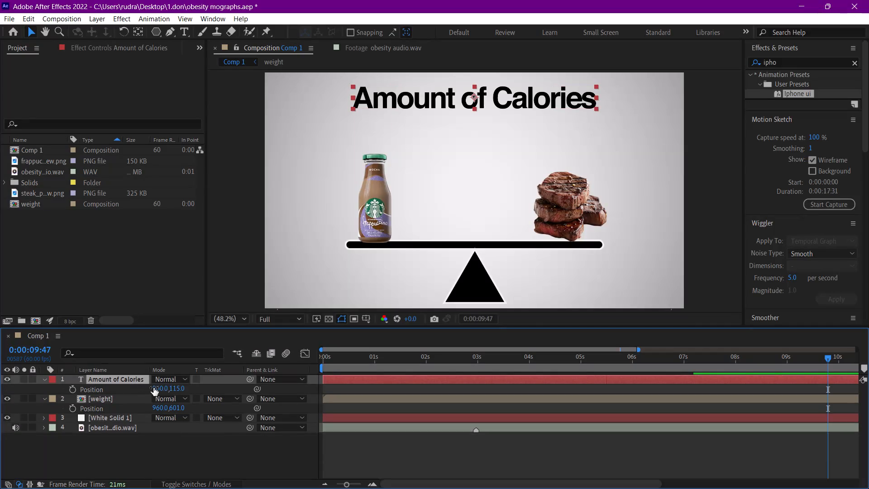
{"action": "left_click_drag", "start_coordinate": [174, 389], "coordinate": [168, 386]}
{"action": "left_click", "coordinate": [440, 457]}
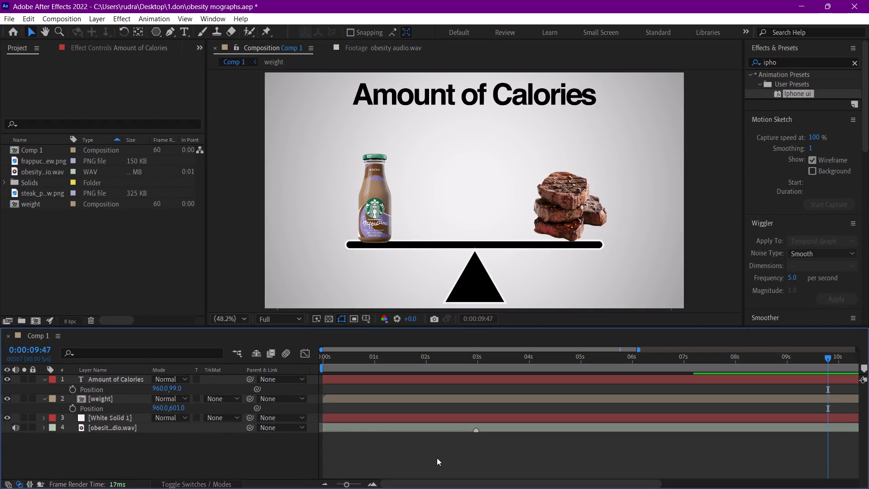
Open the weight composition, reveal the steak's Position keyframes, and set the current time to 0:00:05:57.
{"action": "double_click", "coordinate": [115, 396]}
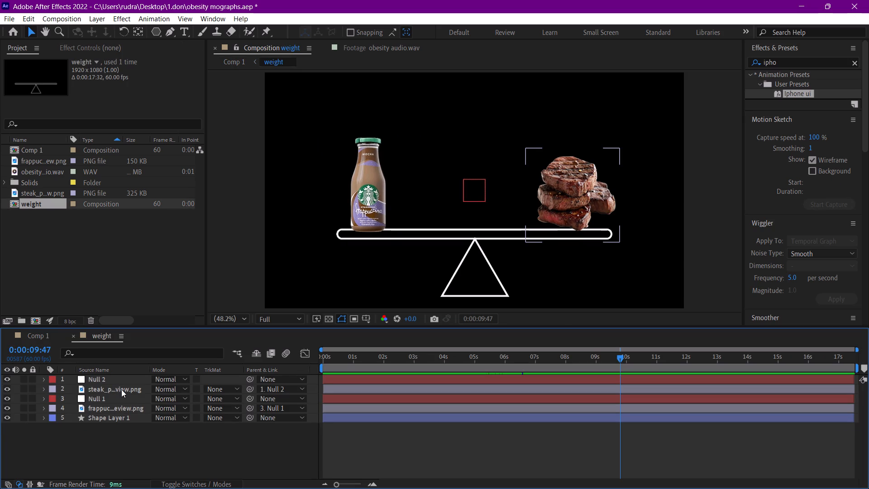
{"action": "left_click", "coordinate": [121, 389]}
{"action": "key", "text": "p"}
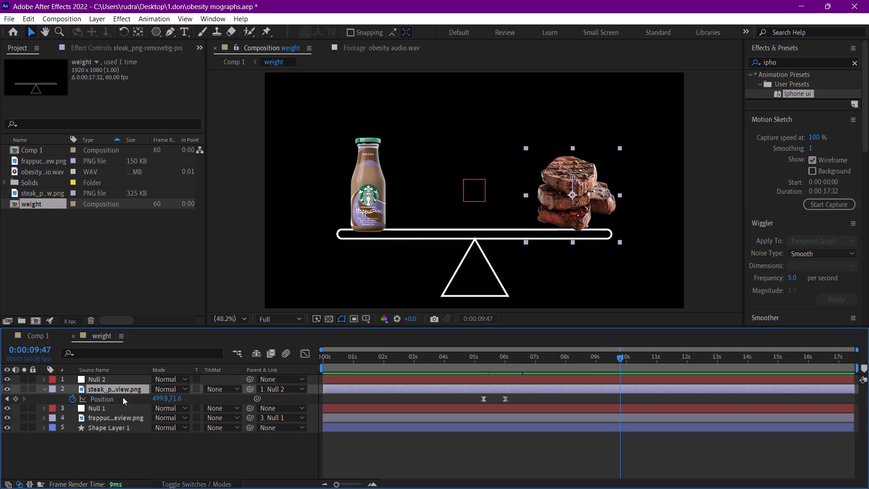
{"action": "left_click_drag", "start_coordinate": [507, 360], "coordinate": [506, 360]}
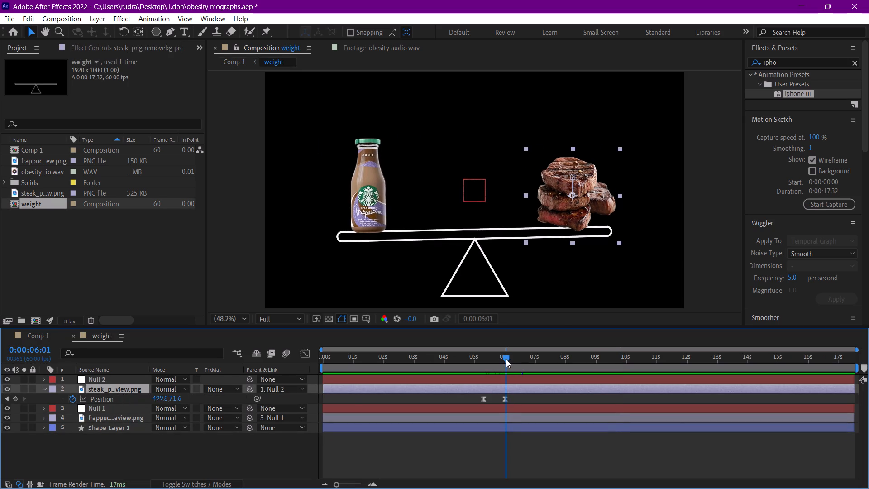
{"action": "left_click_drag", "start_coordinate": [506, 360], "coordinate": [501, 362]}
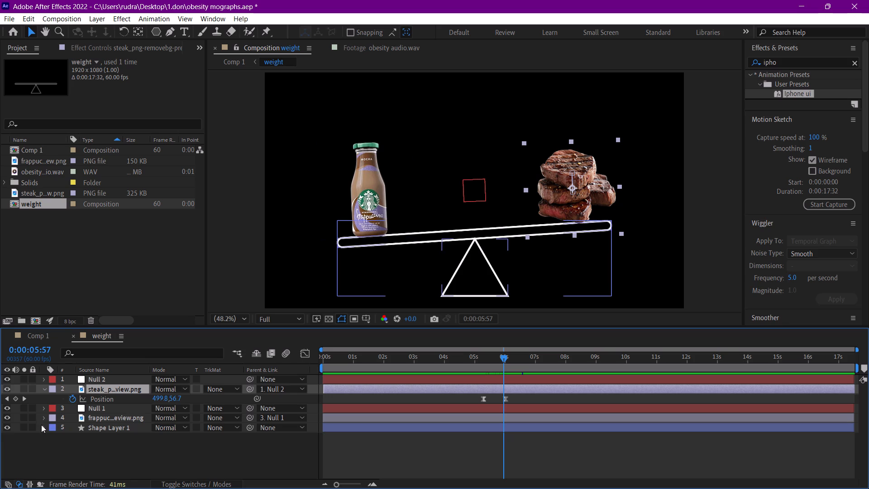
Unlink the balance beam's Rectangle Path size dimensions and lengthen the beam to a width of 1469.3.
{"action": "left_click", "coordinate": [41, 426]}
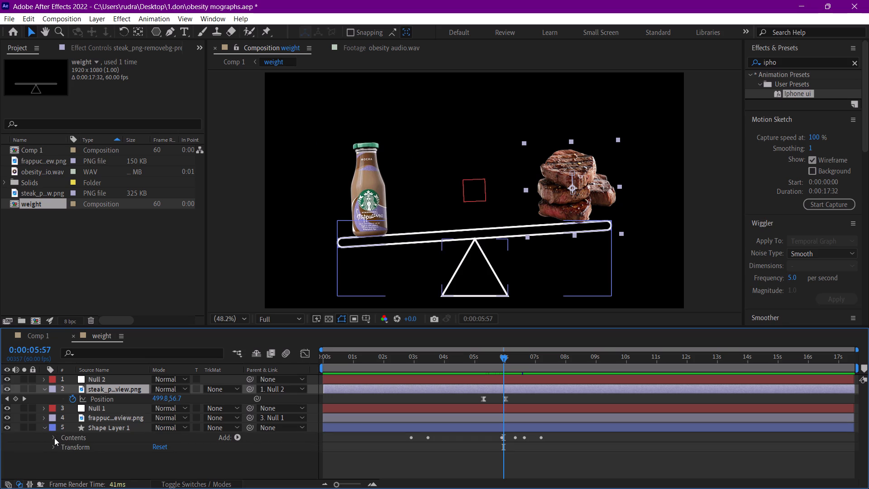
{"action": "left_click", "coordinate": [54, 436]}
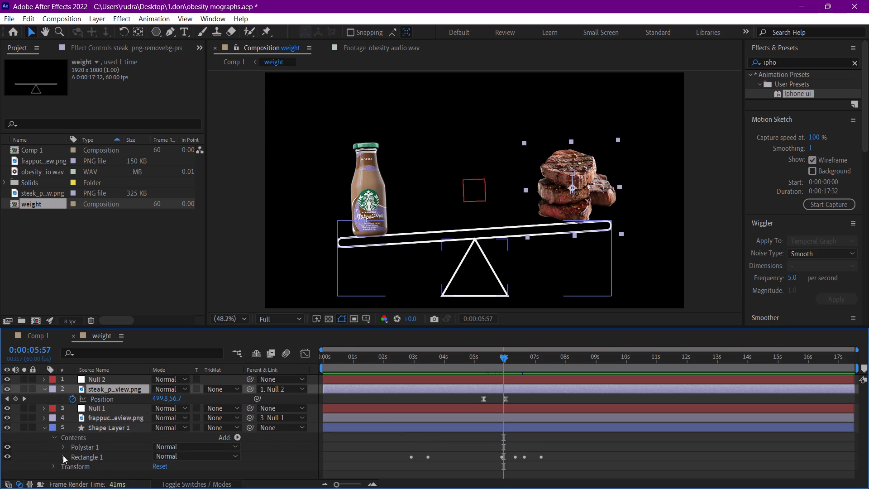
{"action": "left_click", "coordinate": [63, 455]}
{"action": "scroll", "coordinate": [256, 465], "scroll_direction": "down", "scroll_amount": 2}
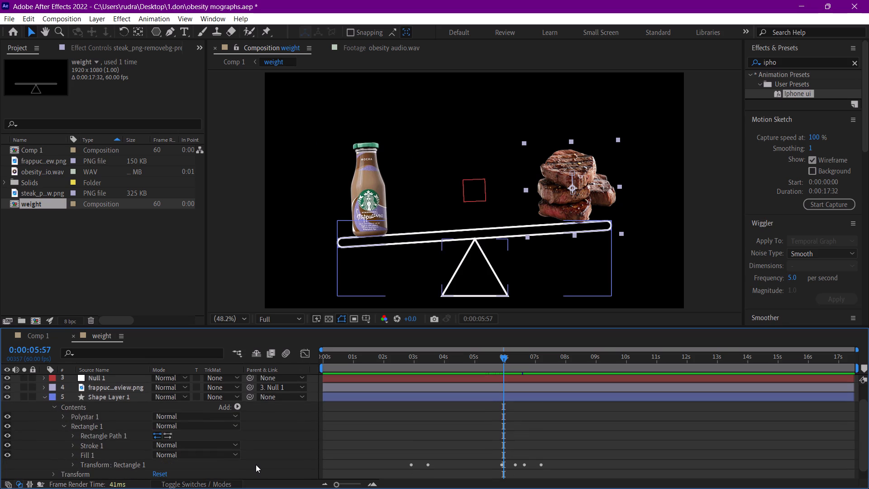
{"action": "left_click", "coordinate": [71, 435]}
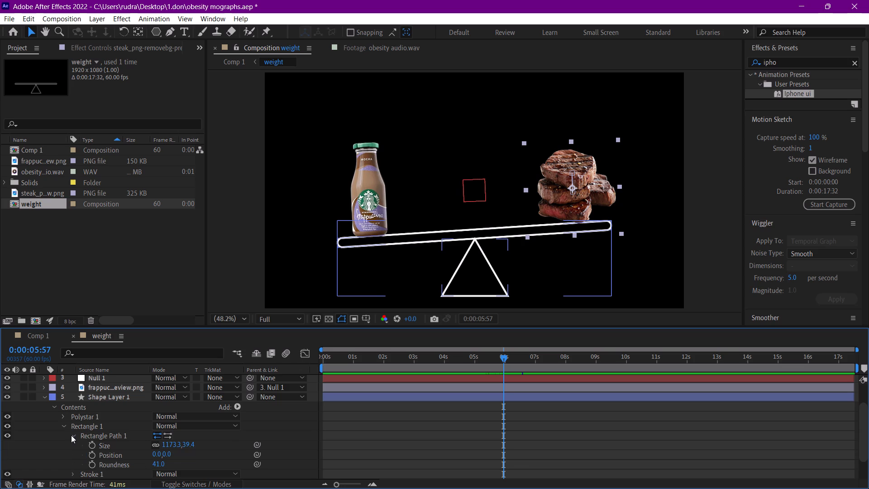
{"action": "scroll", "coordinate": [207, 453], "scroll_direction": "down", "scroll_amount": 1}
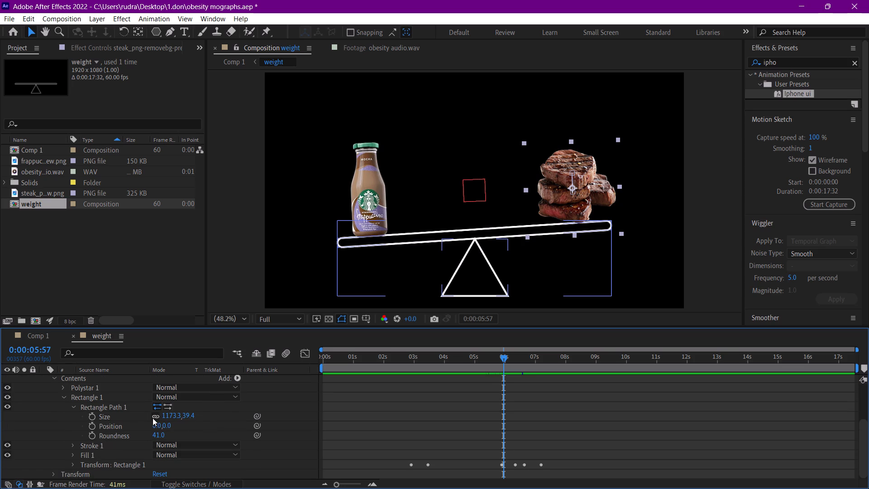
{"action": "left_click", "coordinate": [154, 418]}
{"action": "left_click_drag", "start_coordinate": [164, 416], "coordinate": [155, 416]}
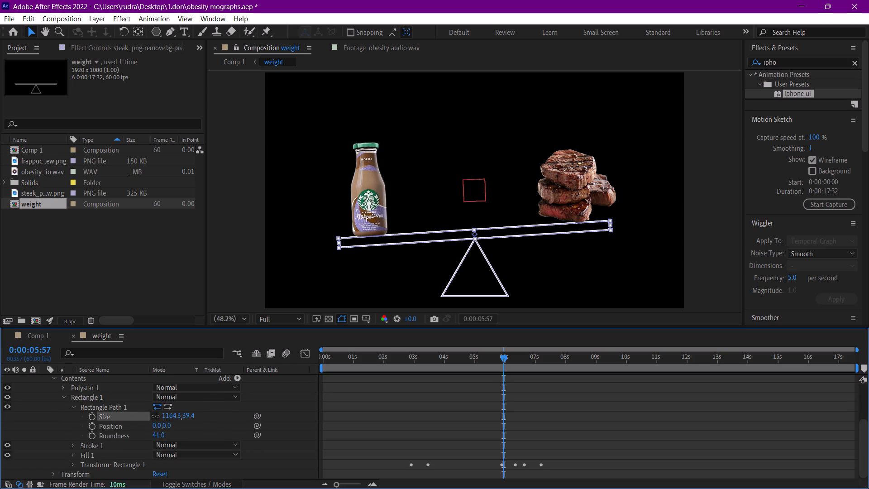
{"action": "left_click_drag", "start_coordinate": [155, 416], "coordinate": [346, 418]}
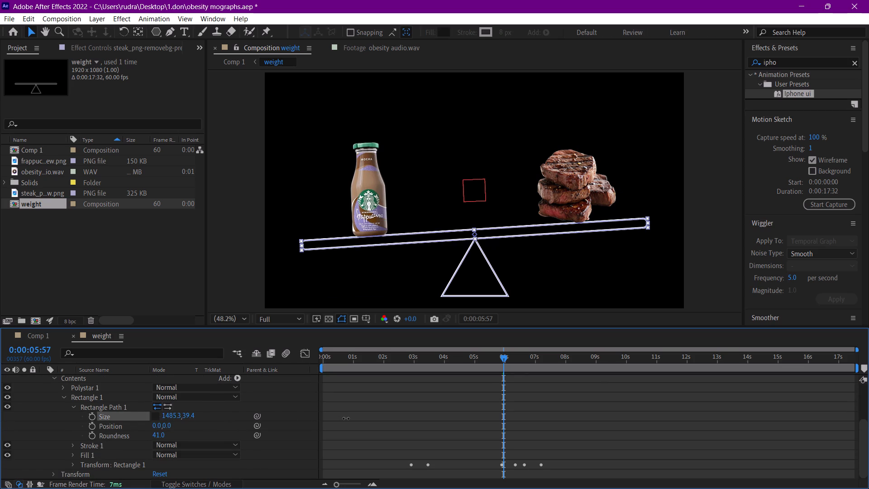
{"action": "left_click_drag", "start_coordinate": [346, 418], "coordinate": [334, 419]}
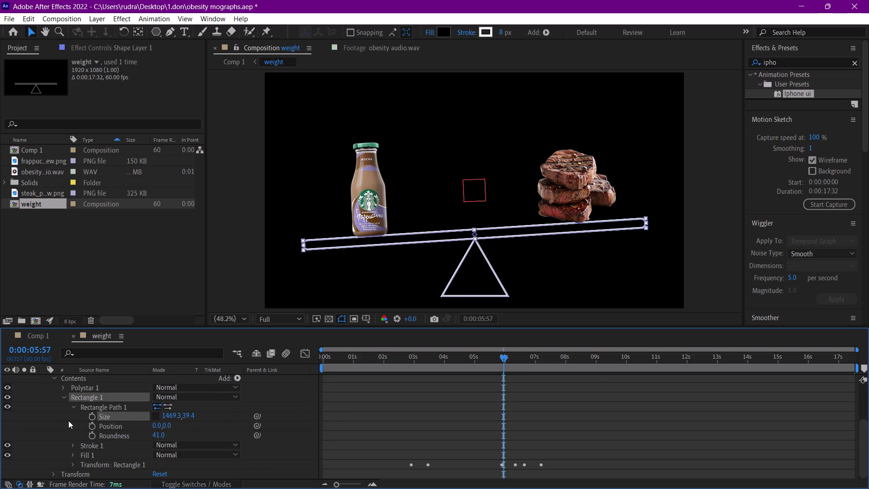
Shrink the balance's triangular base by reducing its Polystar Path Outer Radius to 118.6.
{"action": "left_click", "coordinate": [64, 390]}
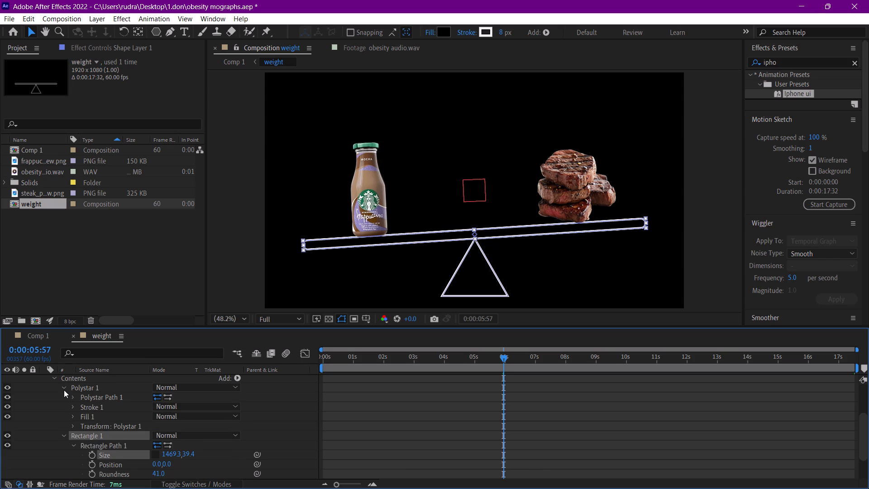
{"action": "left_click", "coordinate": [73, 398]}
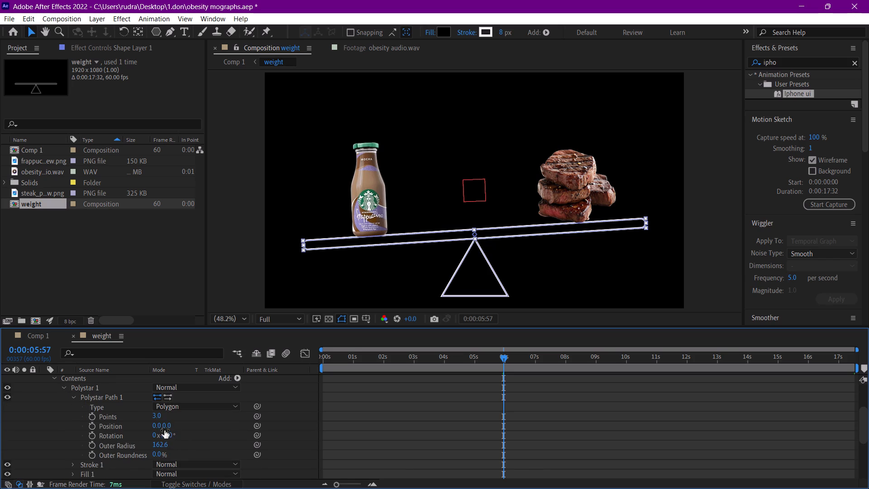
{"action": "left_click_drag", "start_coordinate": [166, 446], "coordinate": [156, 446]}
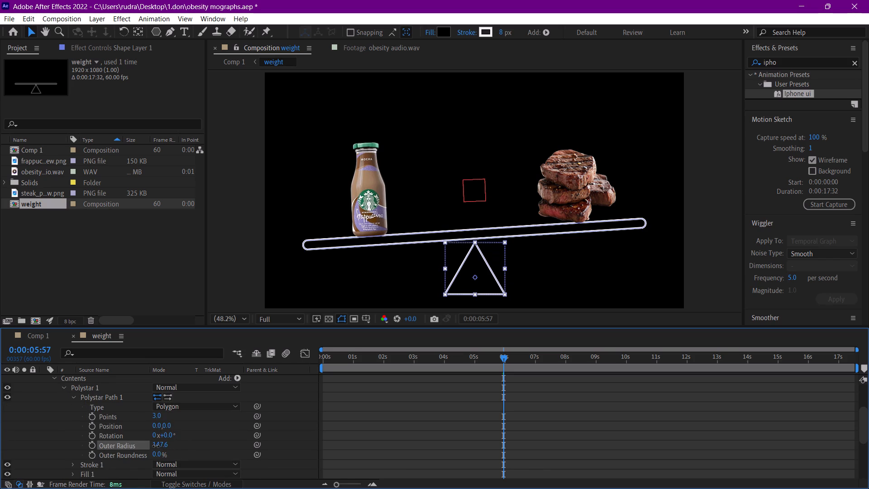
{"action": "left_click_drag", "start_coordinate": [156, 446], "coordinate": [141, 446]}
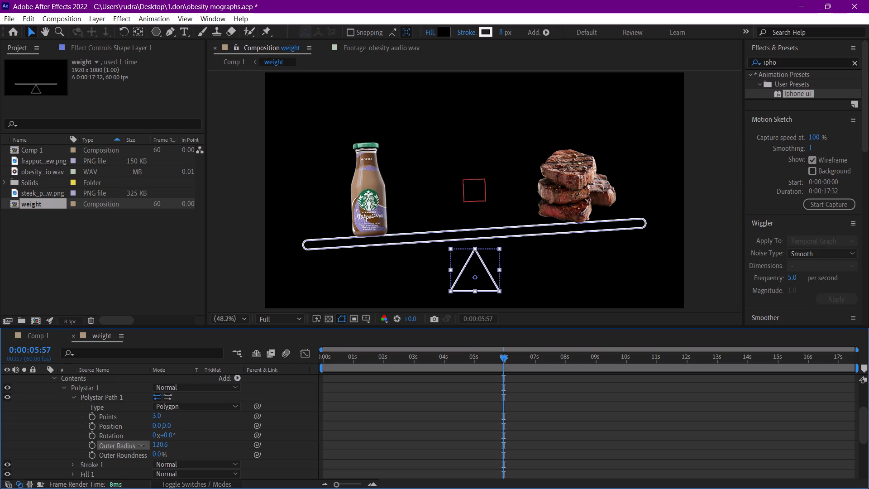
{"action": "left_click_drag", "start_coordinate": [141, 446], "coordinate": [140, 446]}
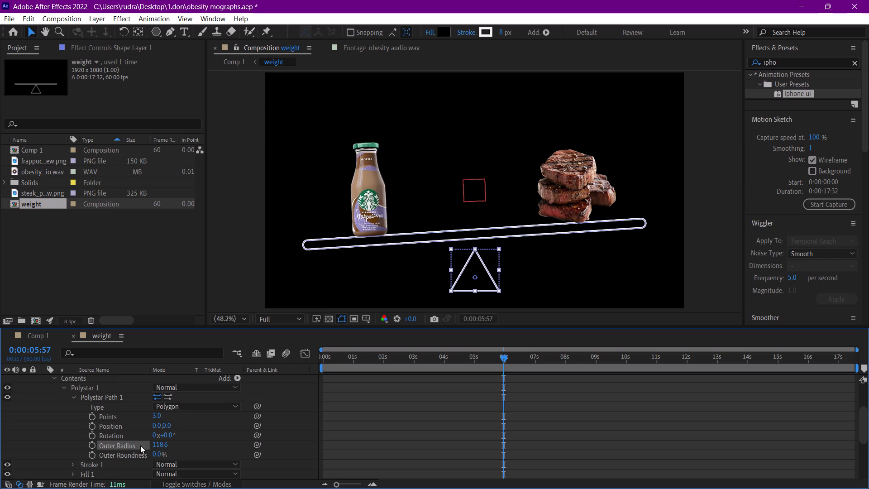
Lower the beam onto the smaller triangle by setting Rectangle 1's transform Position to -6.4, 204.1, and collapse the shape layer.
{"action": "scroll", "coordinate": [210, 436], "scroll_direction": "down", "scroll_amount": 2}
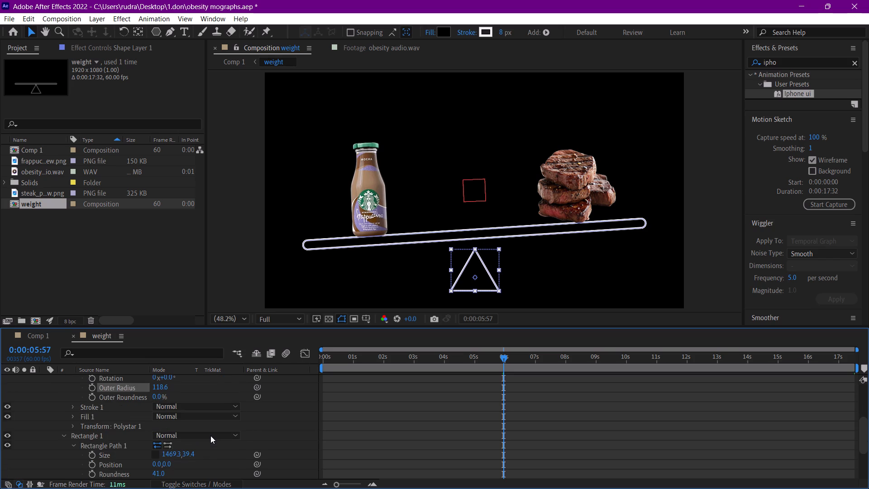
{"action": "scroll", "coordinate": [210, 463], "scroll_direction": "down", "scroll_amount": 1}
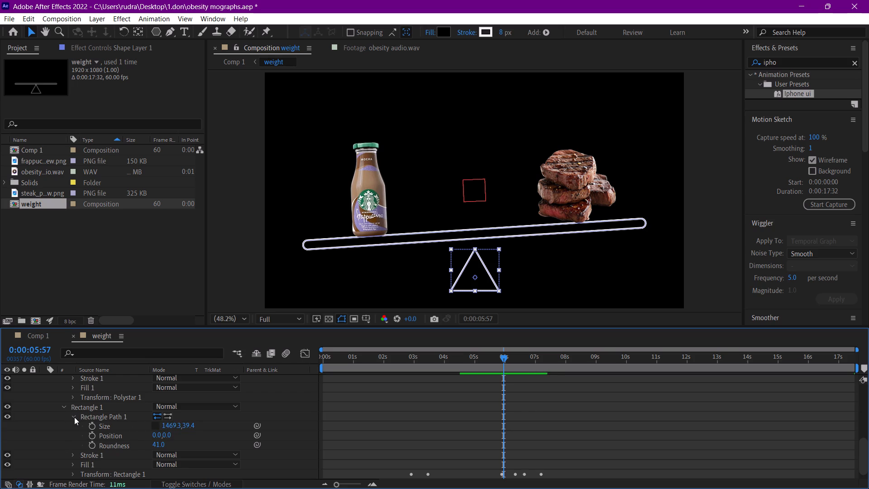
{"action": "scroll", "coordinate": [94, 443], "scroll_direction": "down", "scroll_amount": 1}
{"action": "left_click", "coordinate": [73, 464]}
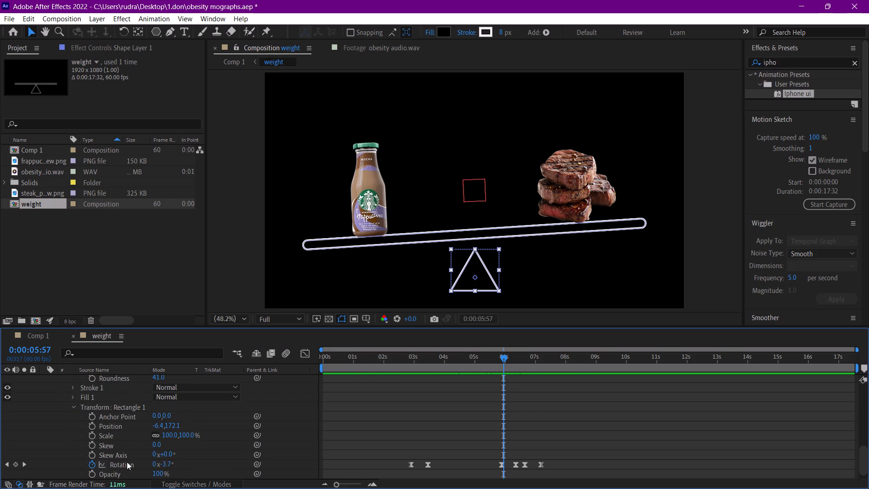
{"action": "scroll", "coordinate": [184, 454], "scroll_direction": "down", "scroll_amount": 2}
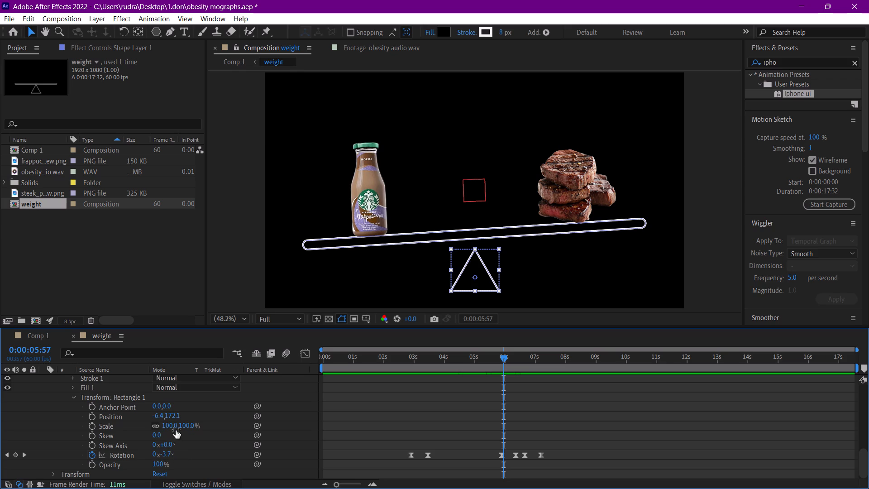
{"action": "left_click_drag", "start_coordinate": [172, 414], "coordinate": [173, 415]}
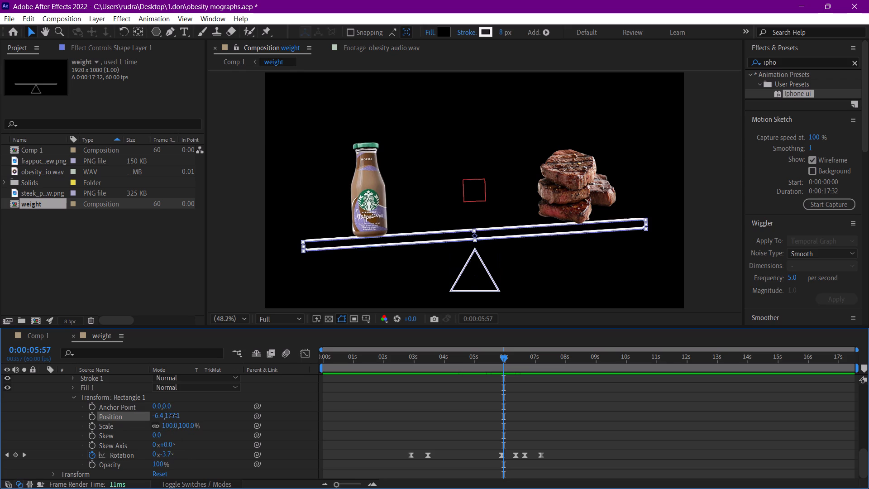
{"action": "left_click_drag", "start_coordinate": [173, 415], "coordinate": [188, 415]}
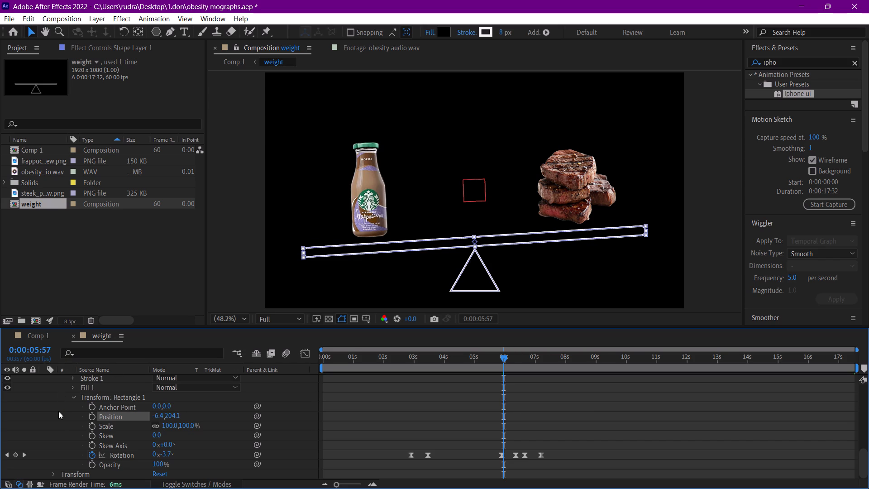
{"action": "scroll", "coordinate": [64, 418], "scroll_direction": "up", "scroll_amount": 9}
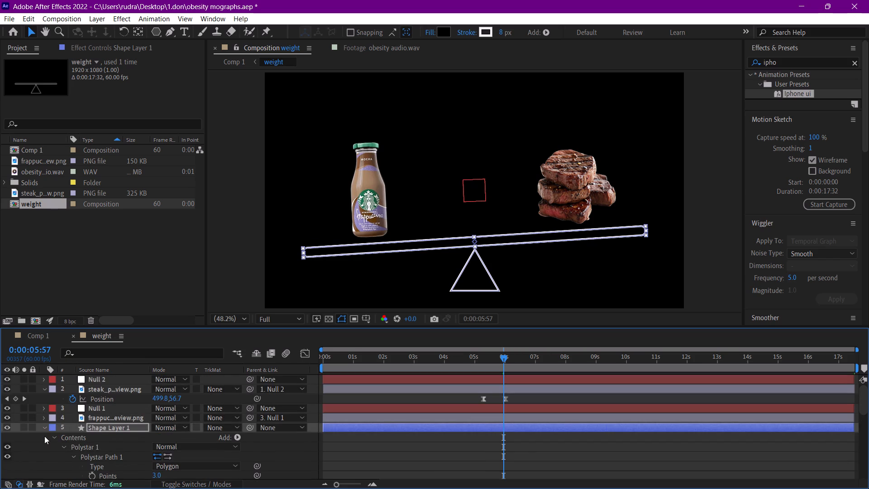
{"action": "left_click", "coordinate": [44, 426]}
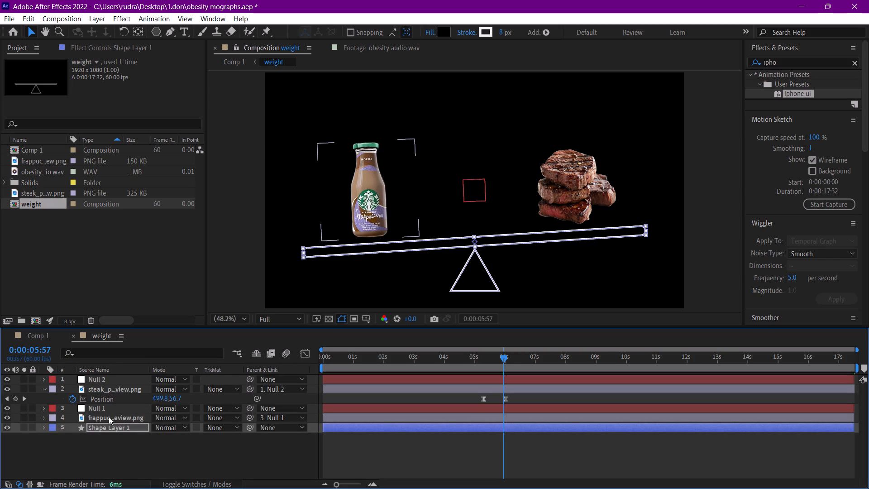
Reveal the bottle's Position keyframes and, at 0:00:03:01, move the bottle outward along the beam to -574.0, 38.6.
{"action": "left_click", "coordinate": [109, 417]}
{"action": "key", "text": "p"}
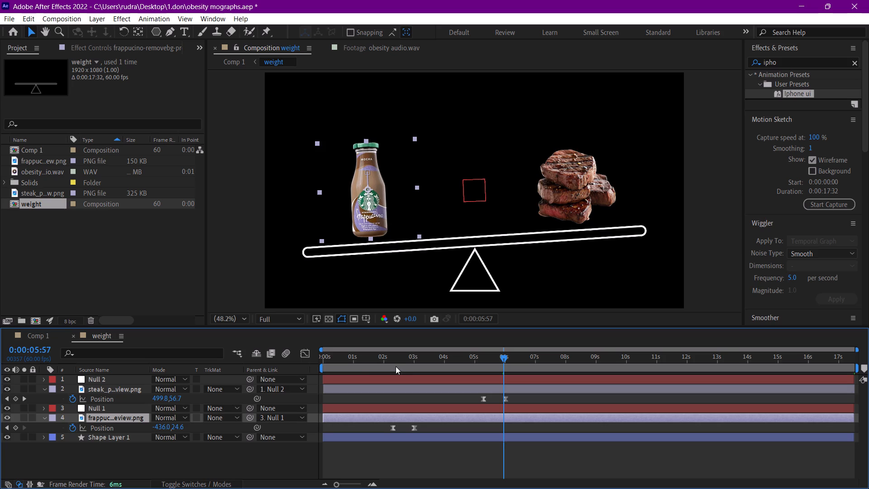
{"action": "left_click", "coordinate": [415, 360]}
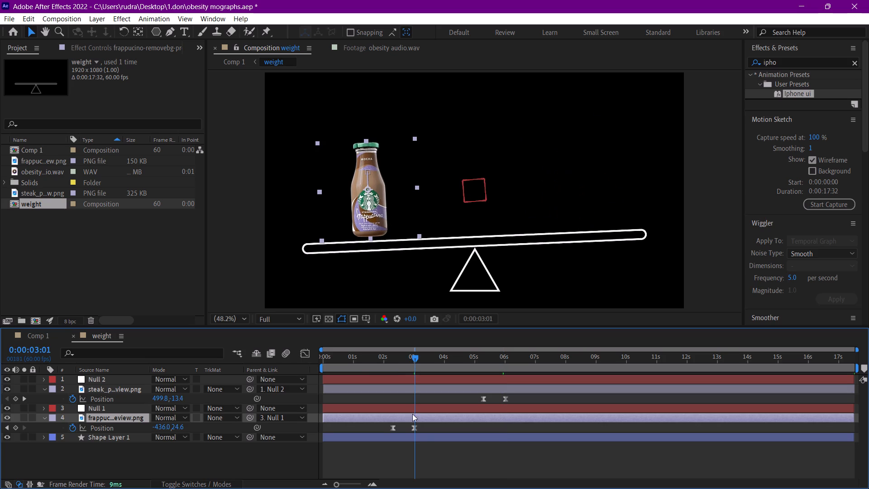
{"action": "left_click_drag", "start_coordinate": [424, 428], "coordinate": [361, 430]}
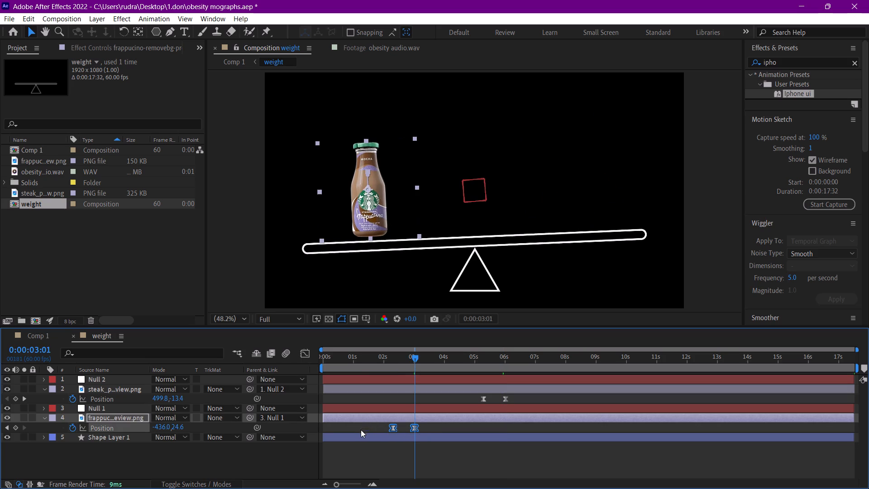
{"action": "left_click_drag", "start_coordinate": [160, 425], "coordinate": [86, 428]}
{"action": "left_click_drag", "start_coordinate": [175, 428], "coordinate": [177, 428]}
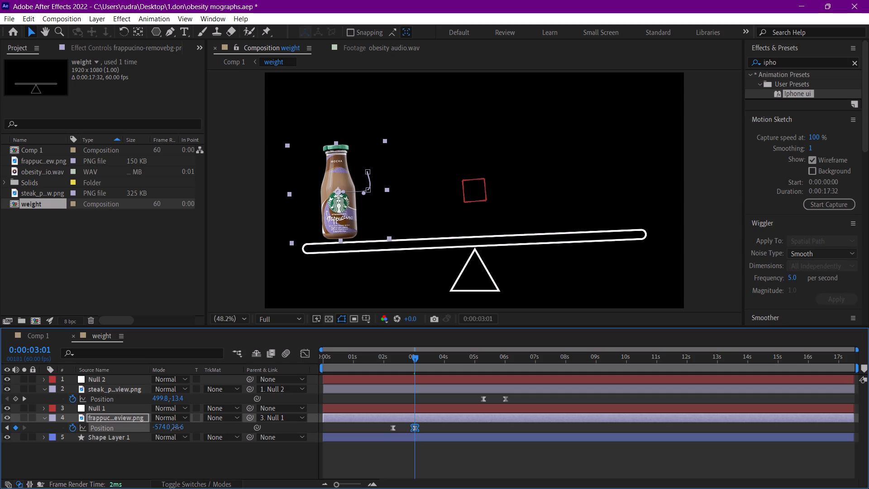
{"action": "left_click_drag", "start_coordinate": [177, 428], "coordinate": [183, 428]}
Select both steak Position keyframes and, at 0:00:06:00, move the steak outward and down onto the beam at 617.8, 78.6.
{"action": "left_click_drag", "start_coordinate": [483, 357], "coordinate": [501, 359]}
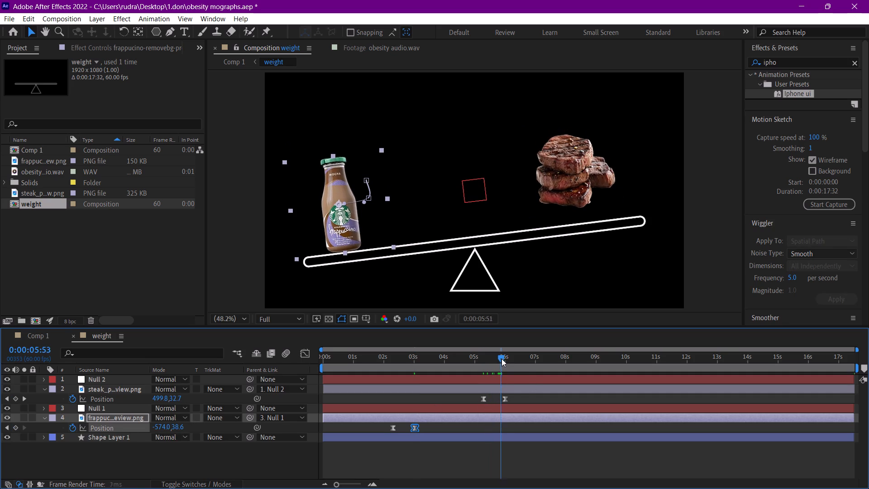
{"action": "left_click_drag", "start_coordinate": [501, 359], "coordinate": [505, 359]}
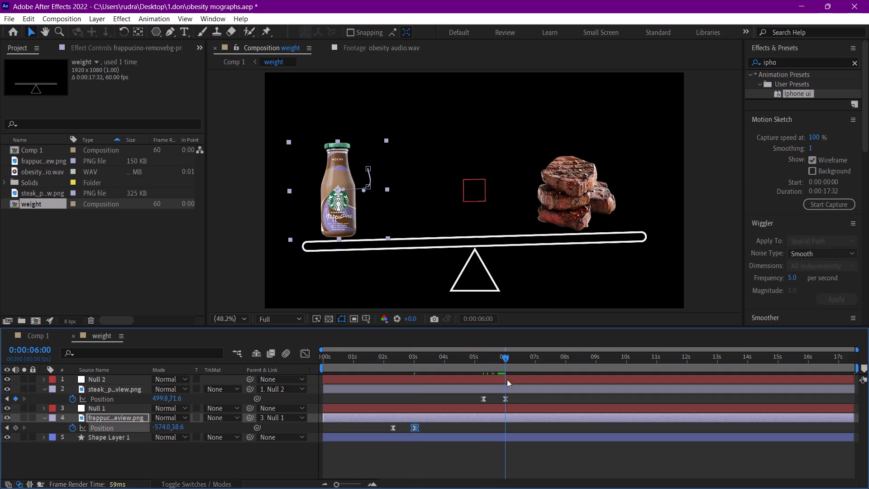
{"action": "left_click_drag", "start_coordinate": [513, 397], "coordinate": [460, 400]}
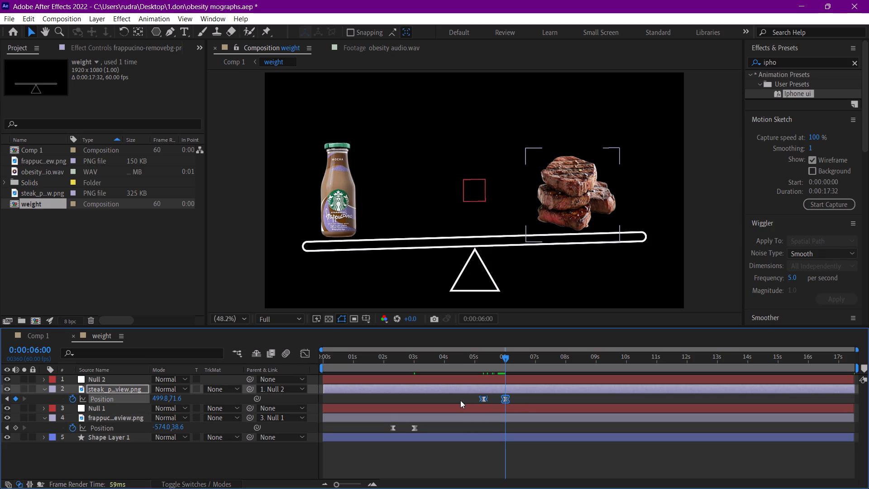
{"action": "left_click", "coordinate": [175, 399]}
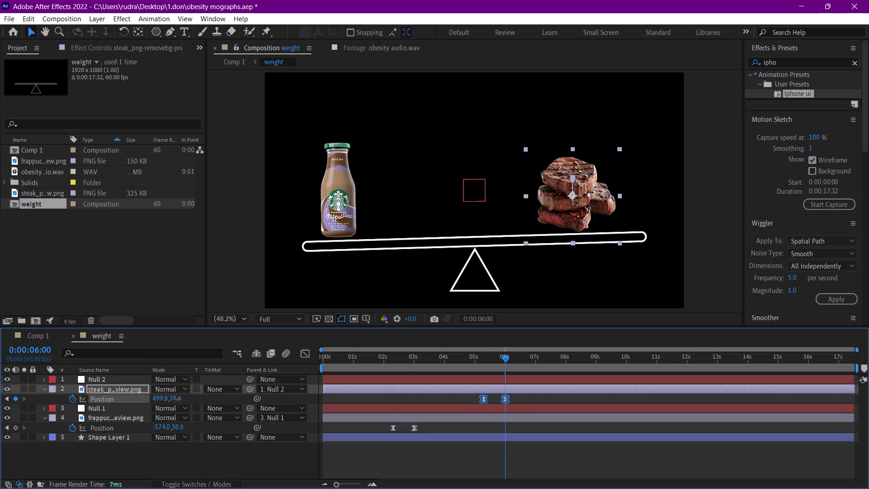
{"action": "left_click_drag", "start_coordinate": [156, 399], "coordinate": [179, 399]}
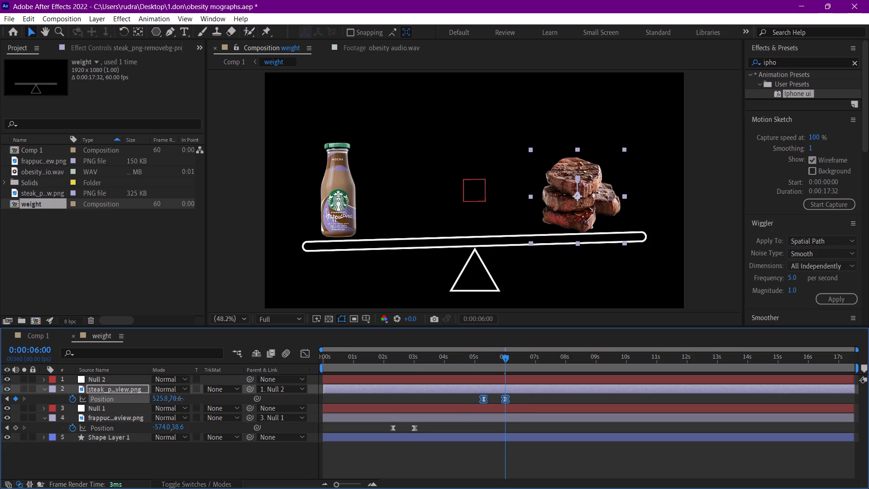
{"action": "left_click_drag", "start_coordinate": [179, 399], "coordinate": [224, 399]}
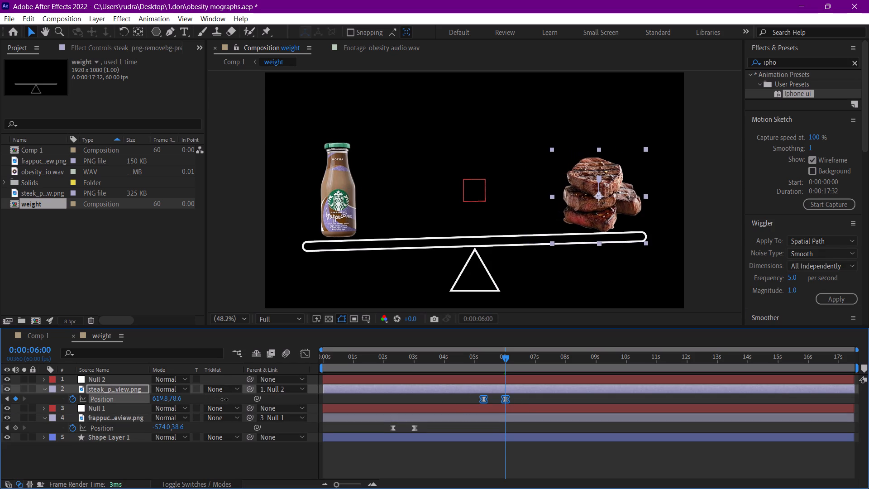
{"action": "left_click_drag", "start_coordinate": [224, 399], "coordinate": [223, 399]}
Delete the bottle's extra Position keyframe at 0:00:03:01.
{"action": "left_click", "coordinate": [415, 357]}
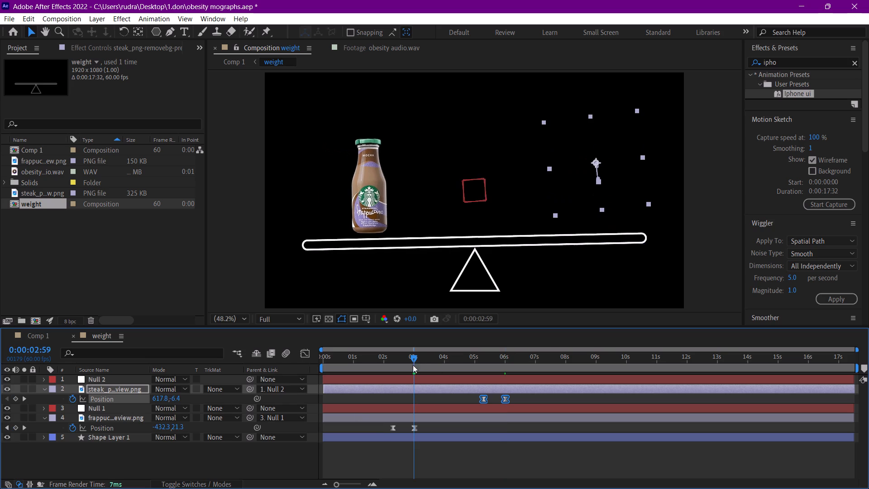
{"action": "left_click_drag", "start_coordinate": [340, 484], "coordinate": [351, 484]}
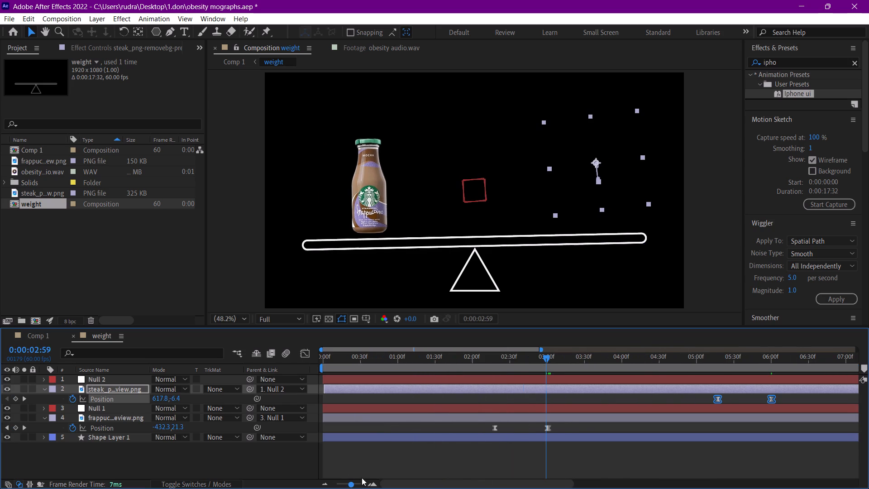
{"action": "left_click_drag", "start_coordinate": [355, 480], "coordinate": [358, 480]}
{"action": "left_click_drag", "start_coordinate": [358, 480], "coordinate": [376, 480]}
{"action": "left_click_drag", "start_coordinate": [349, 483], "coordinate": [366, 484]}
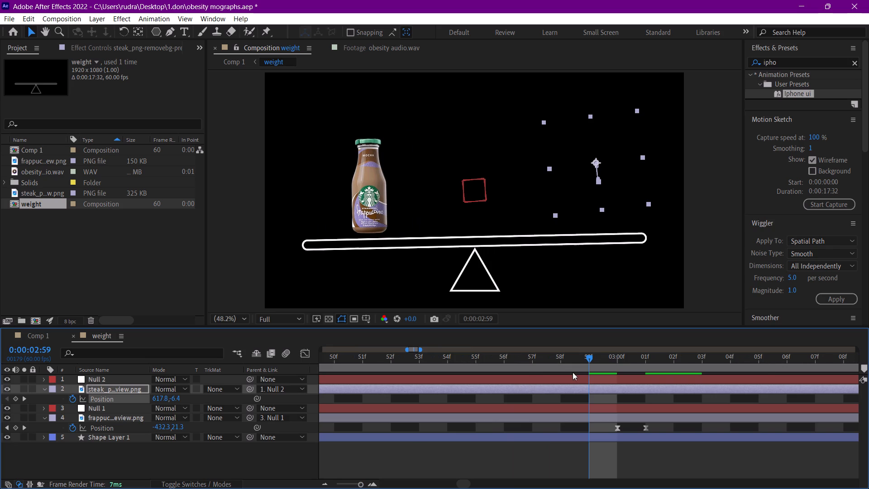
{"action": "left_click_drag", "start_coordinate": [601, 363], "coordinate": [633, 367]}
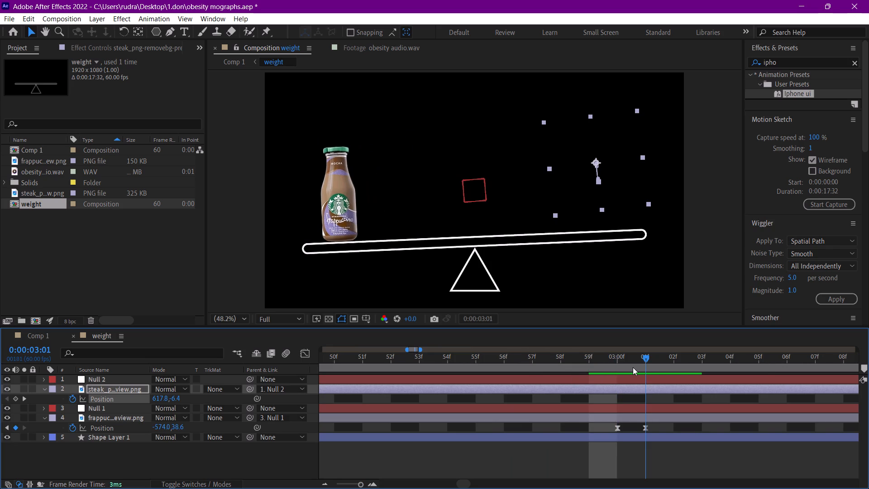
{"action": "left_click_drag", "start_coordinate": [633, 367], "coordinate": [635, 371]}
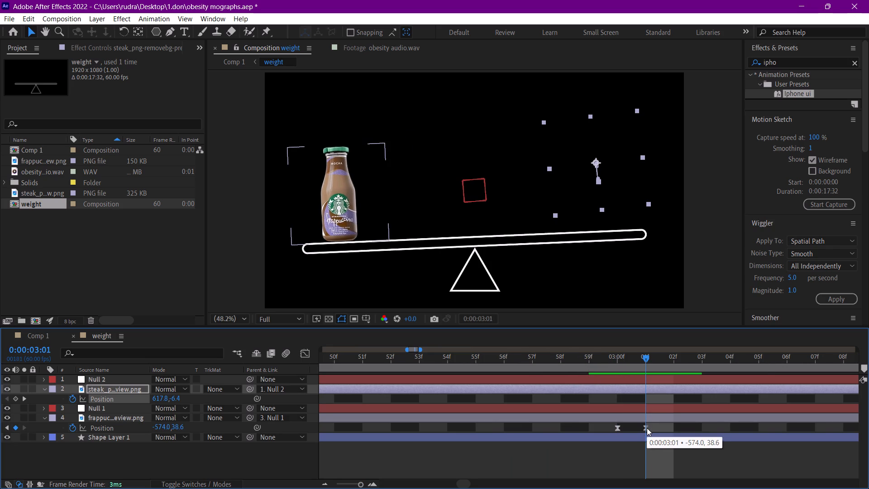
{"action": "left_click", "coordinate": [647, 428]}
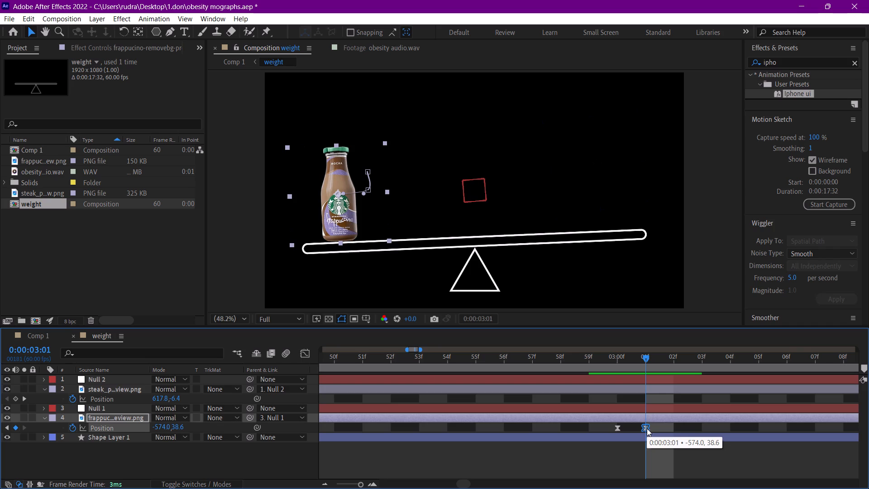
{"action": "key", "text": "Delete"}
At the bottle's landing keyframe at 0:00:03:00, set its Position to -574, 38.6.
{"action": "left_click", "coordinate": [613, 360]}
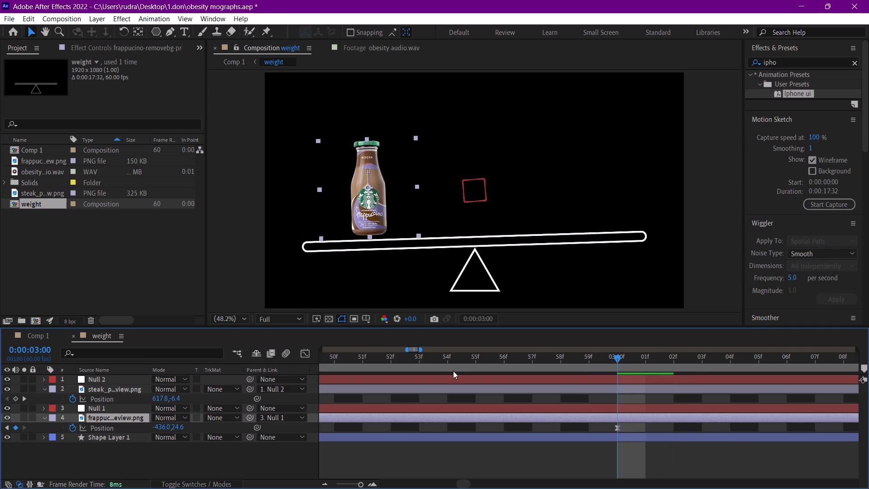
{"action": "left_click", "coordinate": [164, 425]}
{"action": "key", "text": "minus"}
{"action": "type", "text": "574"}
{"action": "key", "text": "Return"}
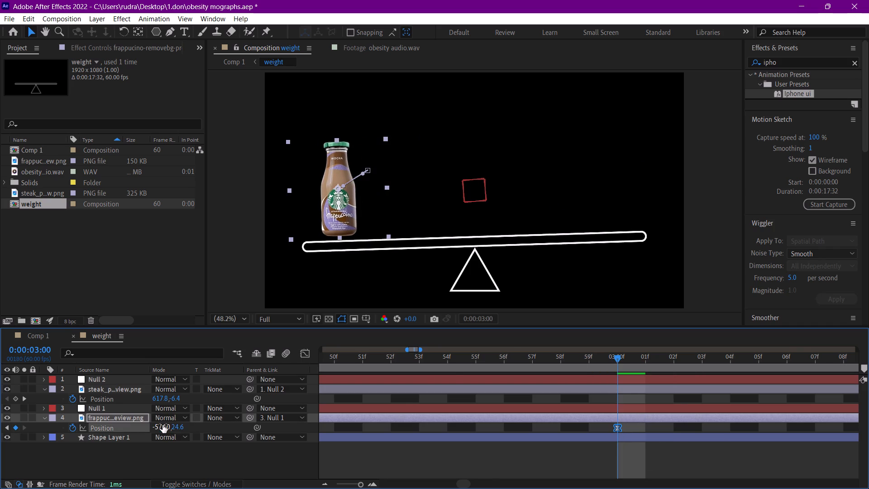
{"action": "left_click", "coordinate": [177, 427]}
{"action": "type", "text": "38"}
{"action": "type", "text": ".6"}
{"action": "key", "text": "Return"}
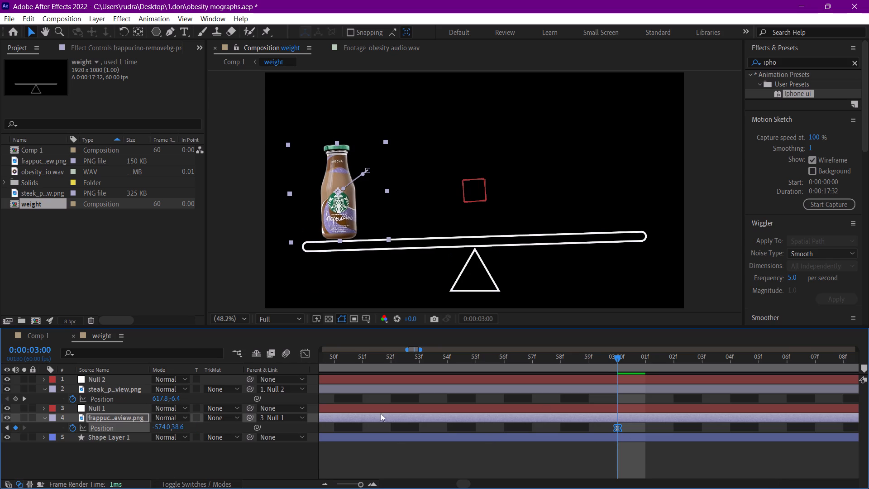
Shift the bottle further toward the beam's end by setting its Position X to -600.0, and collapse its layer.
{"action": "left_click_drag", "start_coordinate": [180, 427], "coordinate": [171, 427]}
{"action": "key", "text": "ctrl+z"}
{"action": "left_click_drag", "start_coordinate": [162, 429], "coordinate": [142, 428]}
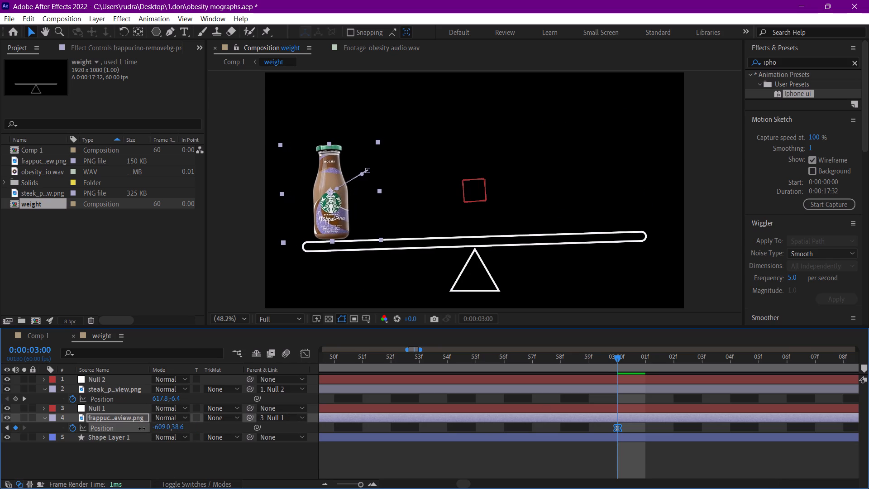
{"action": "left_click_drag", "start_coordinate": [142, 428], "coordinate": [148, 429]}
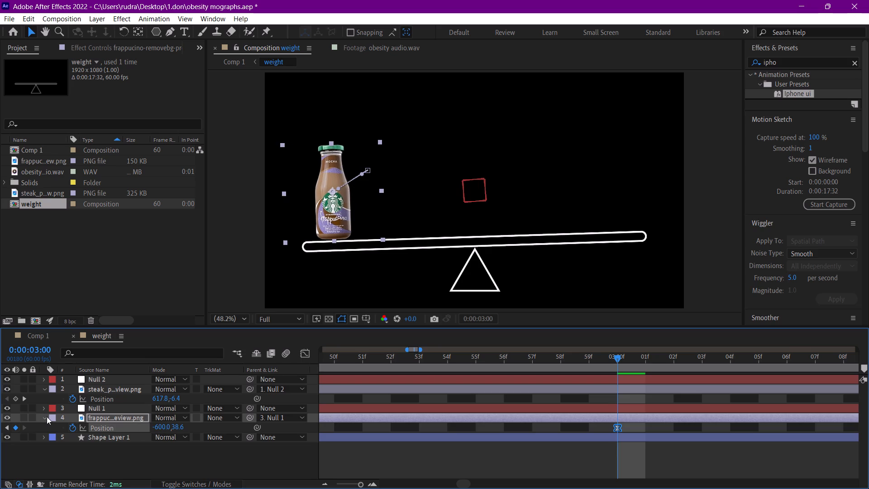
{"action": "left_click", "coordinate": [47, 417]}
Move the current time to the steak's second Position keyframe at about 0:00:06:00.
{"action": "left_click_drag", "start_coordinate": [356, 484], "coordinate": [350, 484]}
{"action": "left_click", "coordinate": [706, 366]}
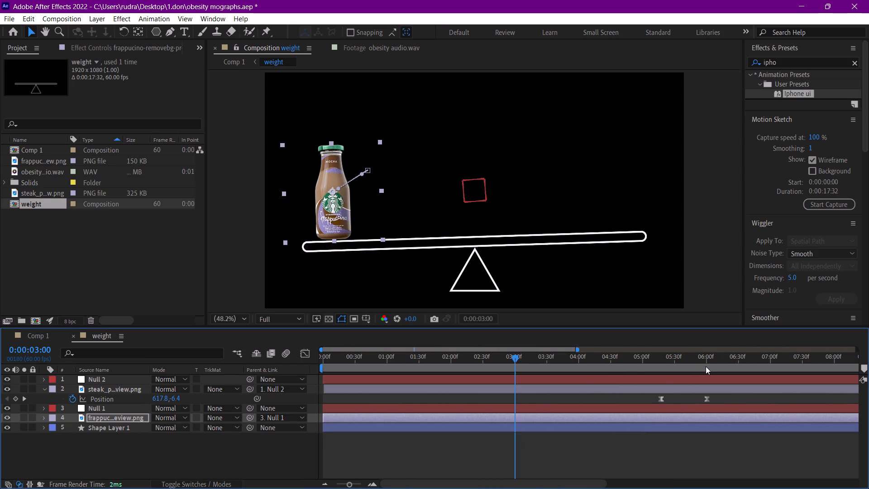
Place the current time exactly at 0:00:06:00, on the steak's second Position keyframe.
{"action": "left_click_drag", "start_coordinate": [348, 481], "coordinate": [361, 481]}
{"action": "left_click_drag", "start_coordinate": [352, 484], "coordinate": [367, 483]}
{"action": "left_click", "coordinate": [614, 361]}
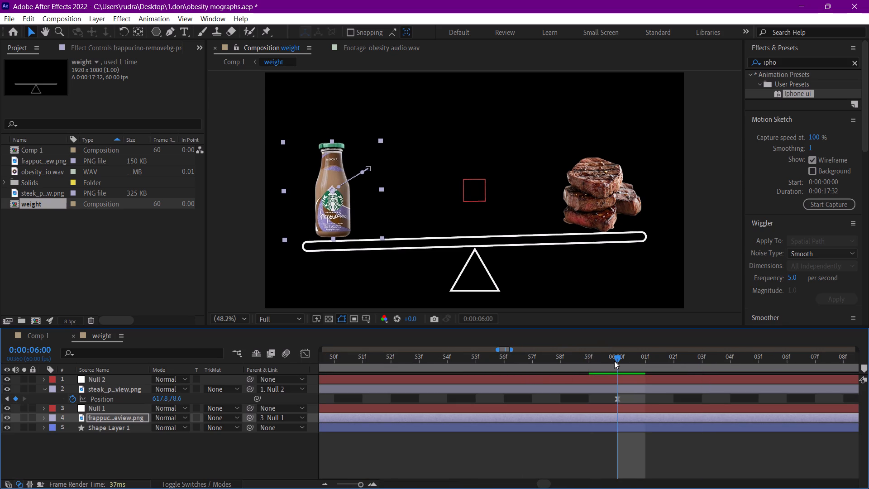
{"action": "left_click", "coordinate": [352, 488]}
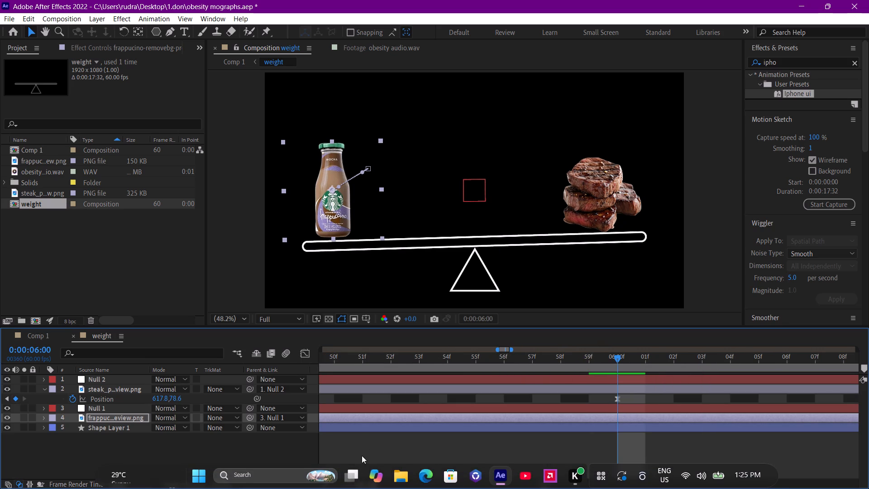
{"action": "left_click", "coordinate": [346, 482]}
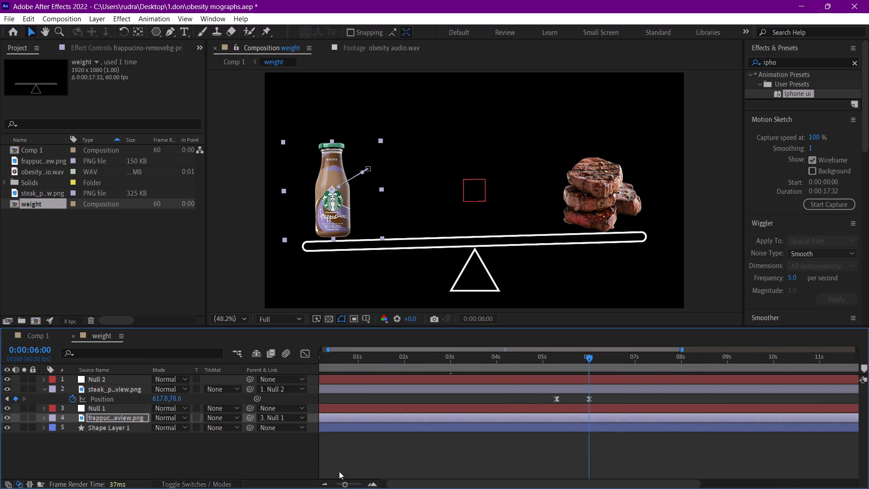
Play back the bottle and steak balance animation in Comp 1, restarting from about 0:00:01:01.
{"action": "left_click", "coordinate": [36, 336]}
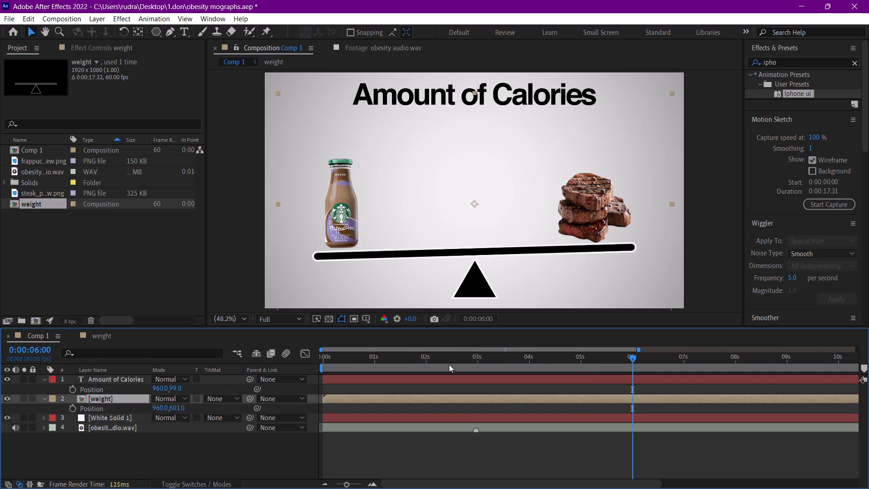
{"action": "left_click_drag", "start_coordinate": [365, 359], "coordinate": [335, 359]}
{"action": "key", "text": "space"}
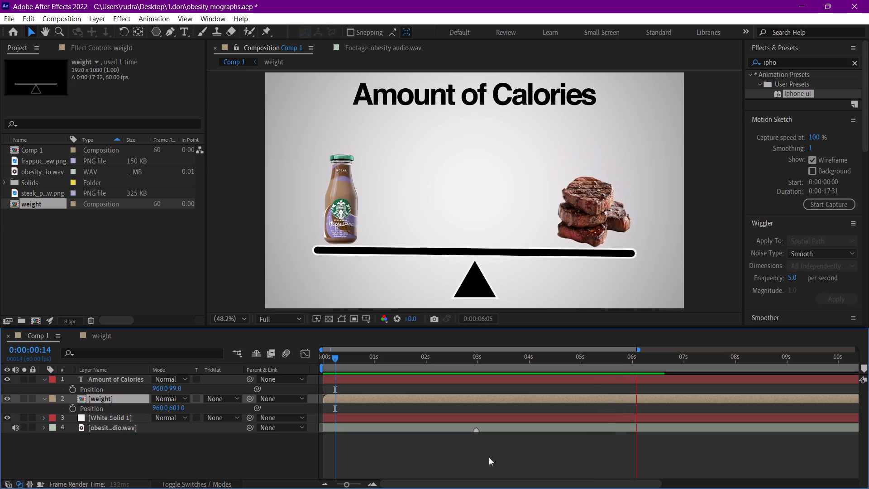
{"action": "key", "text": "space"}
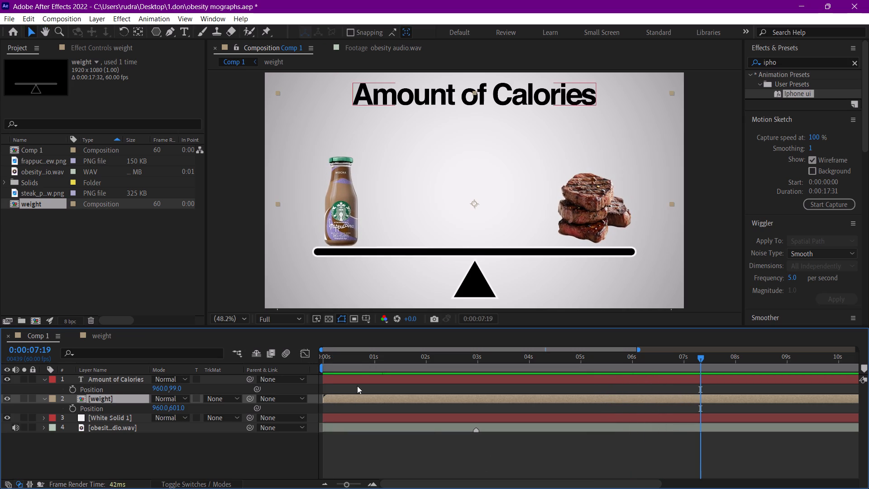
{"action": "left_click", "coordinate": [375, 357]}
{"action": "key", "text": "space"}
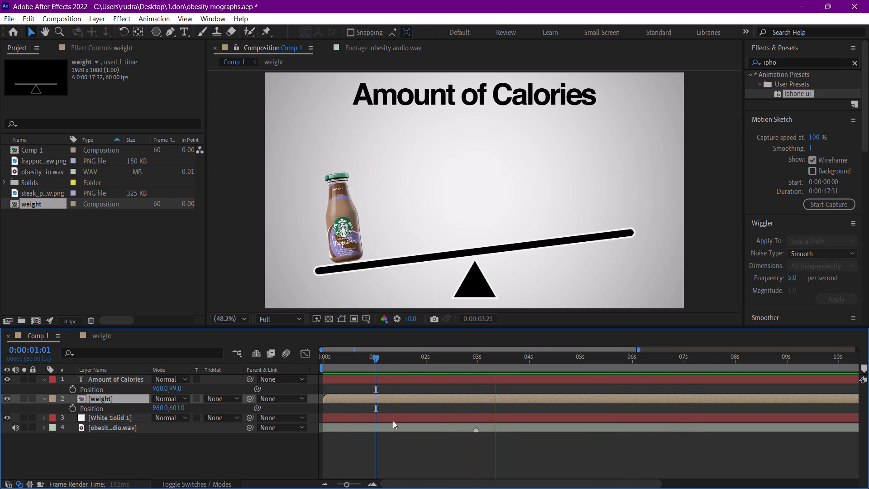
{"action": "key", "text": "space"}
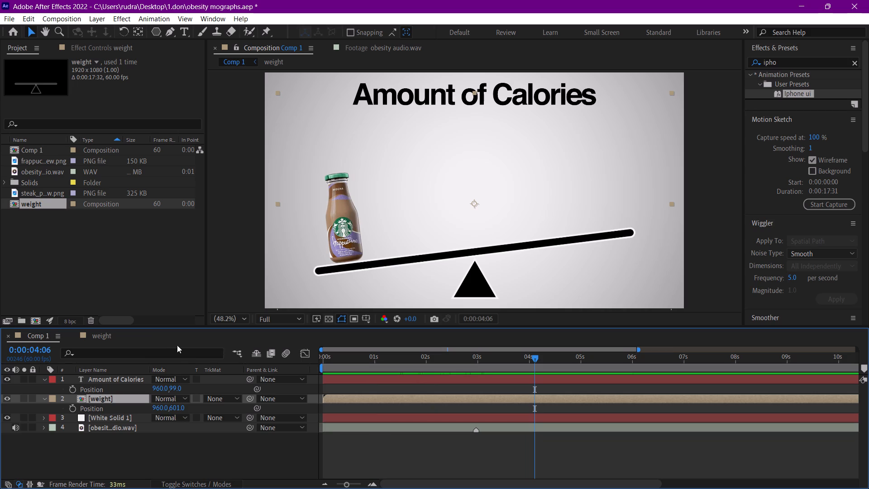
In the weight comp, reveal the bottle layer's keyframes and scrub through its landing around 0:00:03:00.
{"action": "left_click", "coordinate": [108, 332]}
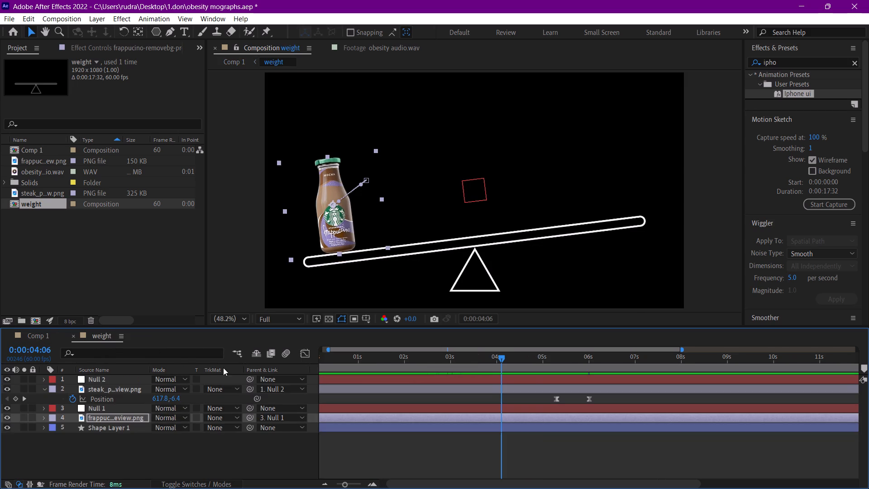
{"action": "double_click", "coordinate": [100, 419]}
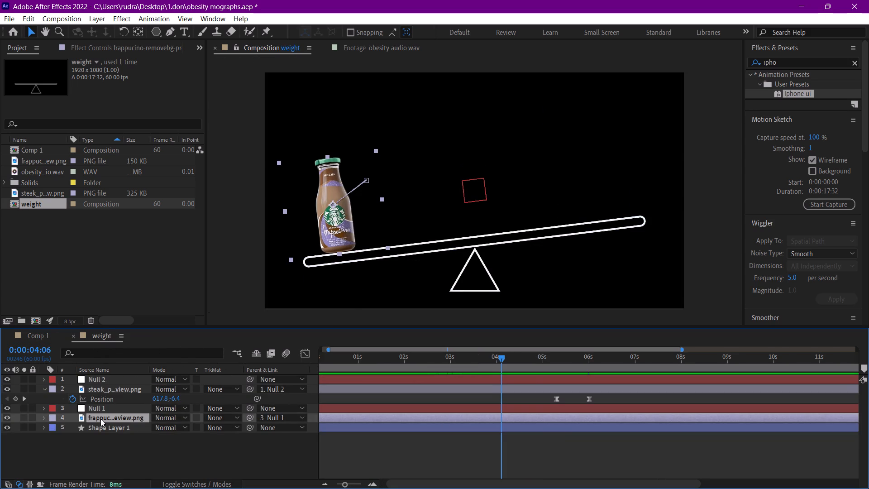
{"action": "left_click", "coordinate": [138, 418]}
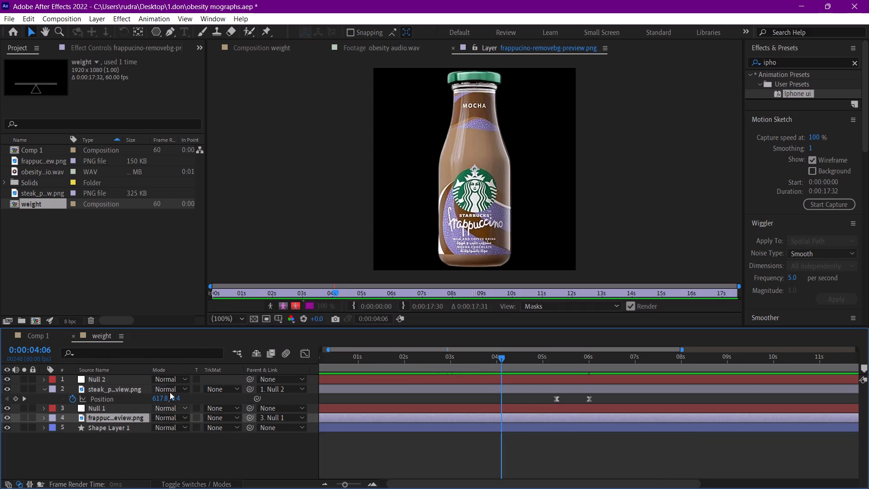
{"action": "left_click", "coordinate": [299, 54]}
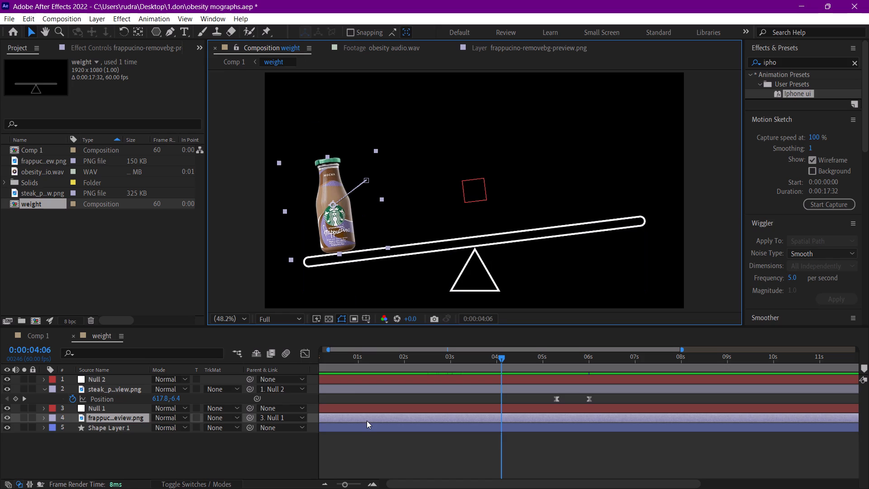
{"action": "key", "text": "u"}
{"action": "left_click_drag", "start_coordinate": [418, 360], "coordinate": [435, 360]}
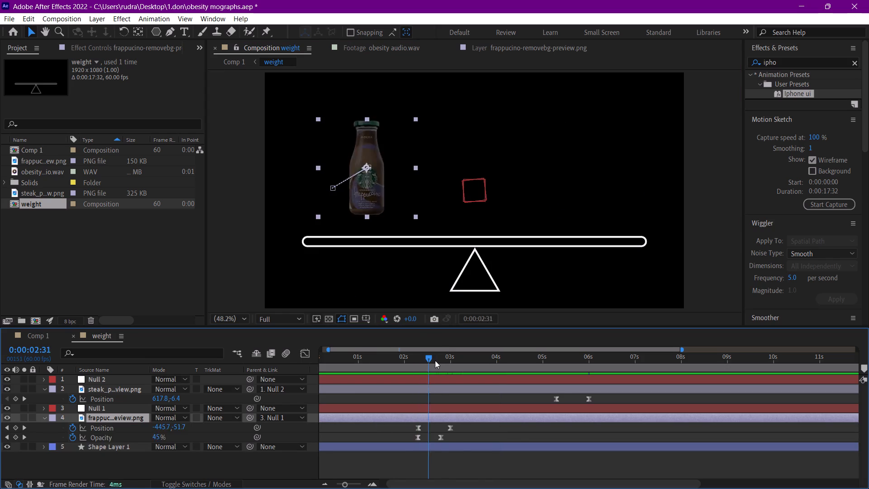
{"action": "left_click_drag", "start_coordinate": [435, 360], "coordinate": [457, 360]}
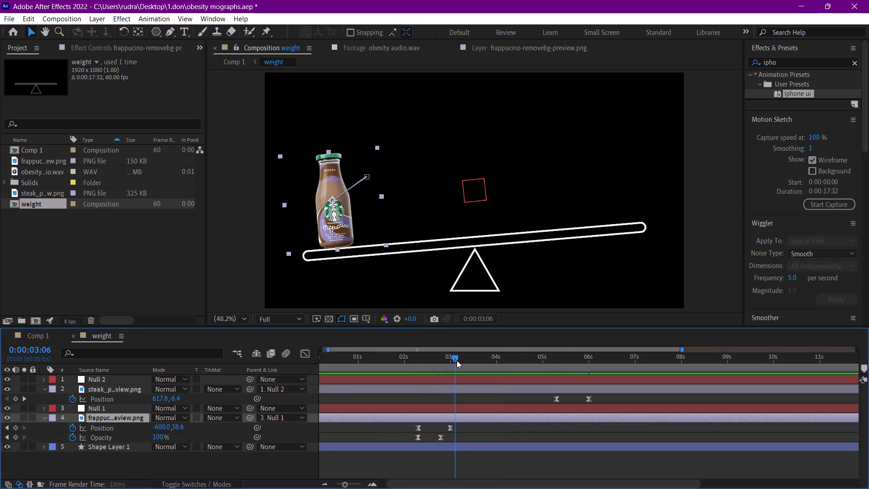
{"action": "left_click_drag", "start_coordinate": [457, 360], "coordinate": [450, 360]}
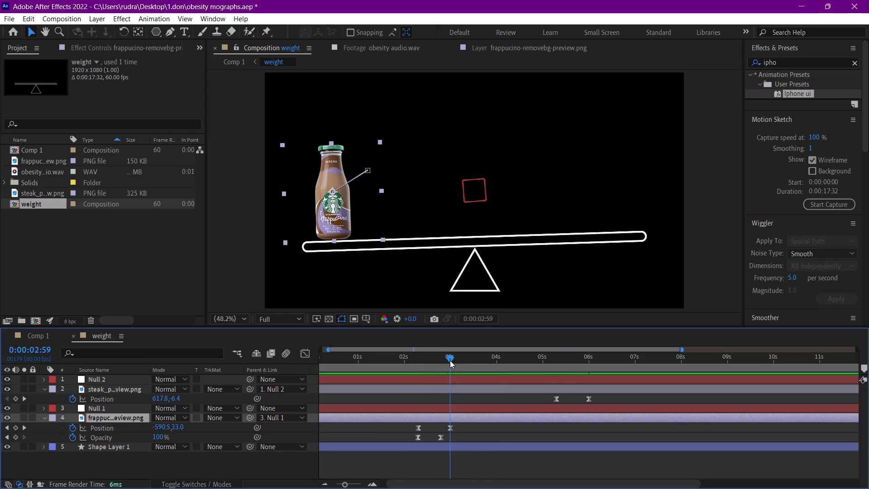
{"action": "left_click_drag", "start_coordinate": [450, 360], "coordinate": [448, 360]}
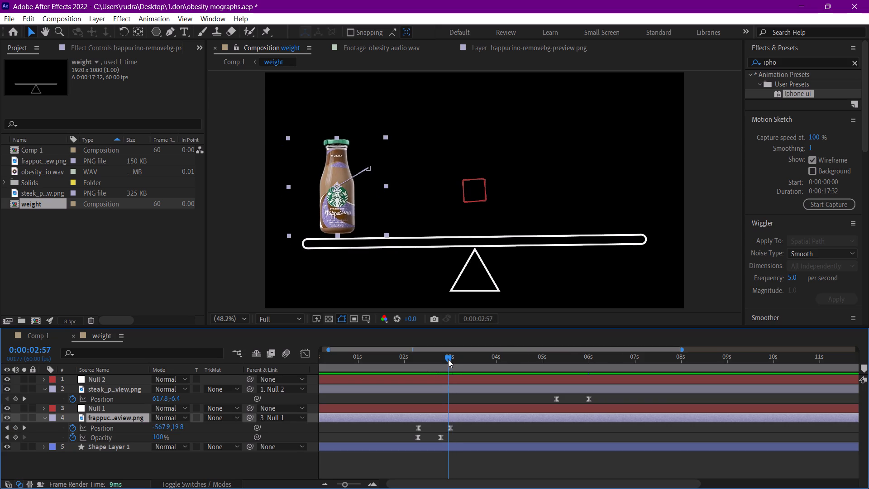
{"action": "left_click_drag", "start_coordinate": [448, 360], "coordinate": [451, 360]}
At the bottle's first Position keyframe at 0:00:02:18, set its Position X to -600.
{"action": "left_click_drag", "start_coordinate": [347, 483], "coordinate": [356, 483]}
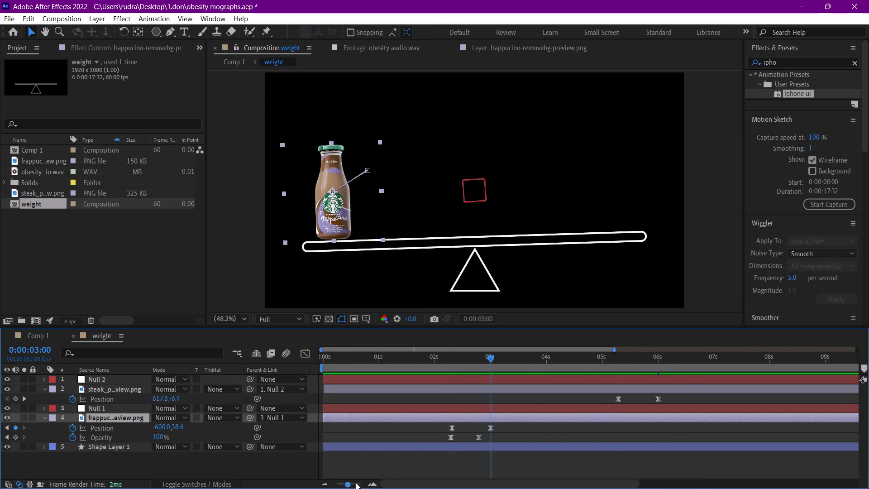
{"action": "left_click_drag", "start_coordinate": [356, 483], "coordinate": [356, 479]}
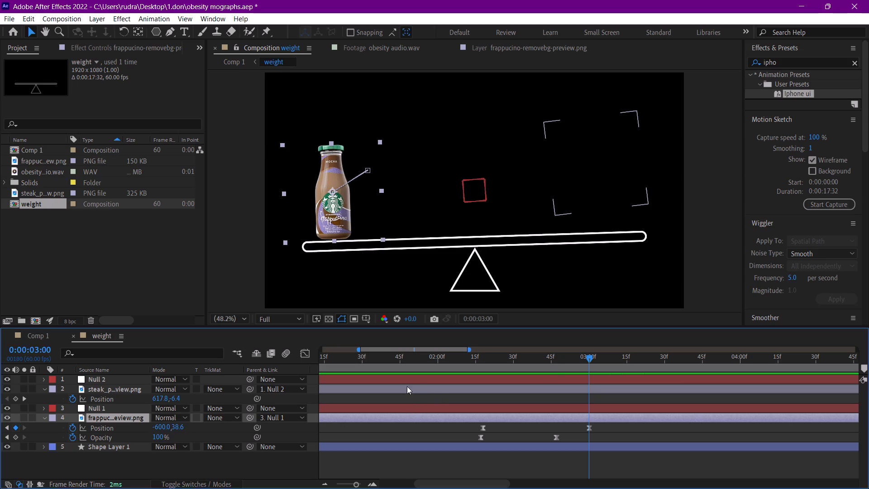
{"action": "left_click", "coordinate": [479, 359]}
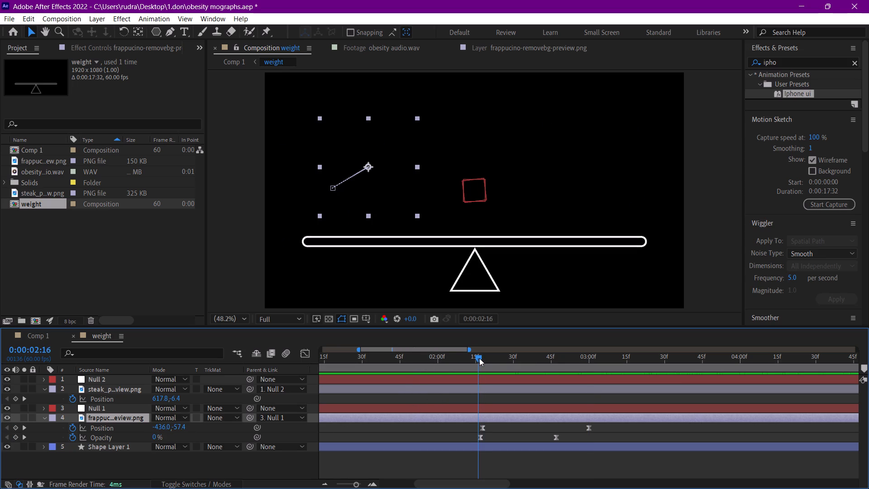
{"action": "left_click", "coordinate": [156, 426]}
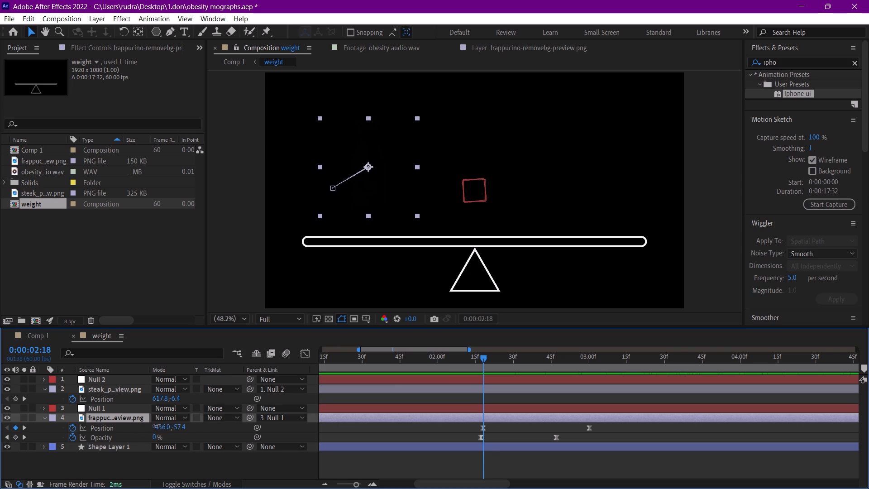
{"action": "type", "text": "-600"}
{"action": "key", "text": "Return"}
Play back the bottle's drop in the weight comp and the balance animation in Comp 1.
{"action": "key", "text": "space"}
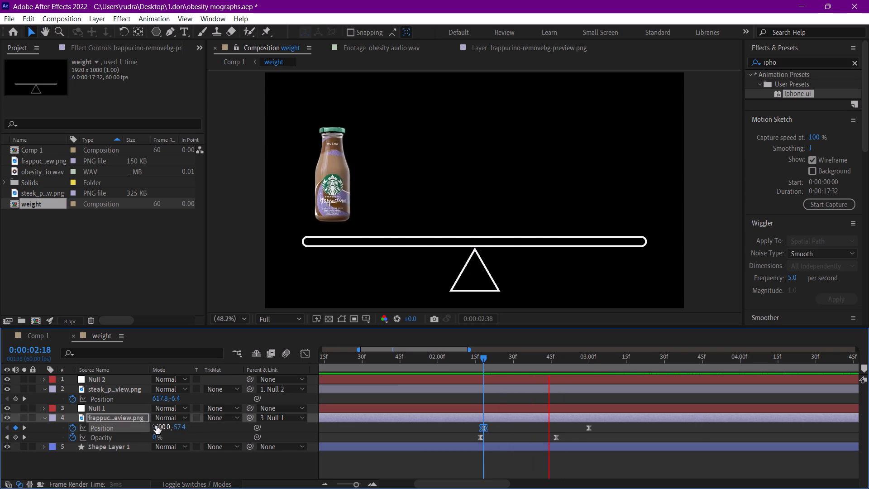
{"action": "key", "text": "space"}
{"action": "left_click", "coordinate": [42, 337]}
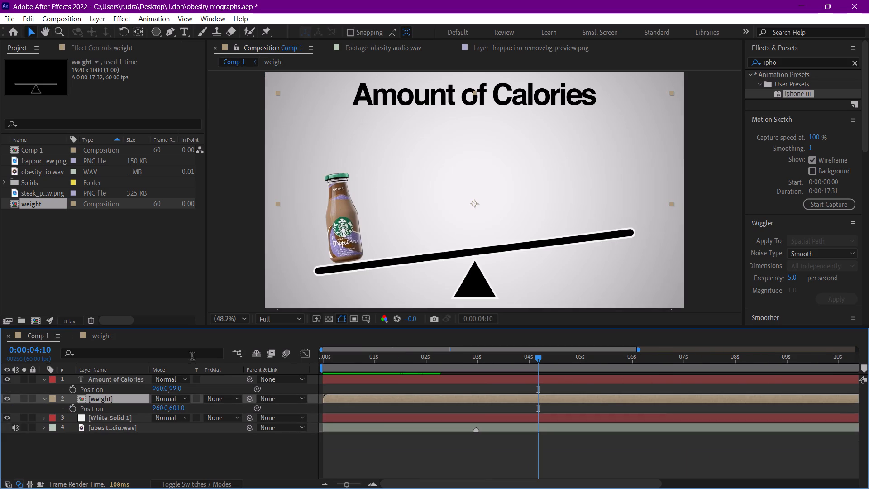
{"action": "left_click_drag", "start_coordinate": [427, 361], "coordinate": [395, 353]}
{"action": "key", "text": "space"}
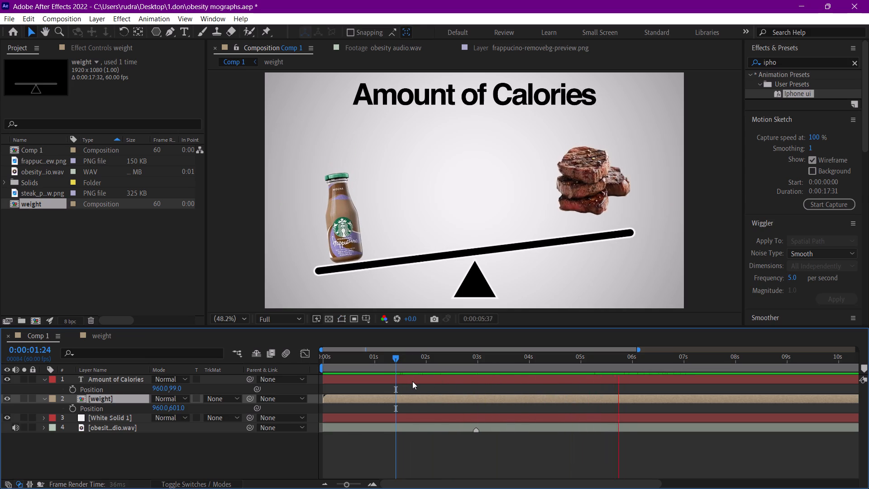
{"action": "key", "text": "space"}
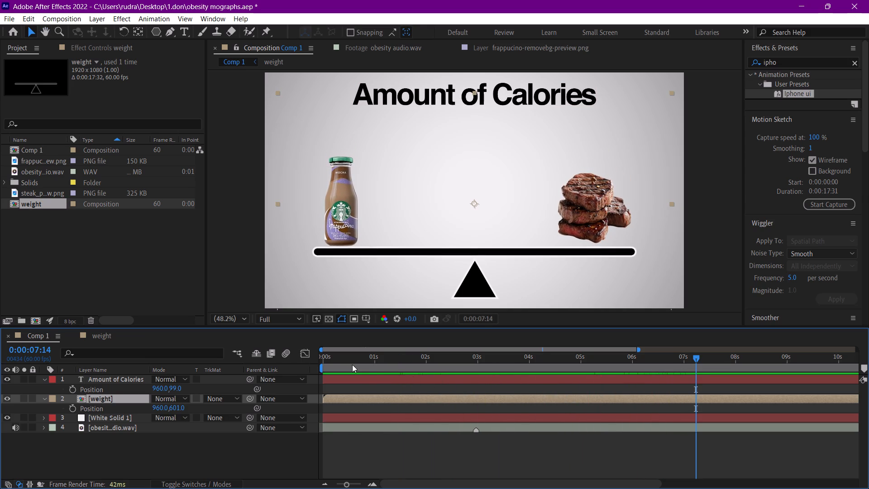
In the weight comp, set Shape Layer 1's stroke to none for the balance beam and triangle, and check it in Comp 1.
{"action": "left_click", "coordinate": [113, 331]}
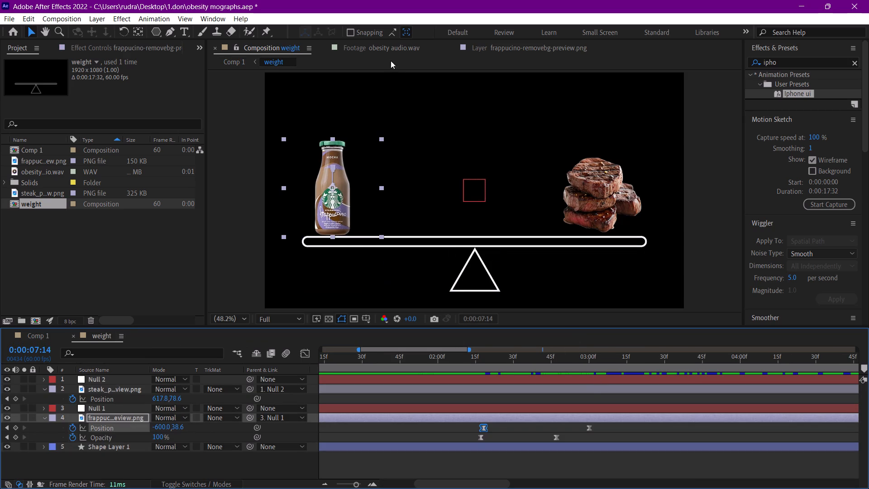
{"action": "left_click", "coordinate": [115, 448]}
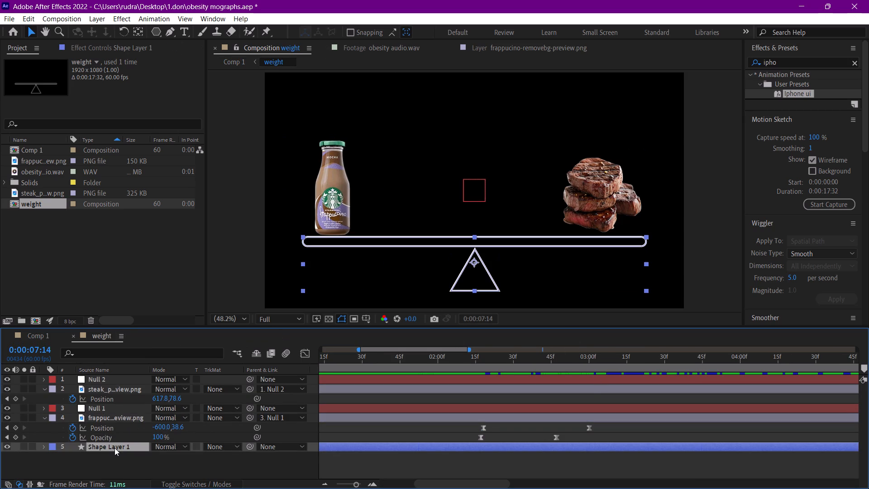
{"action": "left_click", "coordinate": [115, 448]}
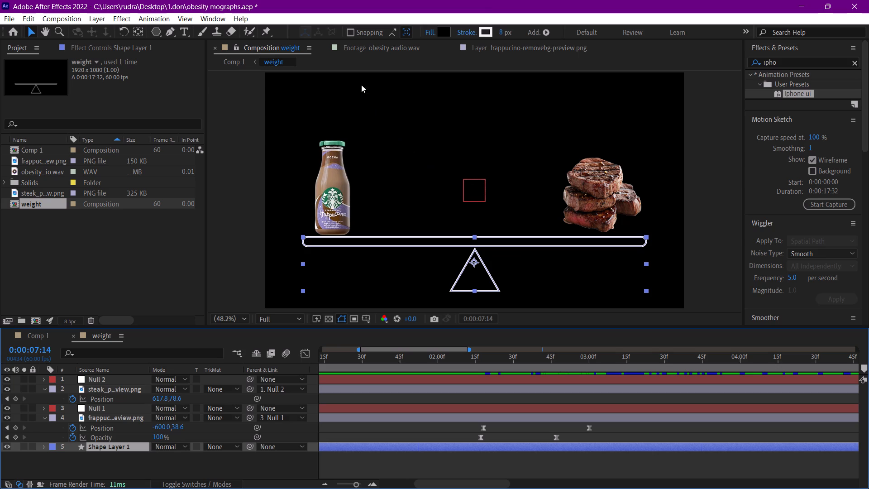
{"action": "left_click", "coordinate": [488, 28]}
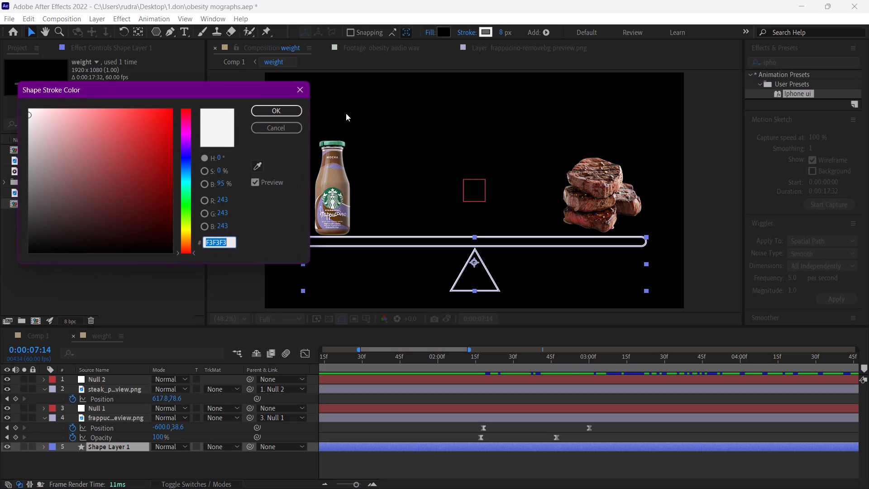
{"action": "left_click", "coordinate": [293, 126]}
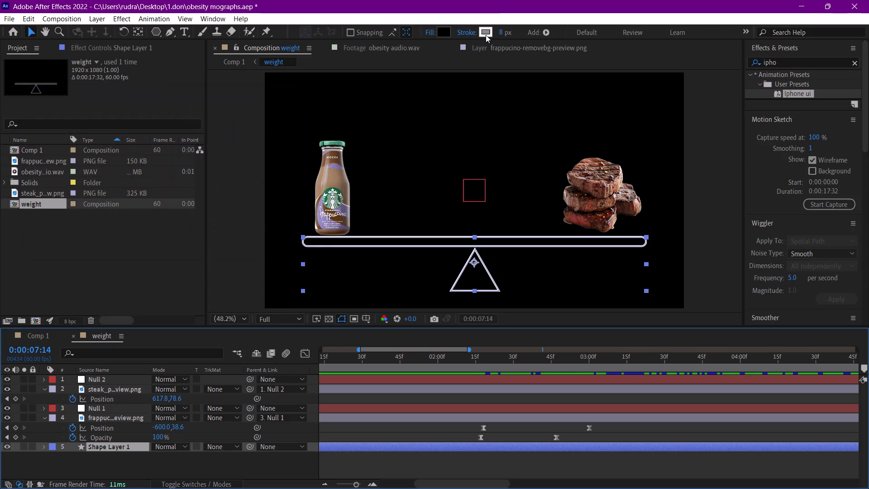
{"action": "left_click", "coordinate": [486, 35], "text": "alt"}
{"action": "left_click", "coordinate": [486, 35], "text": "alt"}
{"action": "left_click", "coordinate": [486, 35], "text": "alt"}
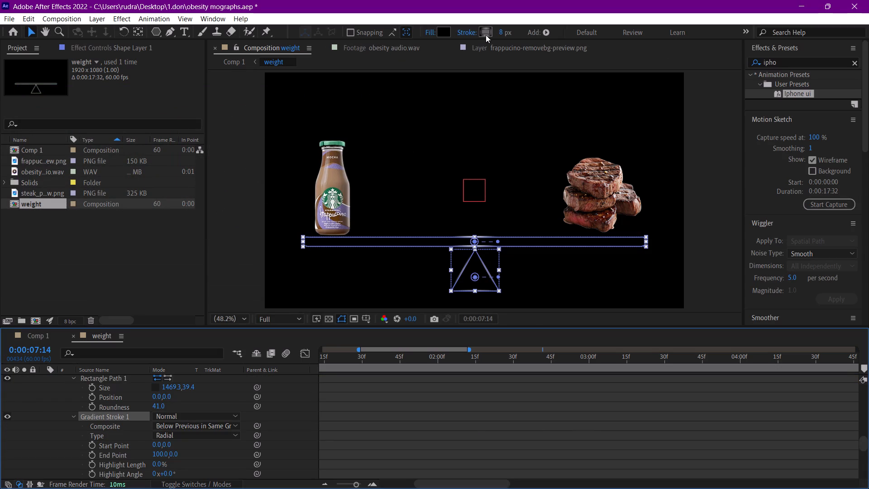
{"action": "left_click", "coordinate": [44, 337]}
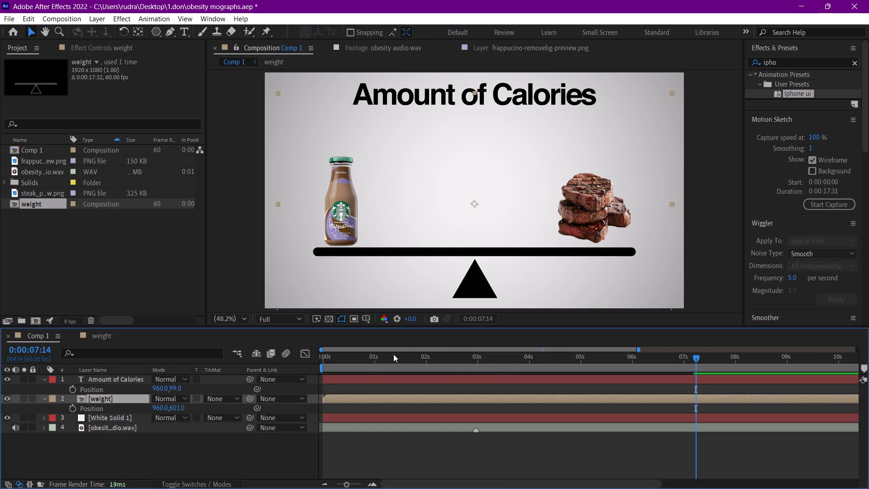
Open the weight comp and collapse Shape Layer 1's expanded properties.
{"action": "double_click", "coordinate": [119, 400]}
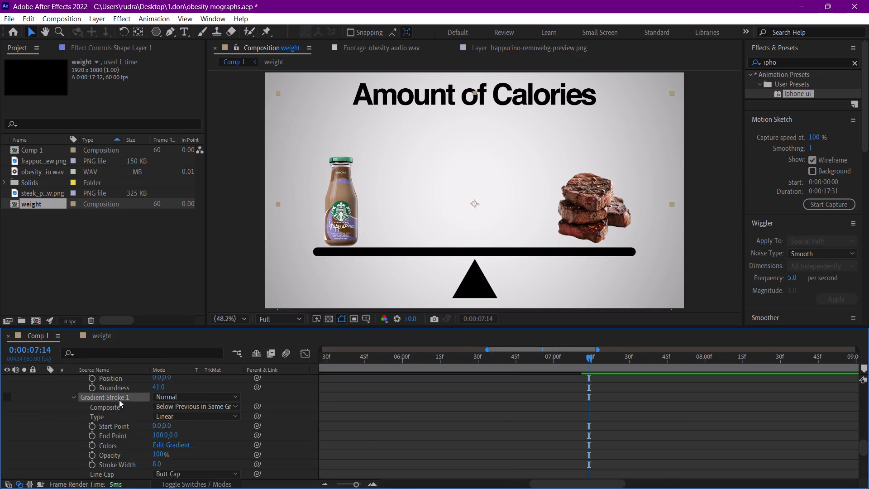
{"action": "scroll", "coordinate": [343, 409], "scroll_direction": "down", "scroll_amount": 5}
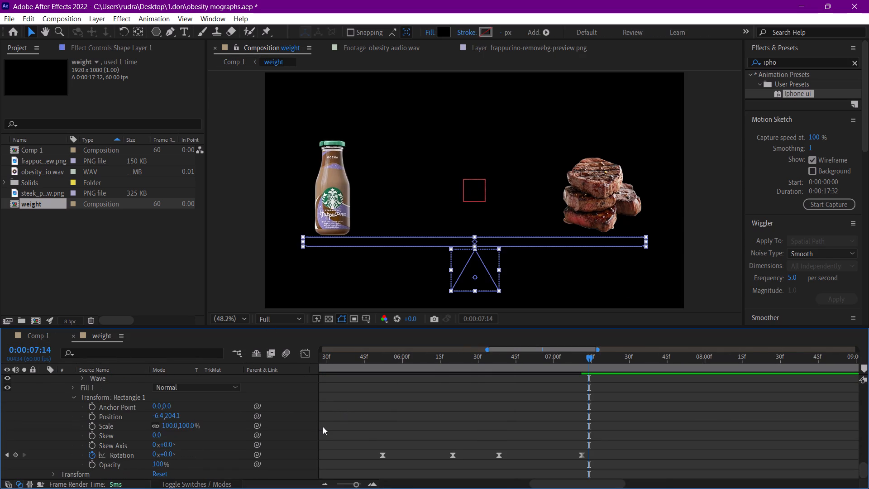
{"action": "scroll", "coordinate": [323, 427], "scroll_direction": "down", "scroll_amount": 1}
{"action": "scroll", "coordinate": [220, 430], "scroll_direction": "up", "scroll_amount": 8}
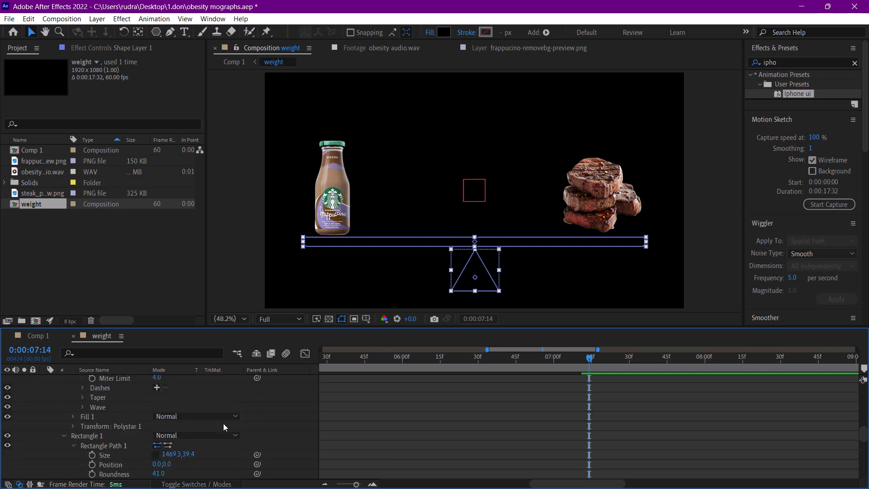
{"action": "scroll", "coordinate": [223, 423], "scroll_direction": "up", "scroll_amount": 11}
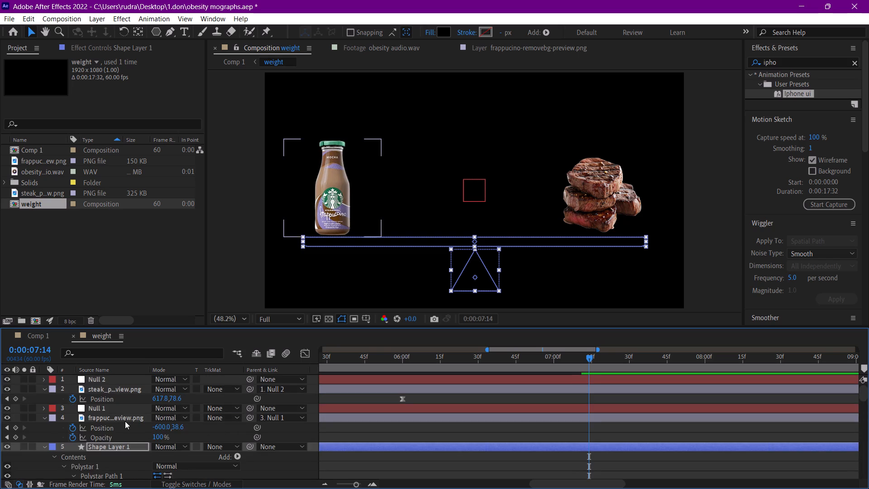
{"action": "left_click", "coordinate": [43, 451]}
Reveal the steak layer's Position keyframes and scrub through its drop from 0:00:05:17 to 0:00:06:00.
{"action": "left_click", "coordinate": [111, 387]}
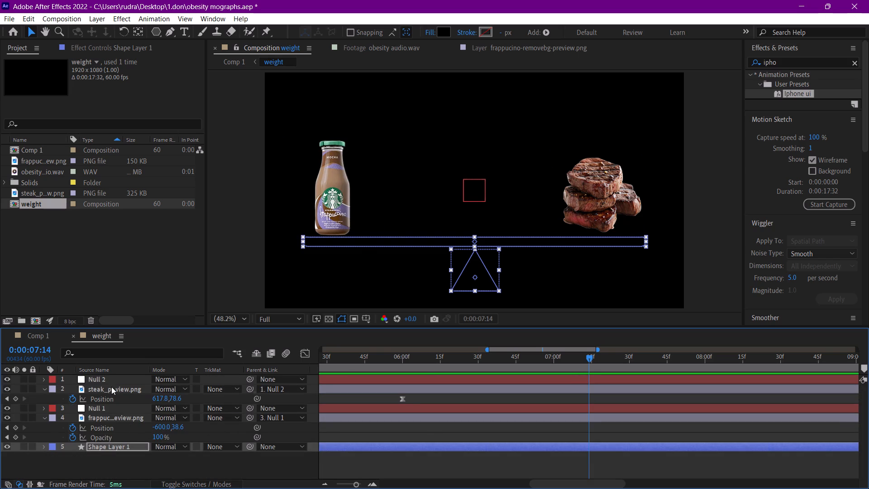
{"action": "key", "text": "p"}
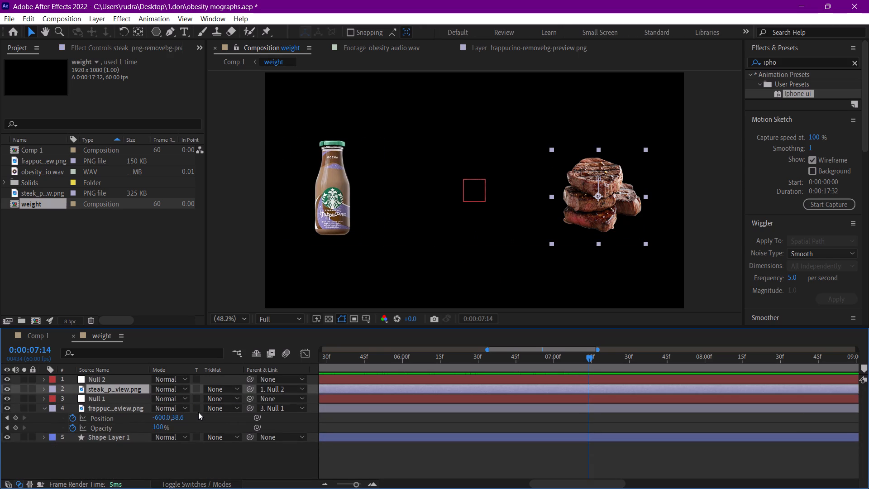
{"action": "key", "text": "p"}
{"action": "key", "text": "p"}
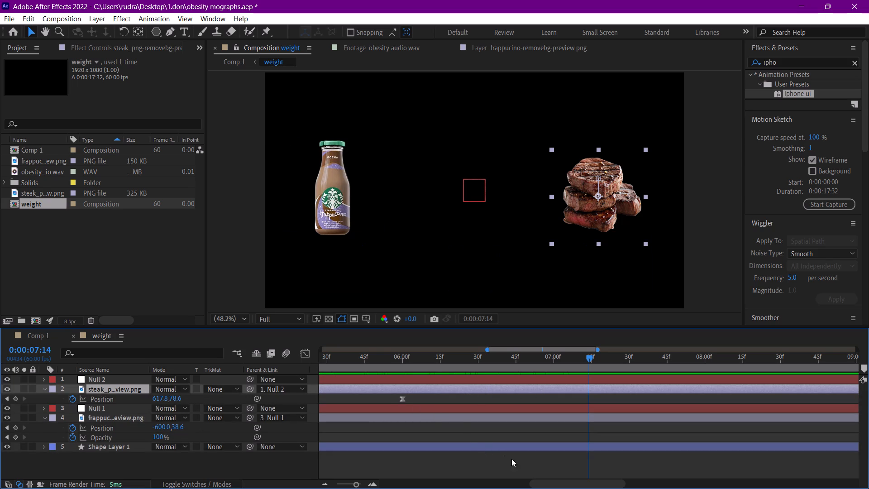
{"action": "left_click_drag", "start_coordinate": [544, 484], "coordinate": [506, 482]}
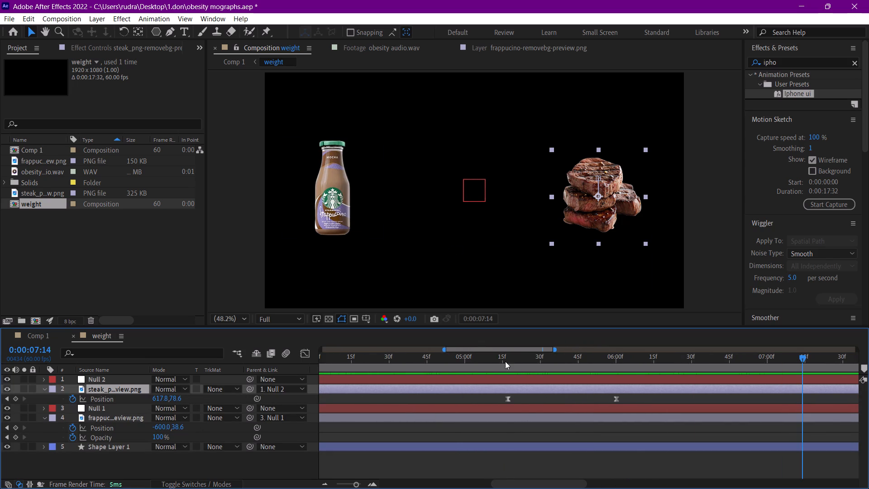
{"action": "left_click_drag", "start_coordinate": [505, 356], "coordinate": [508, 355]}
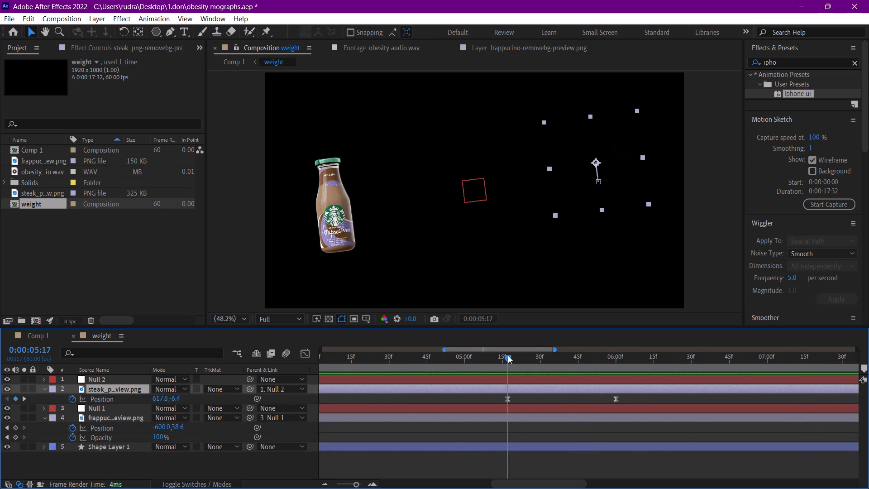
{"action": "left_click_drag", "start_coordinate": [508, 355], "coordinate": [607, 363]}
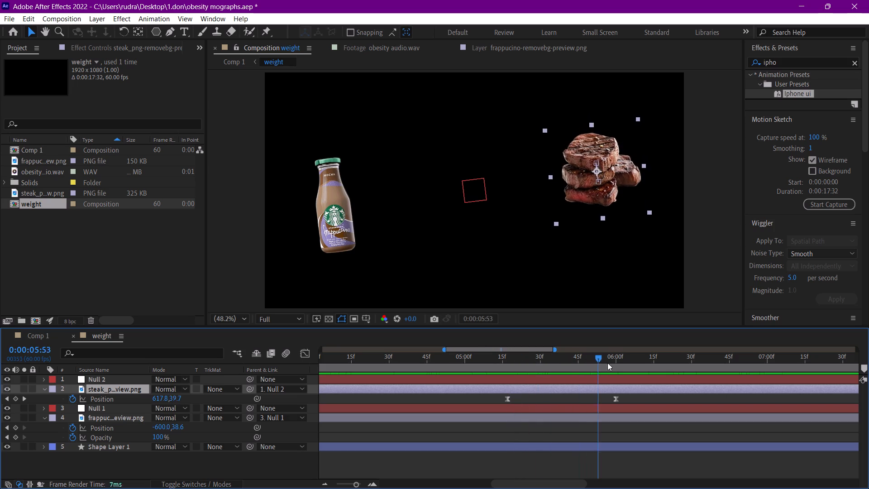
{"action": "left_click_drag", "start_coordinate": [607, 363], "coordinate": [616, 369]}
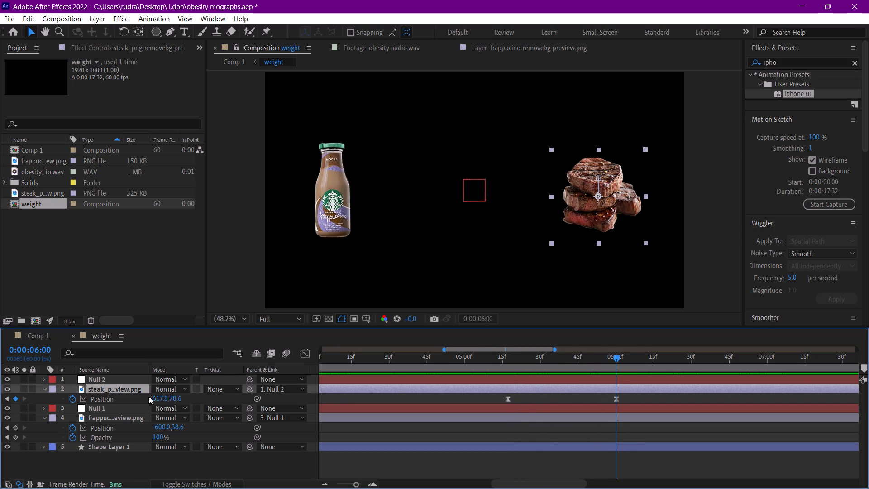
Scrub through the balance's settling tilt between 0:00:06:00 and 0:00:07:00 and reveal Null 2's Rotation keyframes.
{"action": "left_click", "coordinate": [105, 416]}
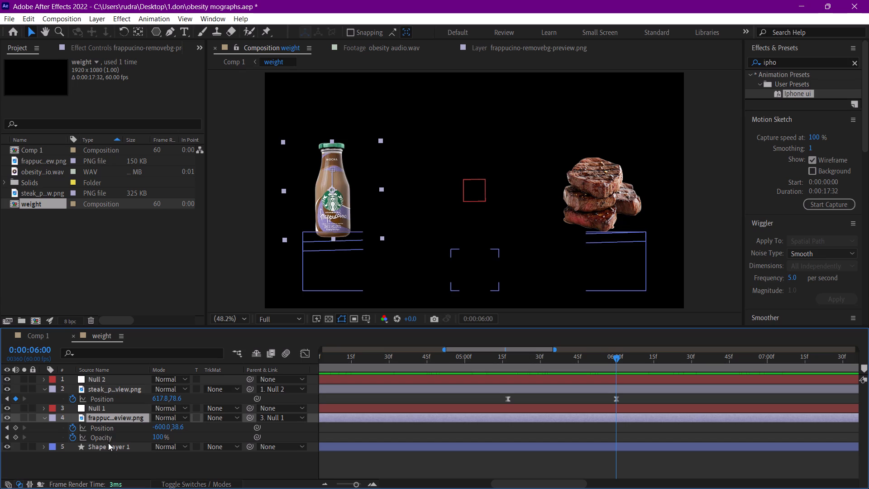
{"action": "left_click", "coordinate": [117, 447]}
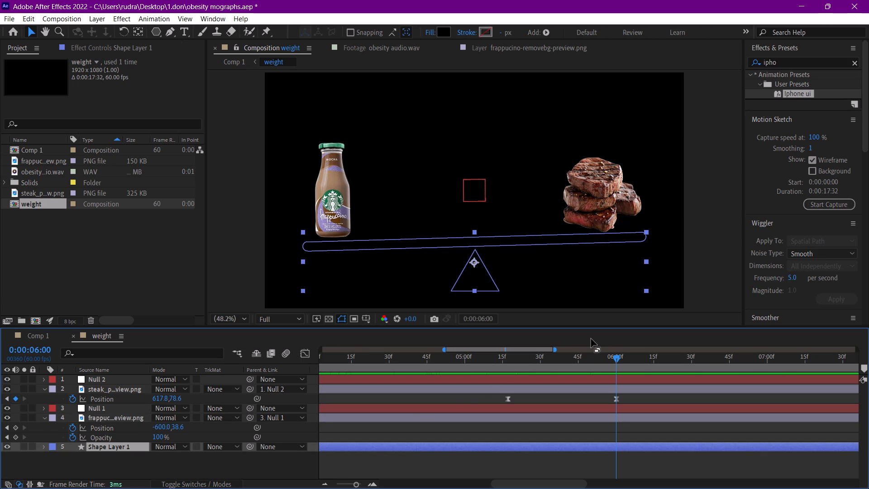
{"action": "left_click_drag", "start_coordinate": [617, 357], "coordinate": [675, 360]}
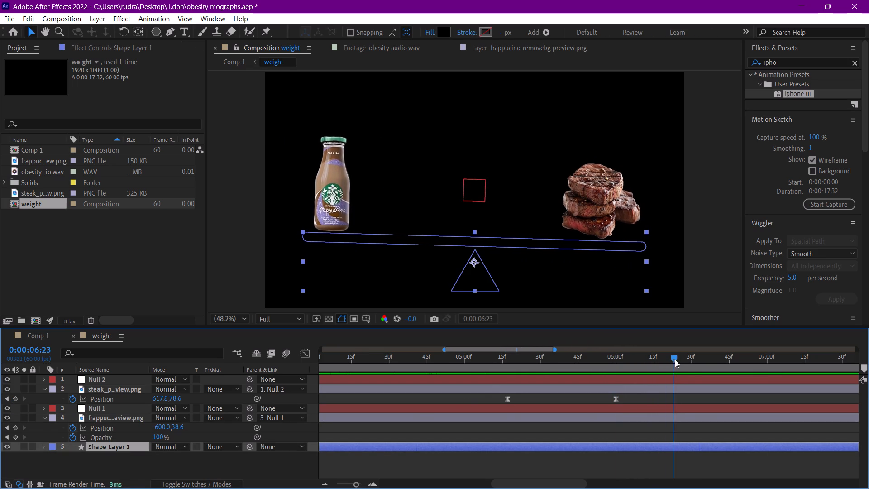
{"action": "left_click_drag", "start_coordinate": [675, 360], "coordinate": [750, 358]}
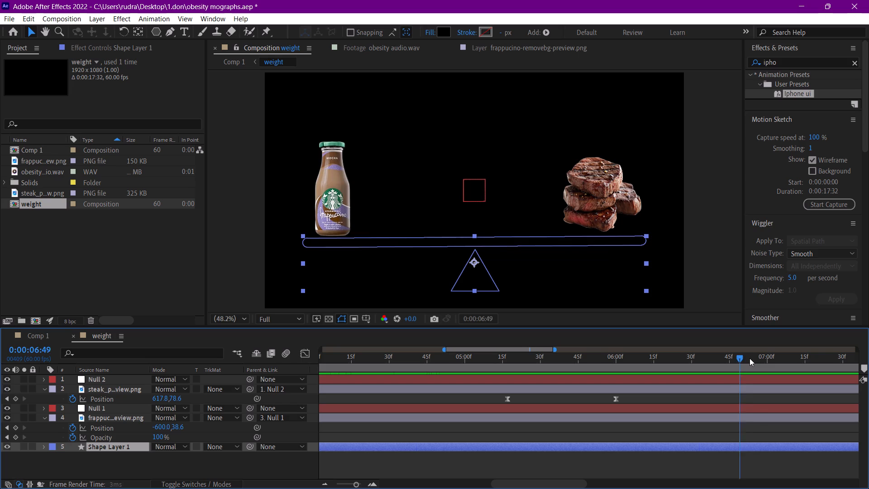
{"action": "left_click_drag", "start_coordinate": [750, 358], "coordinate": [768, 355]}
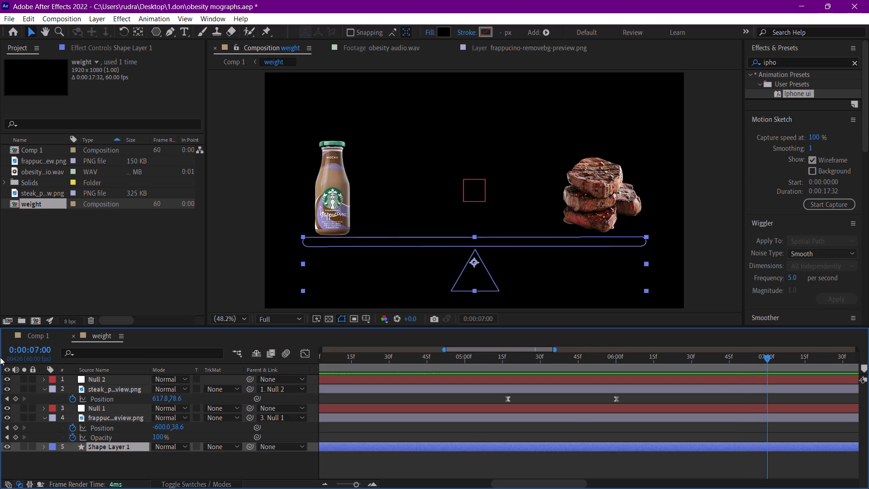
{"action": "left_click", "coordinate": [95, 375]}
{"action": "key", "text": "u"}
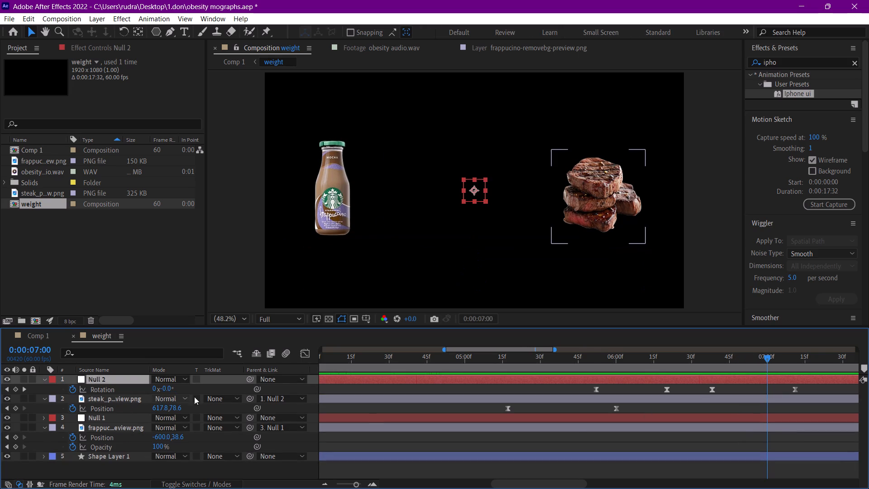
{"action": "left_click_drag", "start_coordinate": [721, 360], "coordinate": [698, 361]}
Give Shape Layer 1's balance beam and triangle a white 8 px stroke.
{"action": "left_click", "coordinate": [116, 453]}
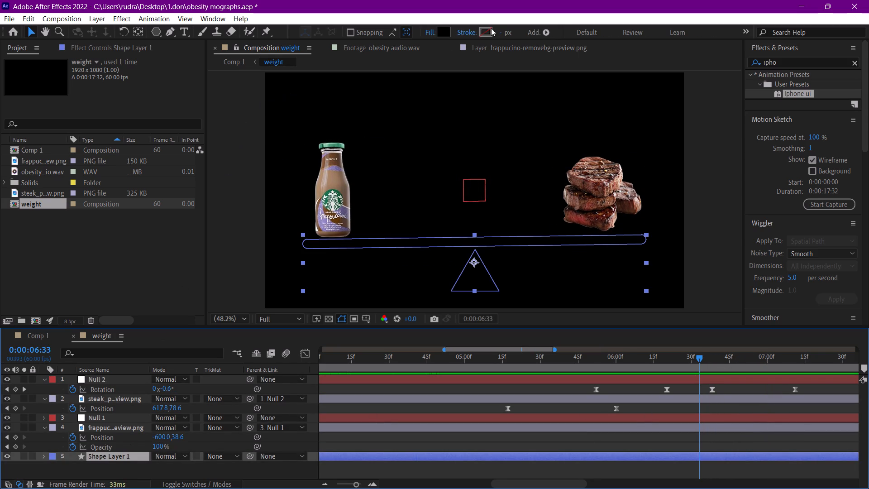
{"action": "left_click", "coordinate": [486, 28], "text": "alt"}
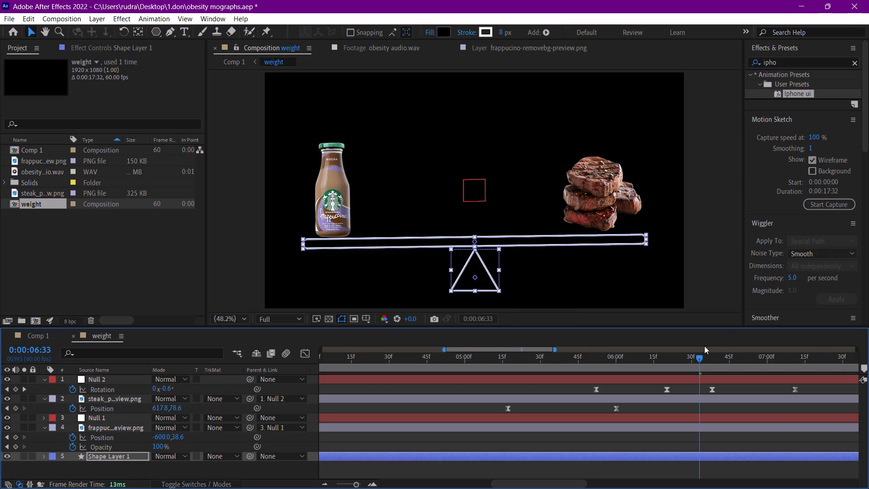
At Null 2's last Rotation keyframe at 0:00:07:11, set its Rotation to 2°.
{"action": "left_click_drag", "start_coordinate": [700, 363], "coordinate": [775, 364]}
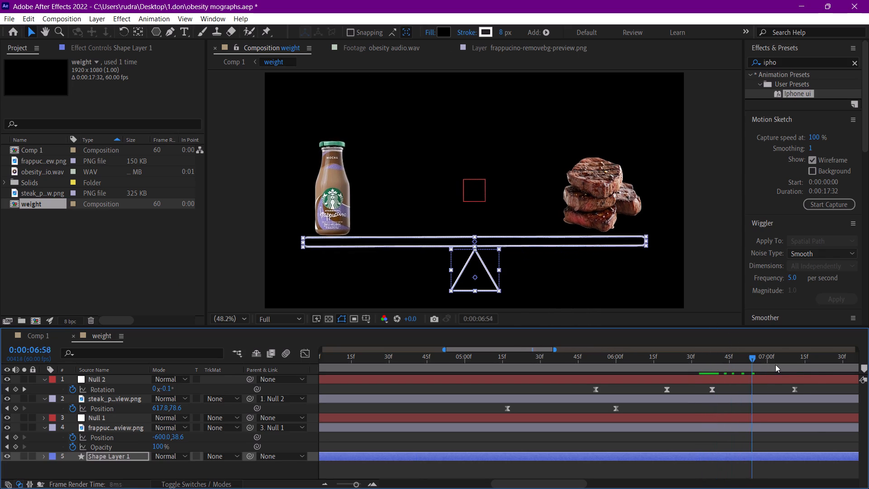
{"action": "left_click_drag", "start_coordinate": [775, 364], "coordinate": [797, 367]}
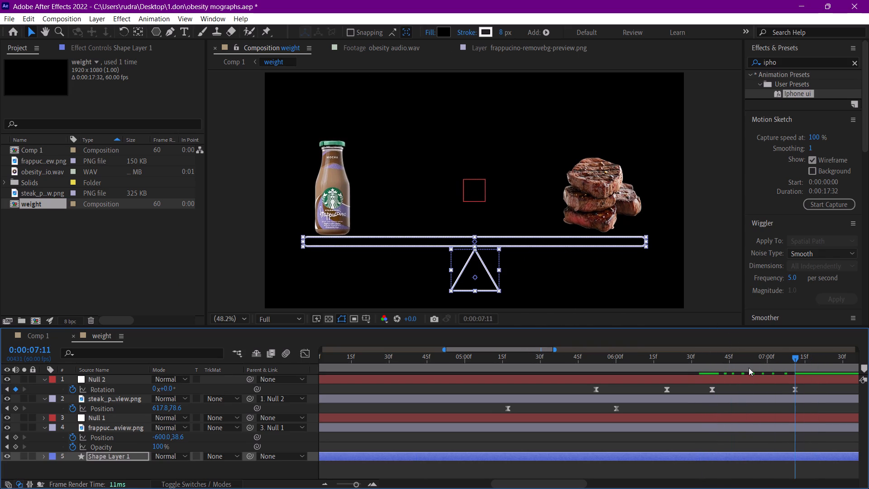
{"action": "left_click", "coordinate": [171, 388]}
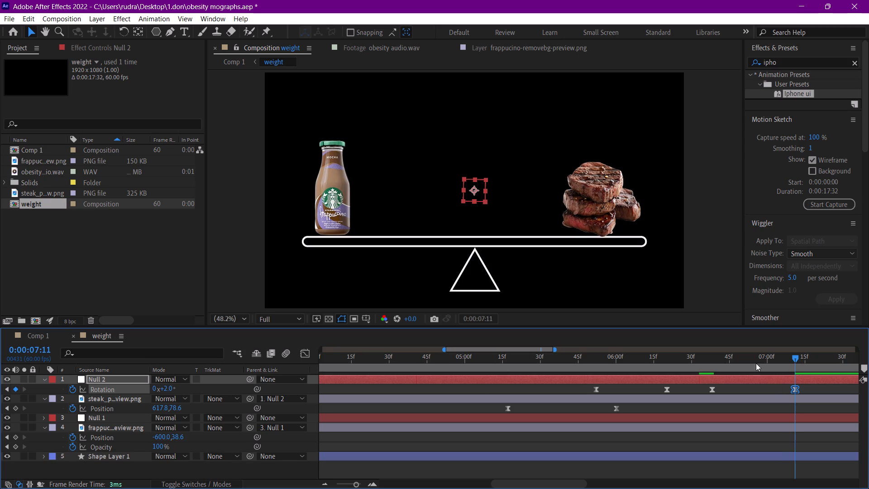
At Null 2's Rotation keyframe at 0:00:06:38, set its Rotation to 0° and scrub through the steak's settling.
{"action": "left_click_drag", "start_coordinate": [735, 363], "coordinate": [714, 363]}
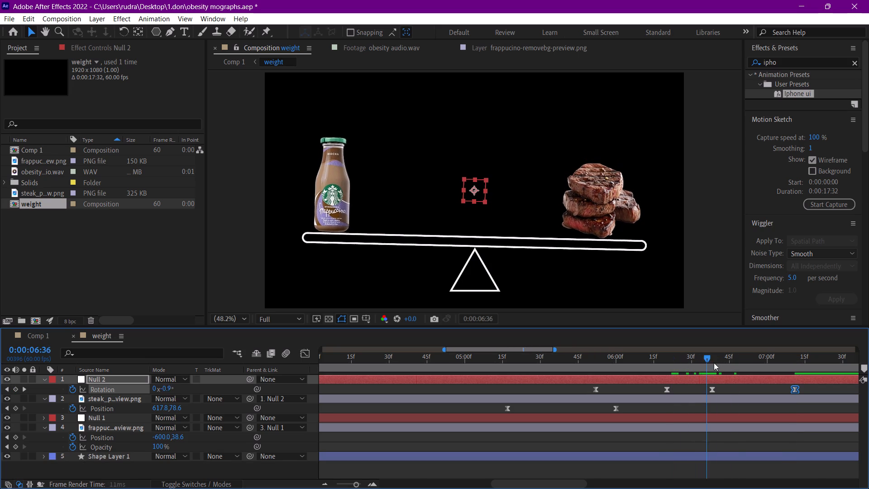
{"action": "left_click_drag", "start_coordinate": [714, 363], "coordinate": [710, 367]}
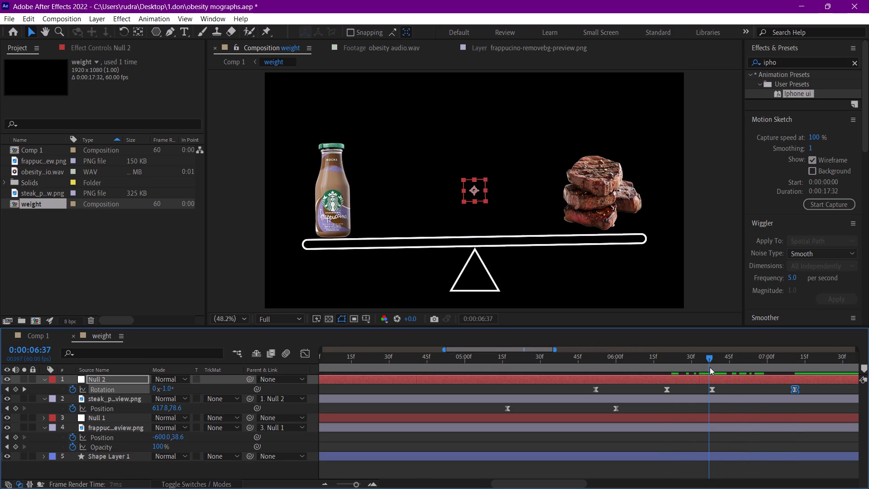
{"action": "left_click_drag", "start_coordinate": [710, 367], "coordinate": [711, 367]}
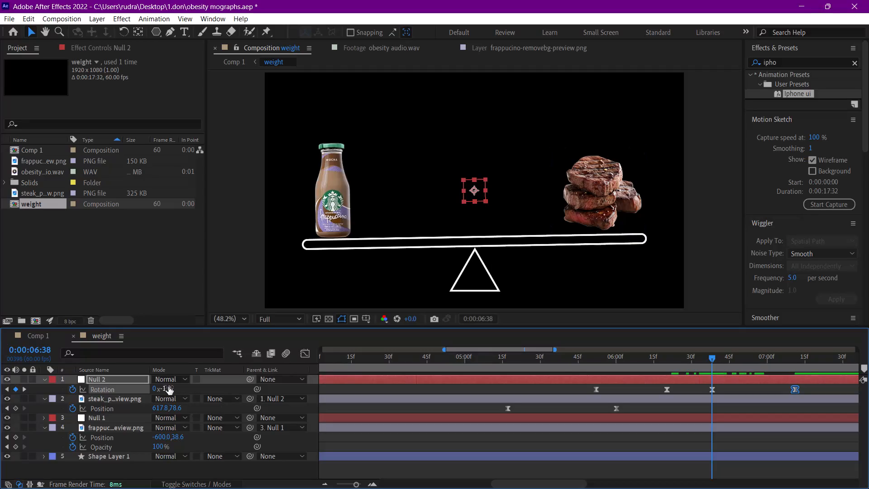
{"action": "left_click", "coordinate": [168, 387]}
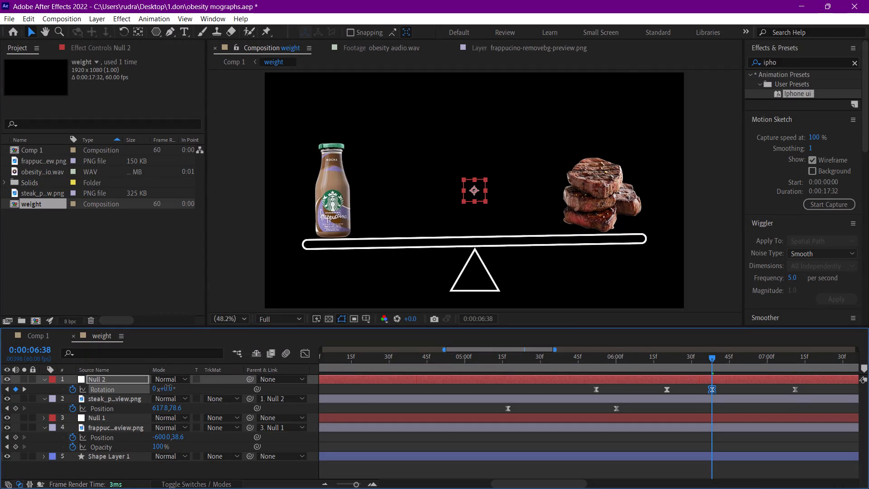
{"action": "left_click_drag", "start_coordinate": [667, 357], "coordinate": [649, 357]}
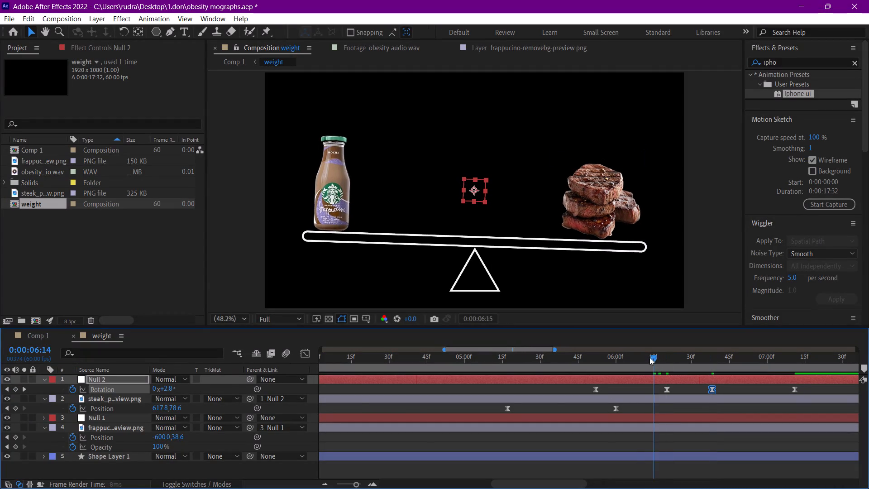
{"action": "left_click_drag", "start_coordinate": [649, 357], "coordinate": [797, 361]}
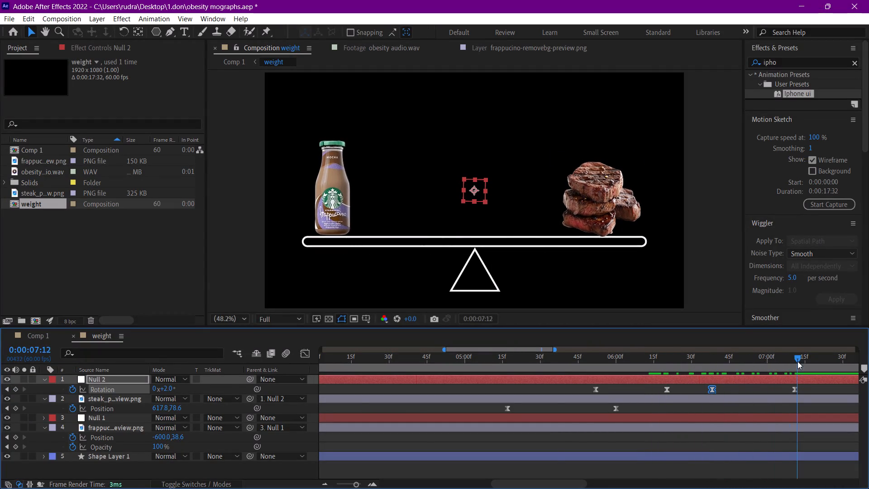
Play back the balance animation in Comp 1.
{"action": "left_click_drag", "start_coordinate": [797, 361], "coordinate": [352, 364]}
{"action": "left_click_drag", "start_coordinate": [49, 335], "coordinate": [45, 337]}
{"action": "key", "text": "space"}
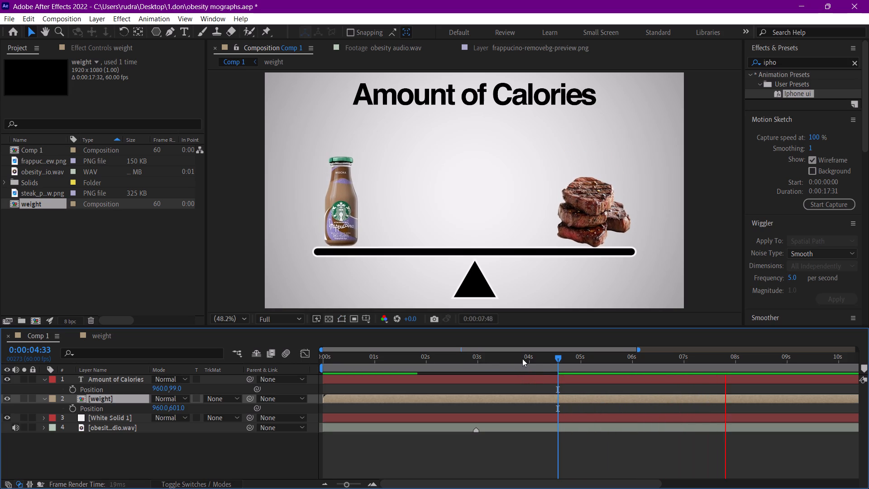
{"action": "left_click", "coordinate": [522, 359]}
In the weight comp, set Shape Layer 1's stroke back to none and collapse its properties.
{"action": "left_click", "coordinate": [98, 339]}
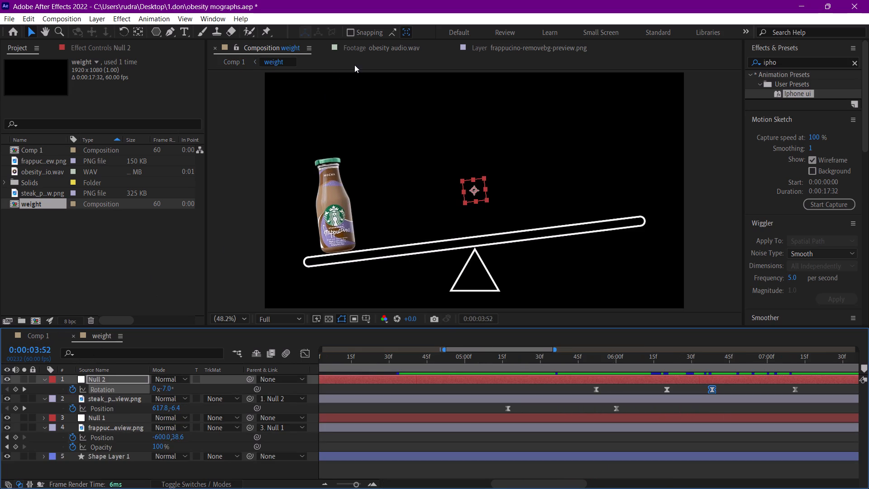
{"action": "left_click", "coordinate": [111, 454]}
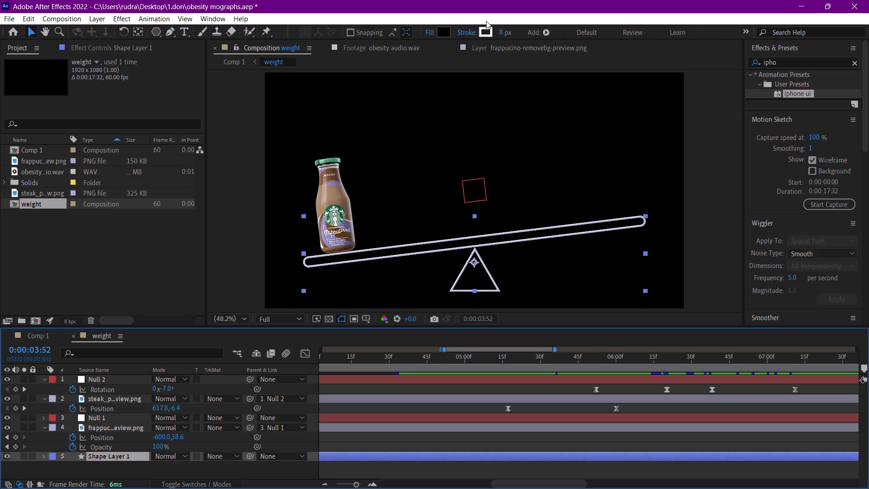
{"action": "double_click", "coordinate": [484, 31], "text": "alt"}
{"action": "left_click", "coordinate": [484, 31], "text": "alt"}
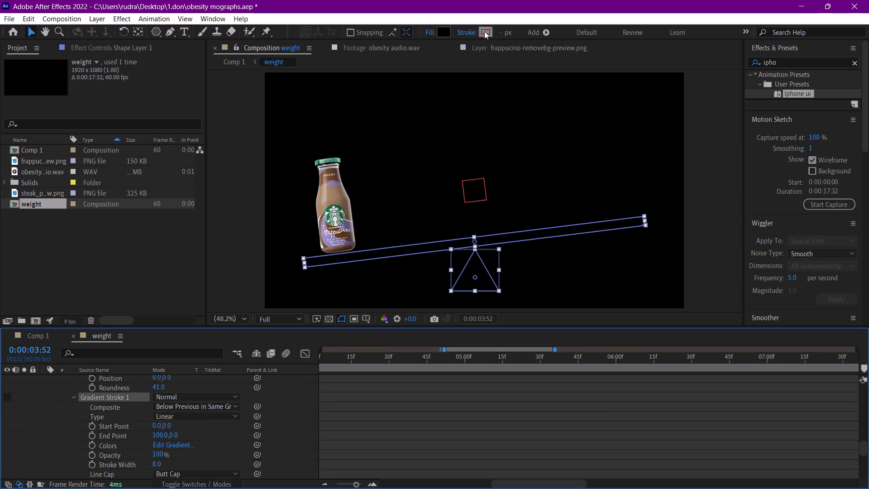
{"action": "scroll", "coordinate": [35, 415], "scroll_direction": "up", "scroll_amount": 13}
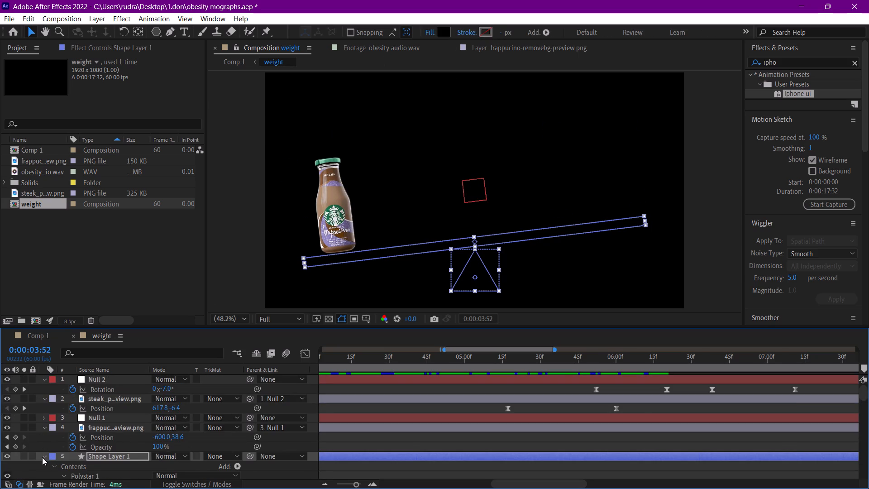
{"action": "left_click", "coordinate": [42, 457]}
Find the Drop Shadow effect and apply it to the frappuccino bottle layer in the weight comp.
{"action": "left_click_drag", "start_coordinate": [812, 63], "coordinate": [739, 71]}
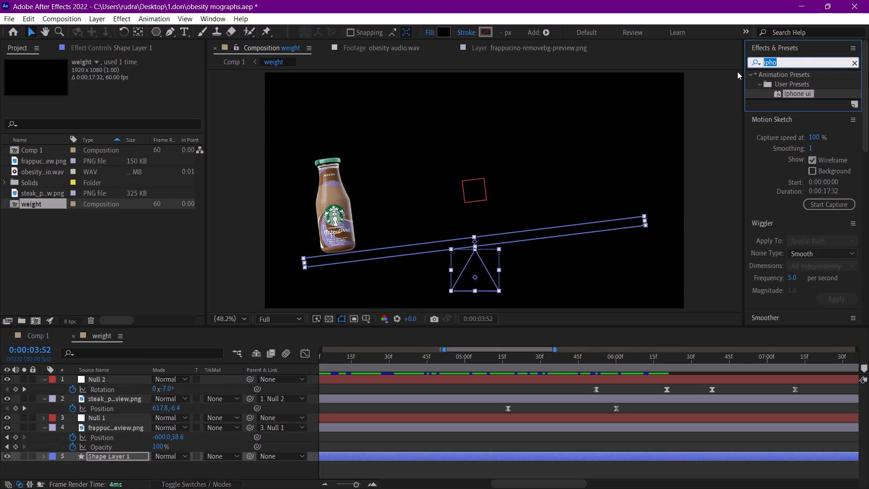
{"action": "type", "text": "drop"}
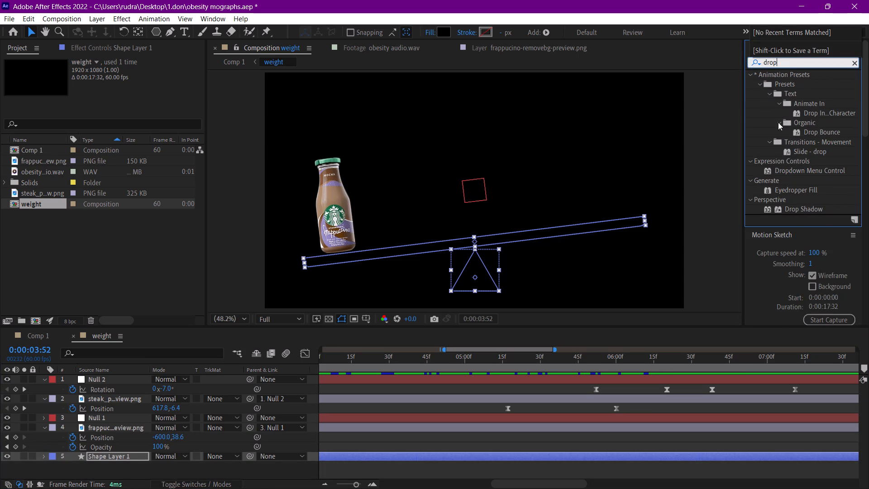
{"action": "left_click_drag", "start_coordinate": [810, 208], "coordinate": [356, 202]}
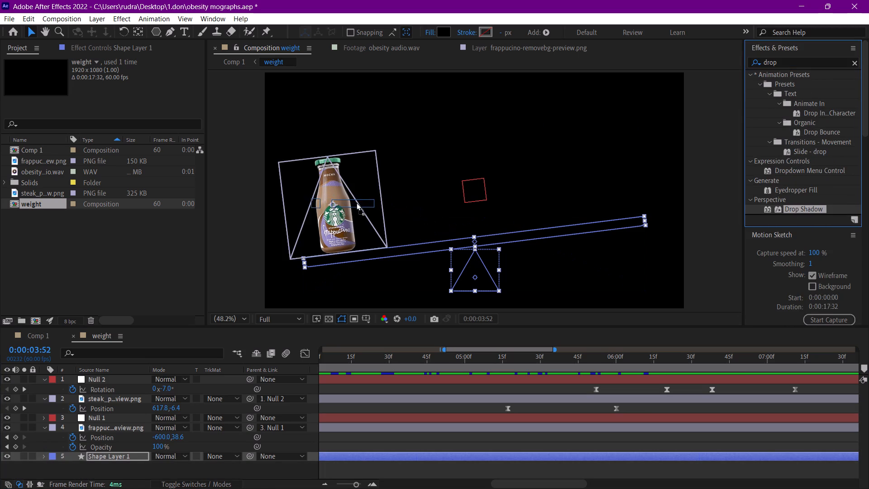
{"action": "left_click_drag", "start_coordinate": [356, 202], "coordinate": [356, 204]}
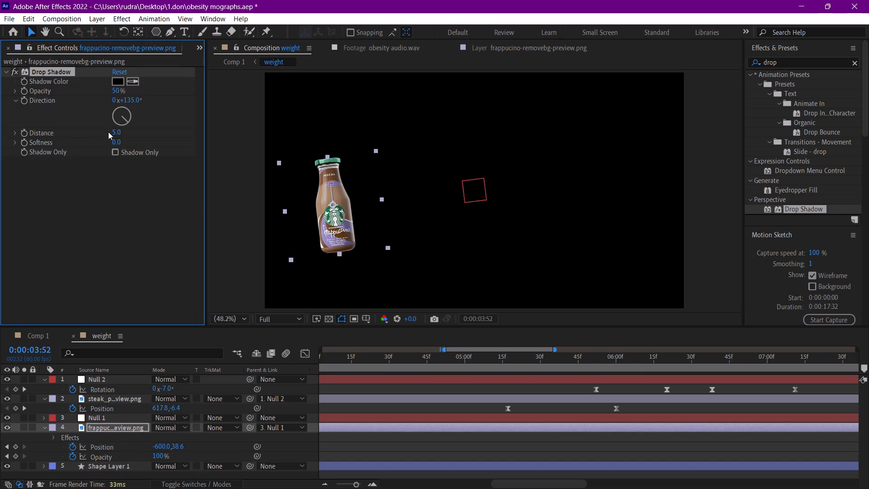
Set the bottle's Drop Shadow to Softness 15, Opacity 67% and Direction 185°.
{"action": "left_click_drag", "start_coordinate": [116, 139], "coordinate": [126, 138]}
{"action": "left_click_drag", "start_coordinate": [126, 138], "coordinate": [125, 138]}
{"action": "left_click", "coordinate": [114, 142]}
{"action": "type", "text": "15"}
{"action": "key", "text": "Return"}
{"action": "left_click_drag", "start_coordinate": [115, 88], "coordinate": [128, 87]}
{"action": "left_click_drag", "start_coordinate": [128, 87], "coordinate": [138, 87]}
{"action": "left_click_drag", "start_coordinate": [129, 118], "coordinate": [117, 130]}
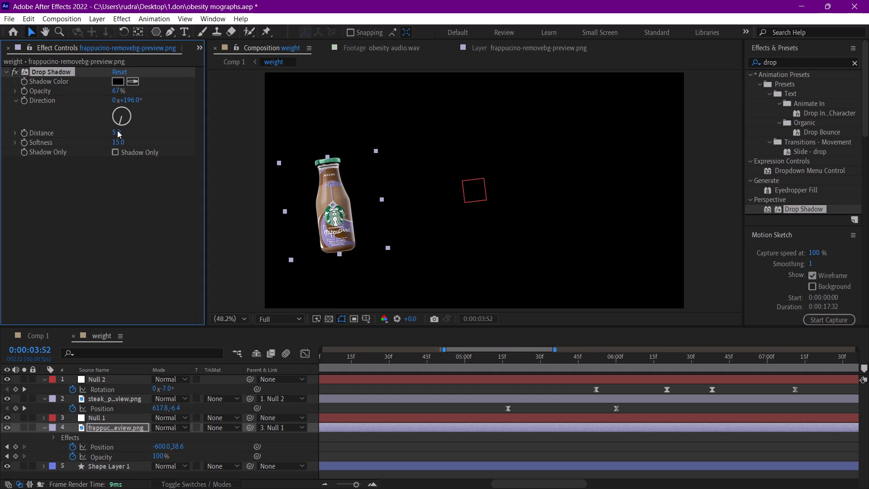
{"action": "left_click_drag", "start_coordinate": [117, 130], "coordinate": [121, 135]}
{"action": "left_click_drag", "start_coordinate": [121, 135], "coordinate": [118, 134]}
Copy the bottle's Drop Shadow onto the steak layer and Shape Layer 1.
{"action": "key", "text": "ctrl+c"}
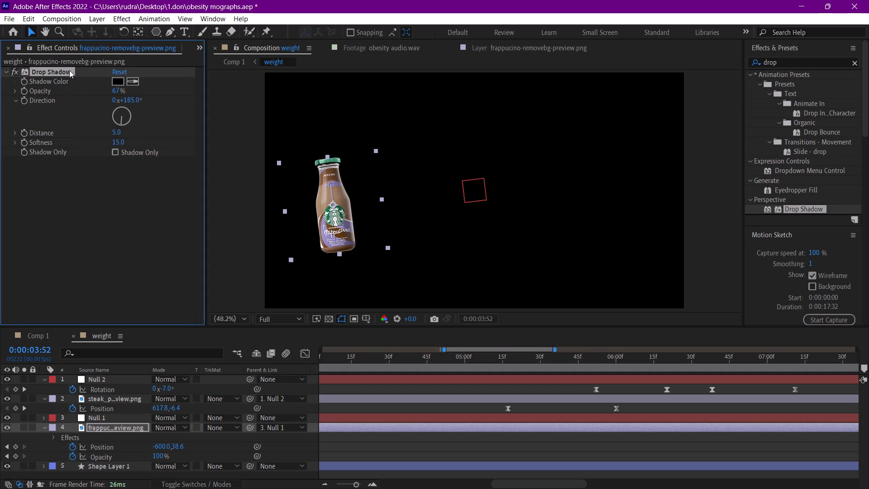
{"action": "left_click", "coordinate": [101, 403]}
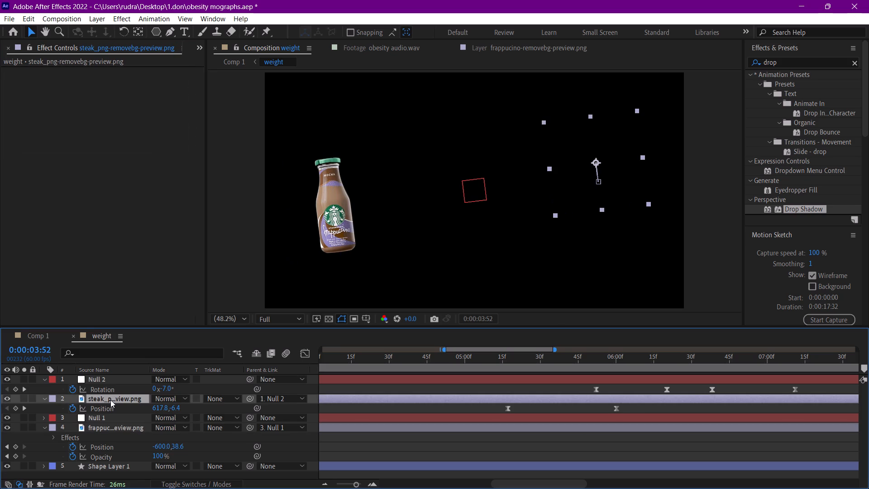
{"action": "key", "text": "ctrl+v"}
{"action": "scroll", "coordinate": [133, 420], "scroll_direction": "down", "scroll_amount": 4}
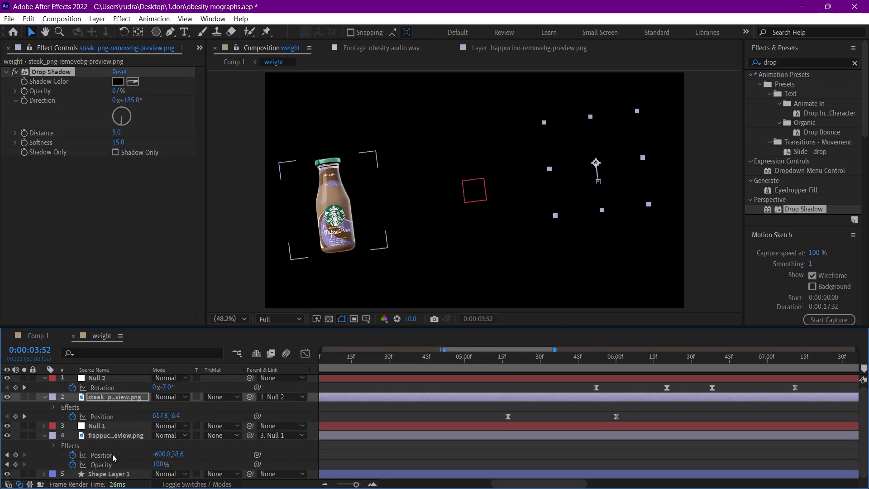
{"action": "left_click", "coordinate": [110, 473]}
{"action": "key", "text": "ctrl+v"}
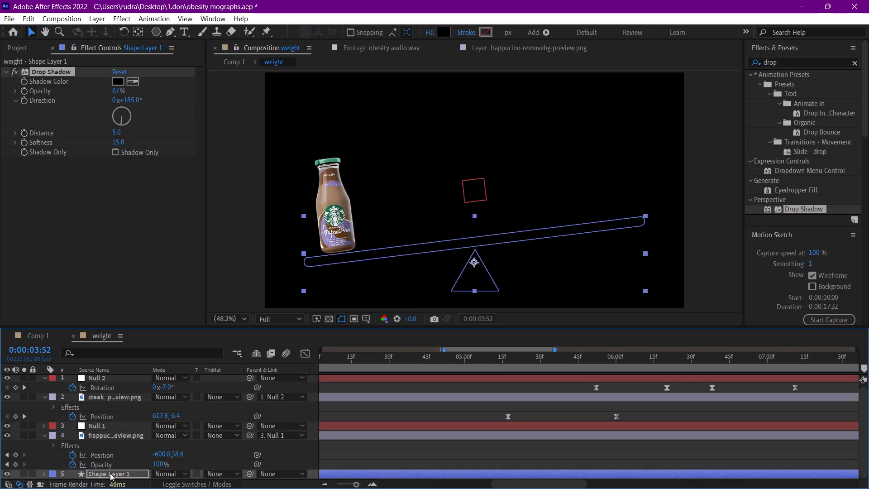
Play back Comp 1 from about 0:00:02:12 to review the shadows on the balance animation.
{"action": "left_click", "coordinate": [44, 340]}
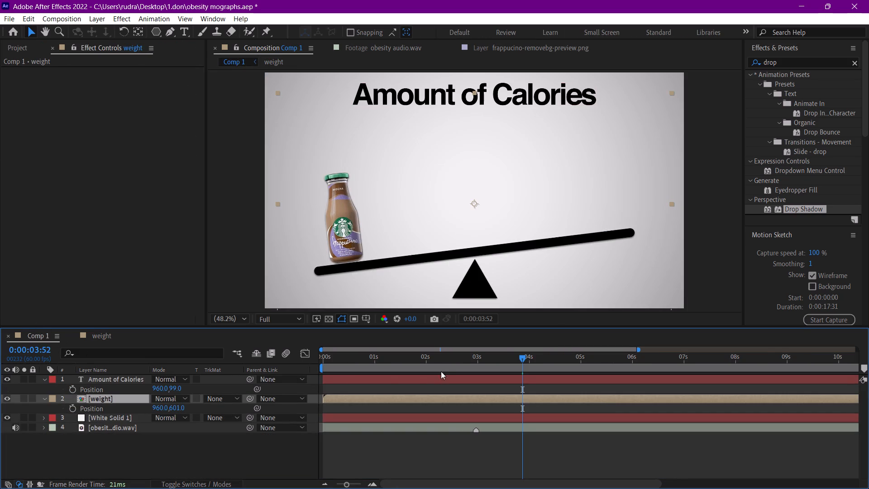
{"action": "left_click_drag", "start_coordinate": [517, 361], "coordinate": [444, 355]}
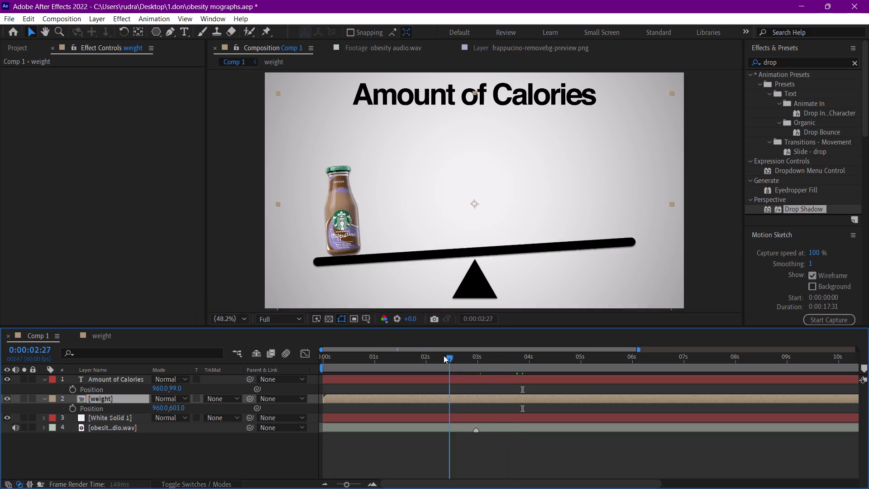
{"action": "left_click_drag", "start_coordinate": [444, 355], "coordinate": [437, 355]}
{"action": "key", "text": "space"}
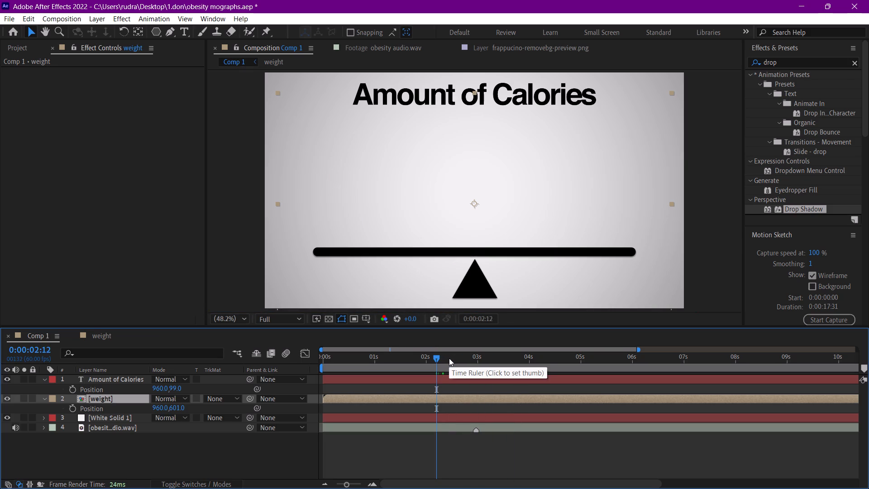
{"action": "key", "text": "space"}
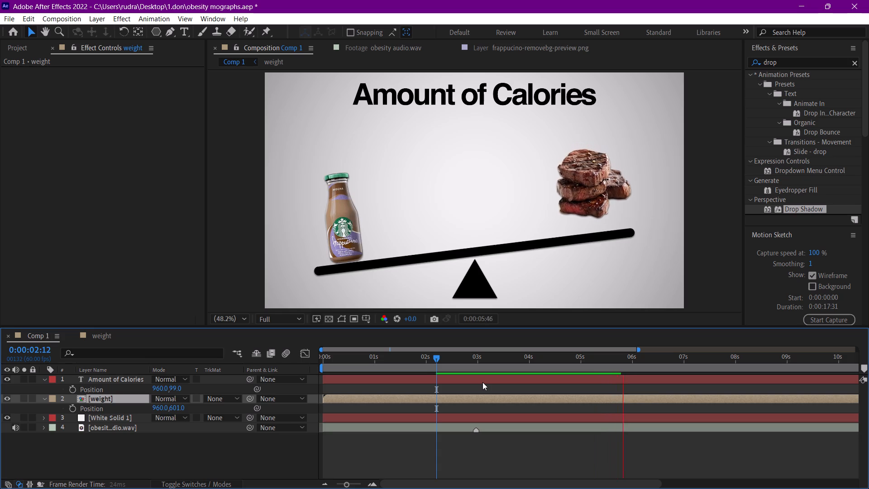
{"action": "key", "text": "space"}
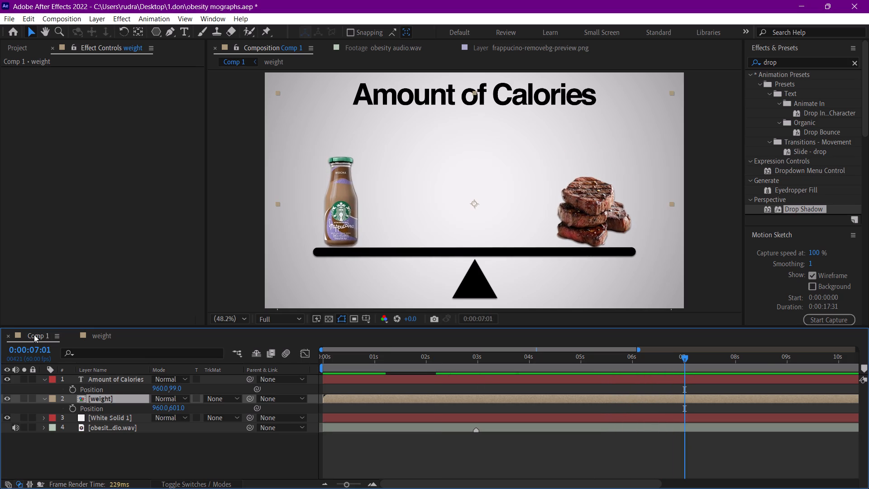
In the weight comp, set Shape Layer 1's Drop Shadow Distance to 15 and Softness to 45.
{"action": "left_click", "coordinate": [95, 340]}
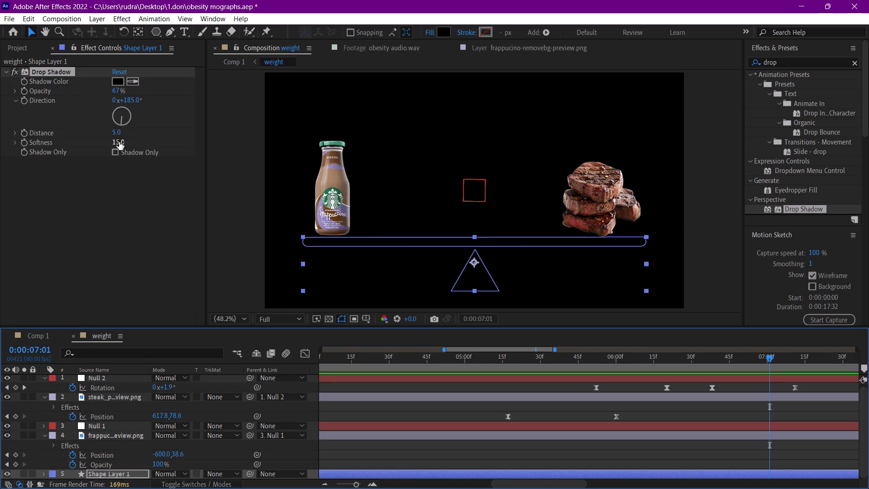
{"action": "left_click_drag", "start_coordinate": [114, 131], "coordinate": [120, 131]}
{"action": "left_click", "coordinate": [118, 144]}
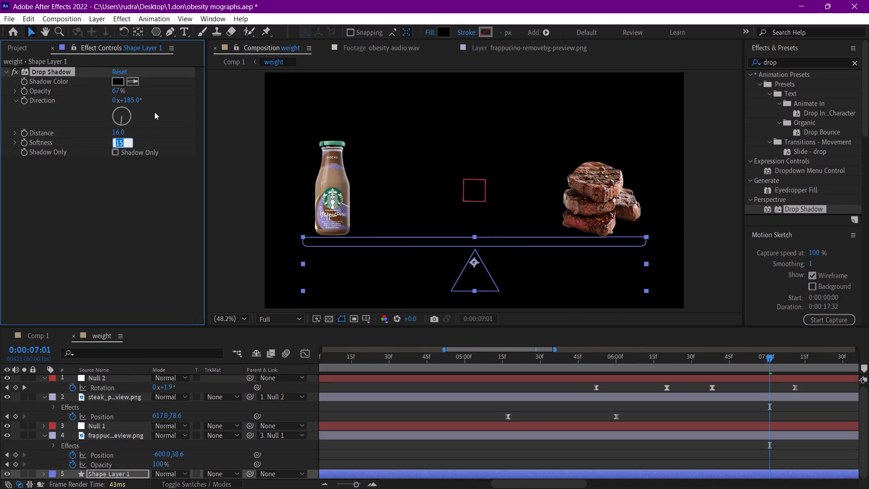
{"action": "key", "text": "3"}
{"action": "key", "text": "BackSpace"}
{"action": "left_click", "coordinate": [121, 129]}
{"action": "type", "text": "15"}
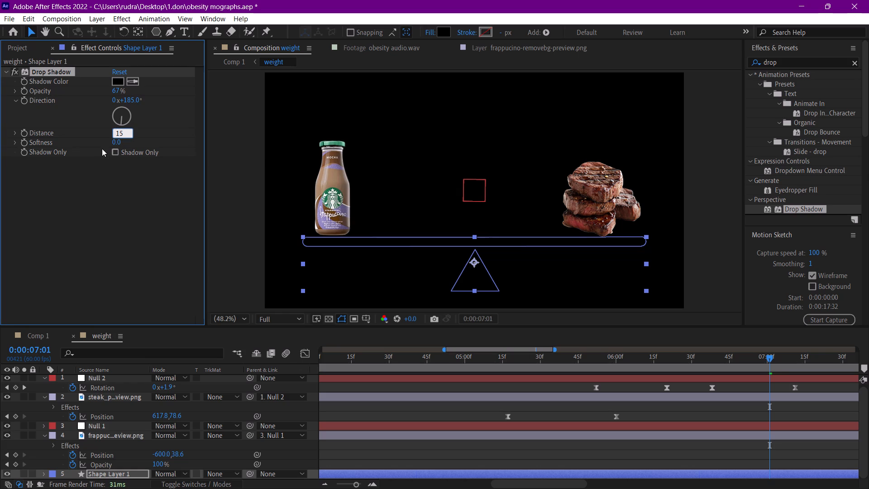
{"action": "left_click", "coordinate": [115, 140]}
{"action": "type", "text": "45"}
{"action": "key", "text": "Return"}
Copy Shape Layer 1's Drop Shadow onto the steak layer and paste it again onto Shape Layer 1.
{"action": "key", "text": "ctrl+c"}
{"action": "left_click", "coordinate": [110, 397]}
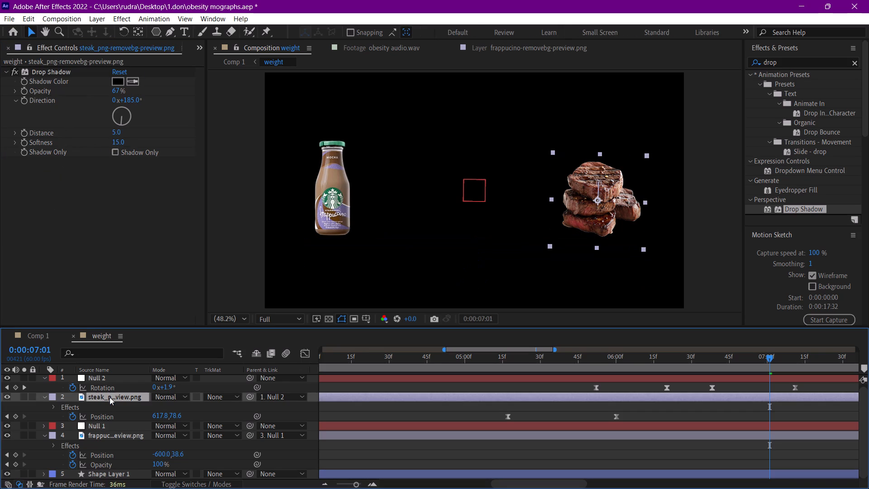
{"action": "key", "text": "ctrl+v"}
{"action": "scroll", "coordinate": [118, 445], "scroll_direction": "down", "scroll_amount": 3}
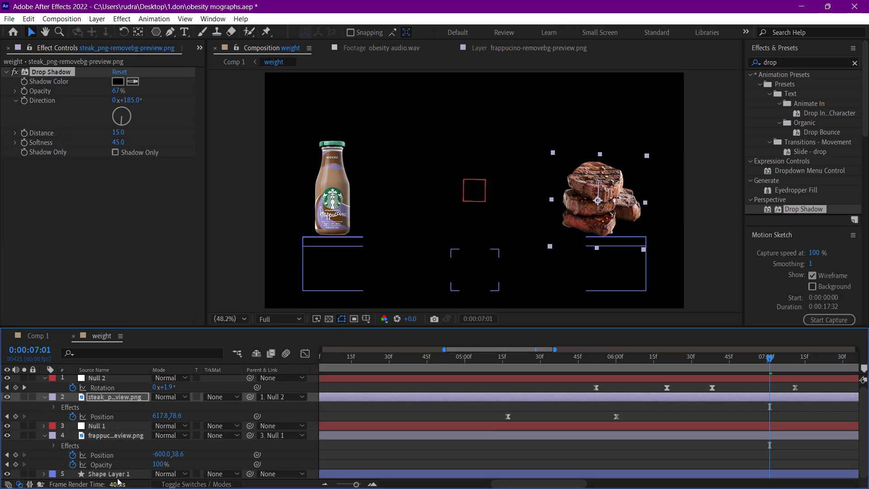
{"action": "left_click", "coordinate": [119, 475]}
{"action": "key", "text": "ctrl+v"}
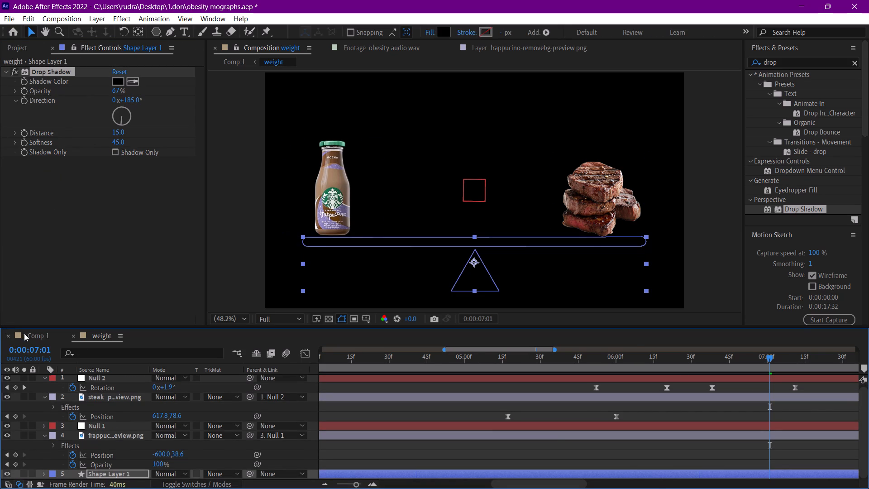
Play back Comp 1 from the start to review the updated shadows.
{"action": "left_click", "coordinate": [23, 333]}
{"action": "left_click_drag", "start_coordinate": [415, 356], "coordinate": [363, 355]}
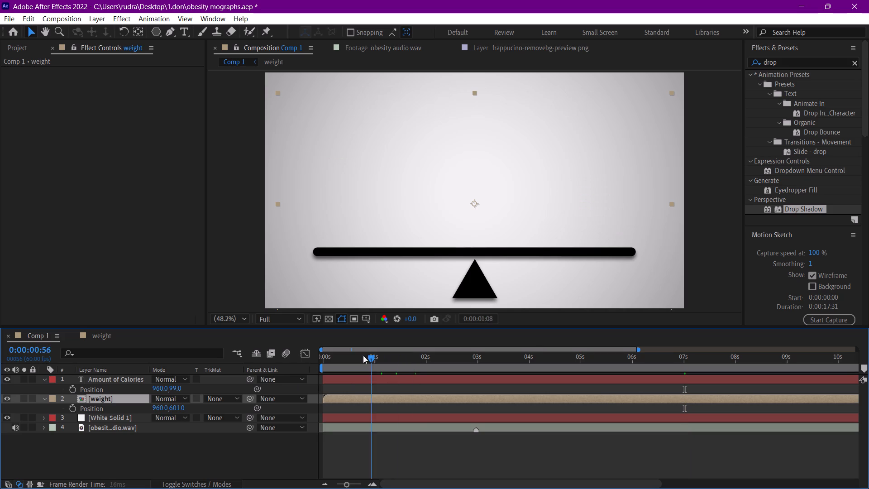
{"action": "left_click_drag", "start_coordinate": [363, 355], "coordinate": [291, 356]}
{"action": "key", "text": "space"}
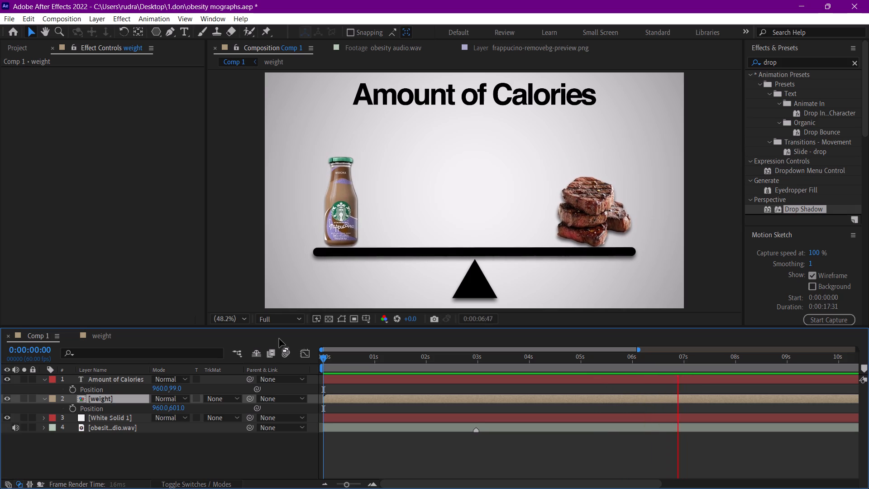
{"action": "key", "text": "space"}
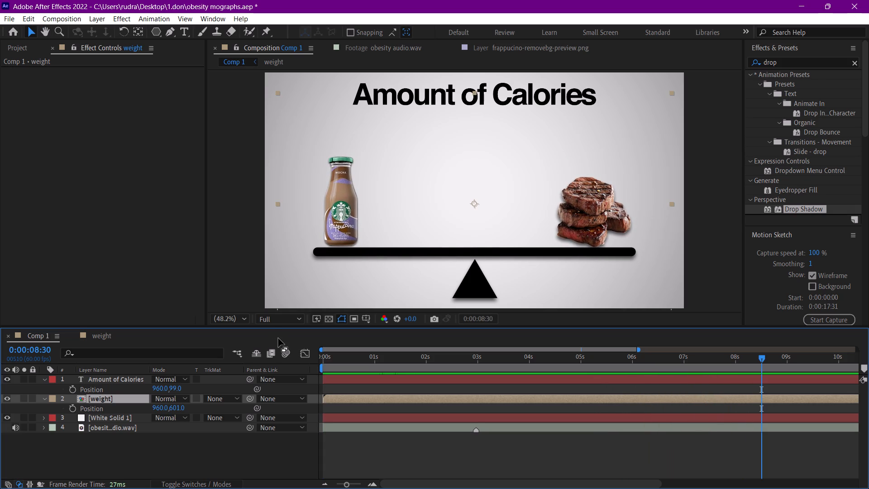
Paste the copied Drop Shadow onto the Amount of Calories text layer in Comp 1.
{"action": "left_click", "coordinate": [121, 381]}
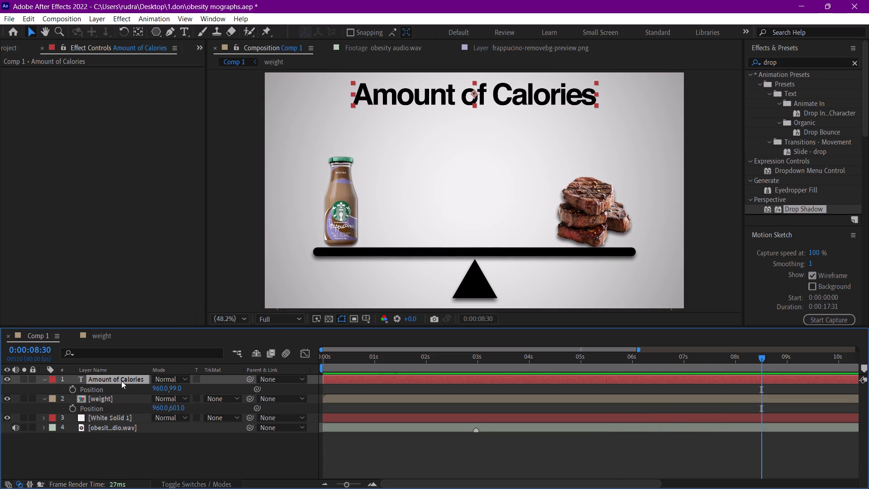
{"action": "key", "text": "ctrl+v"}
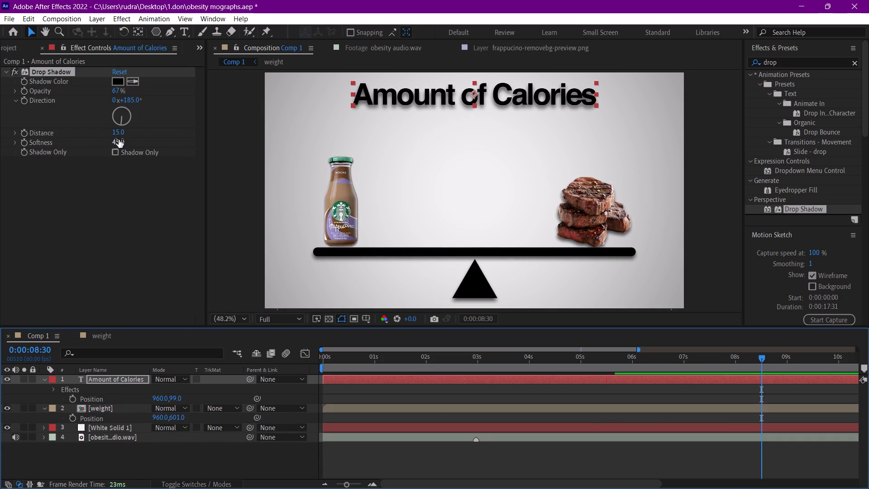
Set the Amount of Calories layer's Drop Shadow Distance to 5 and its Softness to 16.
{"action": "left_click", "coordinate": [118, 130]}
{"action": "key", "text": "5"}
{"action": "key", "text": "Return"}
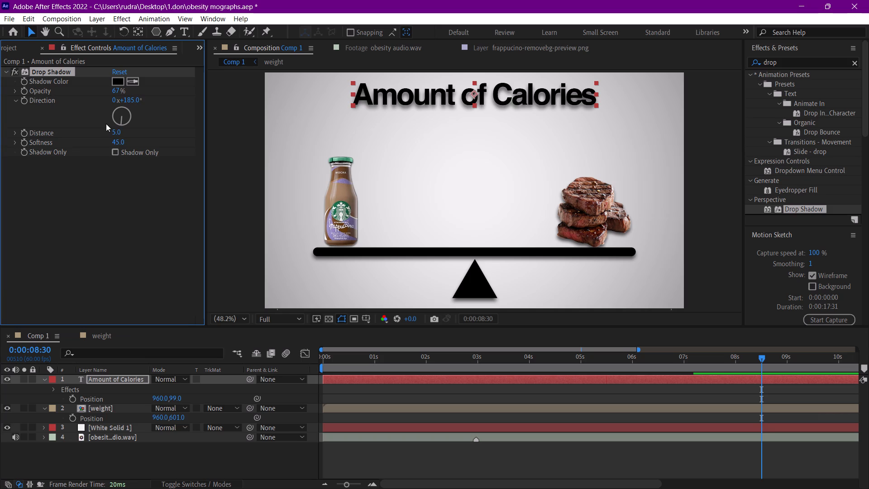
{"action": "left_click", "coordinate": [117, 143]}
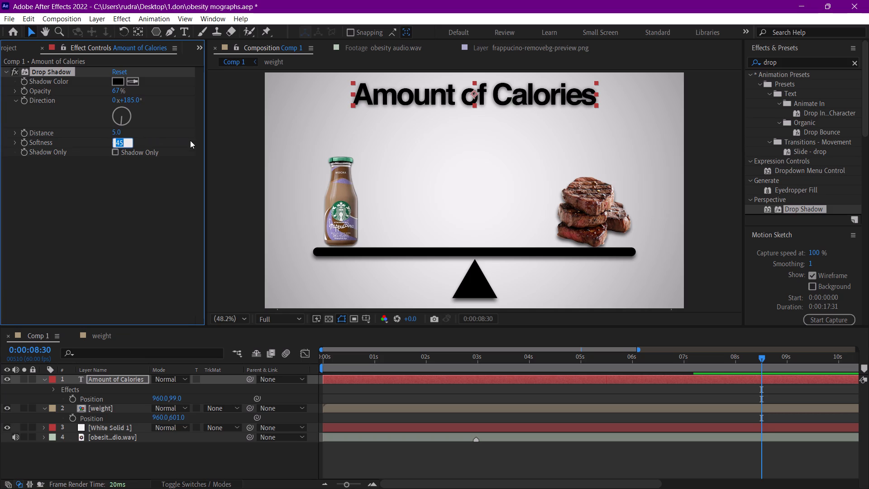
{"action": "type", "text": "15"}
{"action": "key", "text": "Return"}
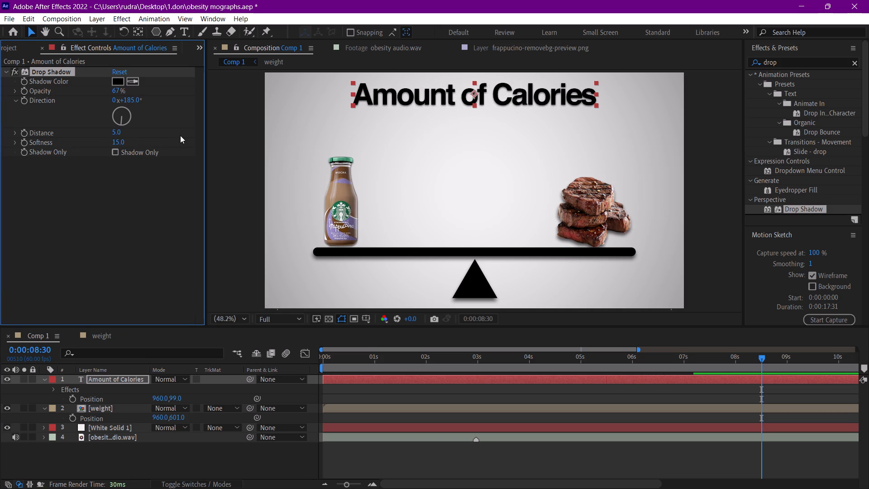
{"action": "left_click_drag", "start_coordinate": [117, 139], "coordinate": [130, 140]}
{"action": "left_click_drag", "start_coordinate": [130, 140], "coordinate": [131, 140]}
{"action": "left_click", "coordinate": [419, 448]}
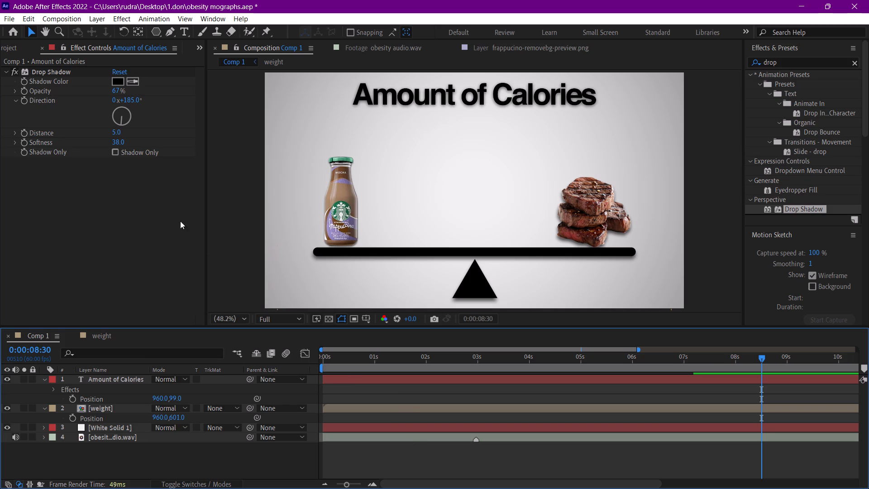
{"action": "left_click_drag", "start_coordinate": [119, 139], "coordinate": [108, 141]}
Play back Comp 1 from the start to review the title's adjusted shadow.
{"action": "left_click_drag", "start_coordinate": [379, 360], "coordinate": [371, 360]}
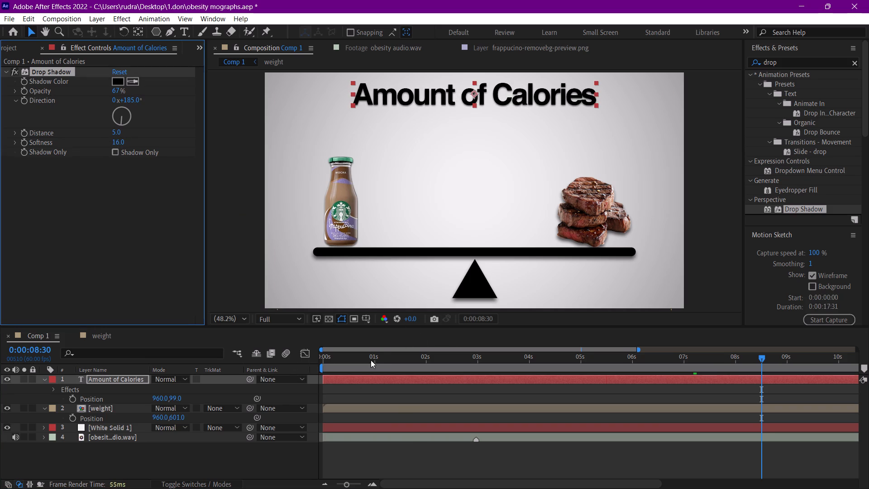
{"action": "left_click_drag", "start_coordinate": [371, 360], "coordinate": [255, 360]}
{"action": "key", "text": "space"}
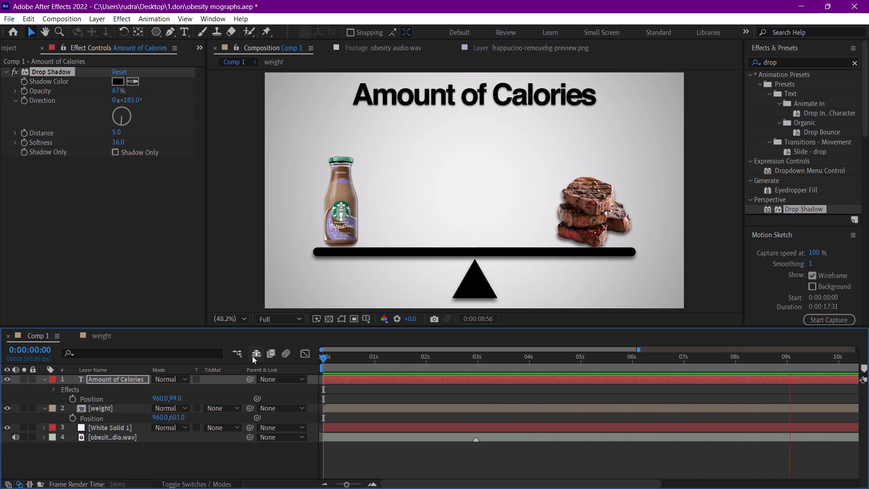
{"action": "key", "text": "space"}
Save the project.
{"action": "key", "text": "ctrl+s"}
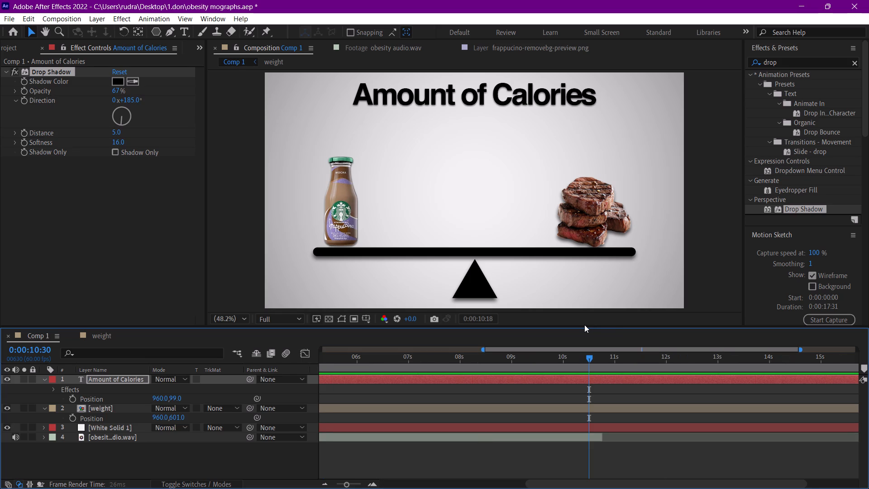
Lower Comp 1's preview resolution to Third.
{"action": "left_click", "coordinate": [281, 319]}
{"action": "left_click", "coordinate": [280, 373]}
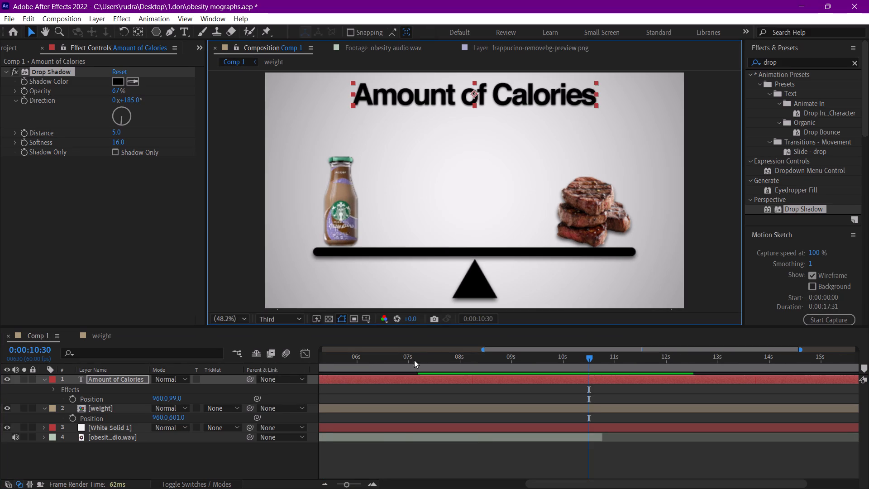
Play back Comp 1 from the start through the end of the voice audio to review the whole animation.
{"action": "left_click_drag", "start_coordinate": [410, 361], "coordinate": [229, 351]}
{"action": "key", "text": "space"}
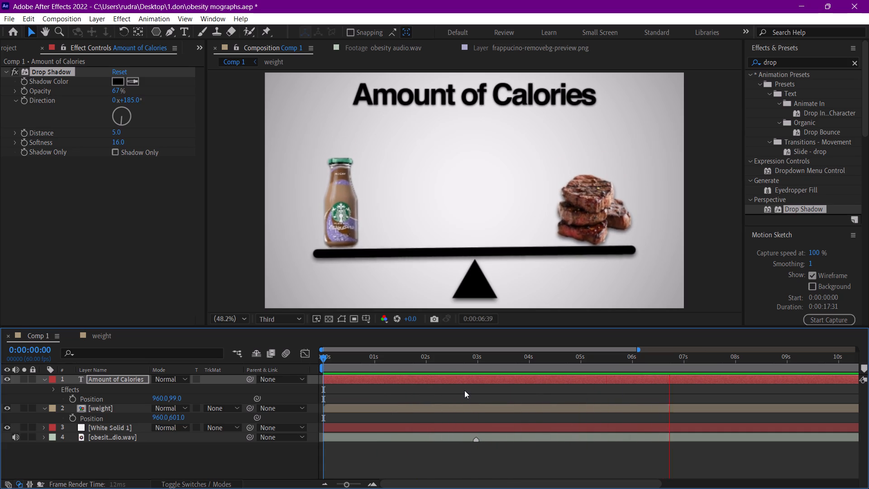
{"action": "key", "text": "space"}
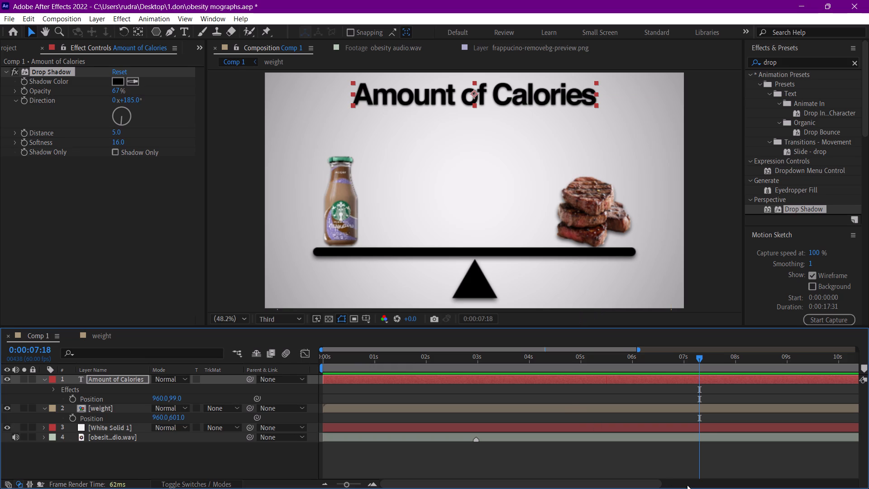
{"action": "key", "text": "space"}
{"action": "scroll", "coordinate": [729, 451], "scroll_direction": "down", "scroll_amount": 2}
{"action": "key", "text": "space"}
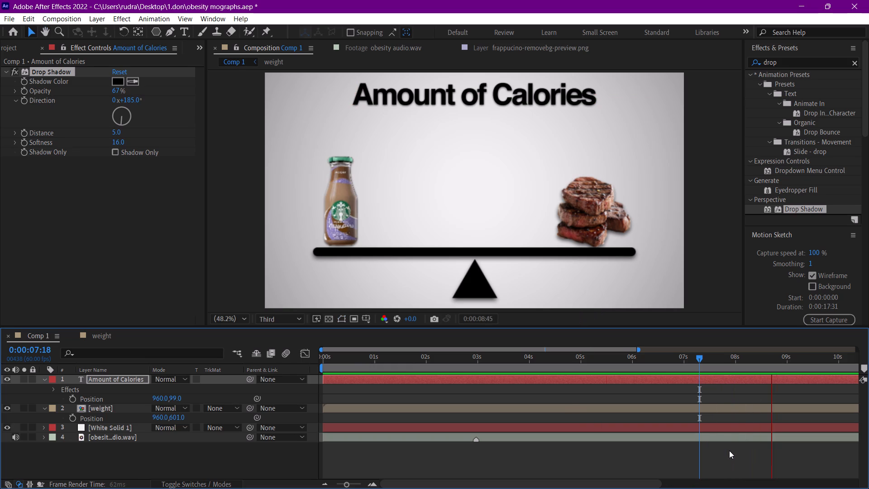
{"action": "key", "text": "space"}
{"action": "scroll", "coordinate": [729, 451], "scroll_direction": "down", "scroll_amount": 1}
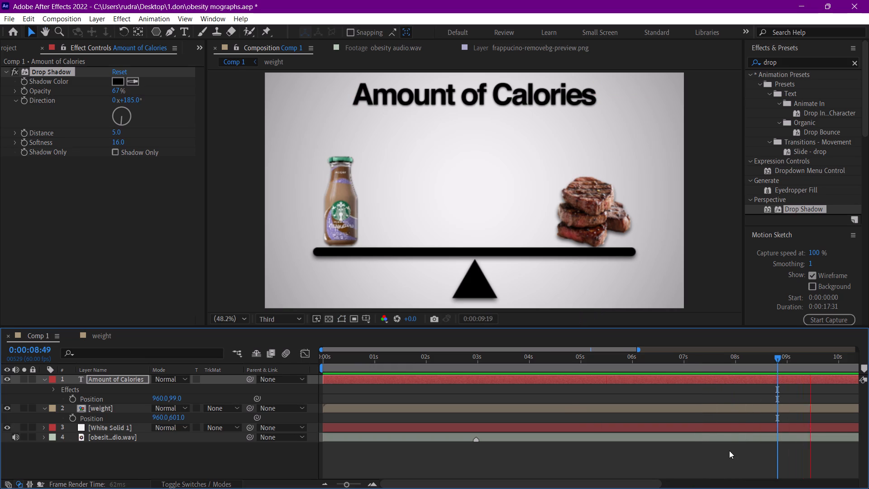
{"action": "scroll", "coordinate": [729, 451], "scroll_direction": "down", "scroll_amount": 1}
{"action": "key", "text": "space"}
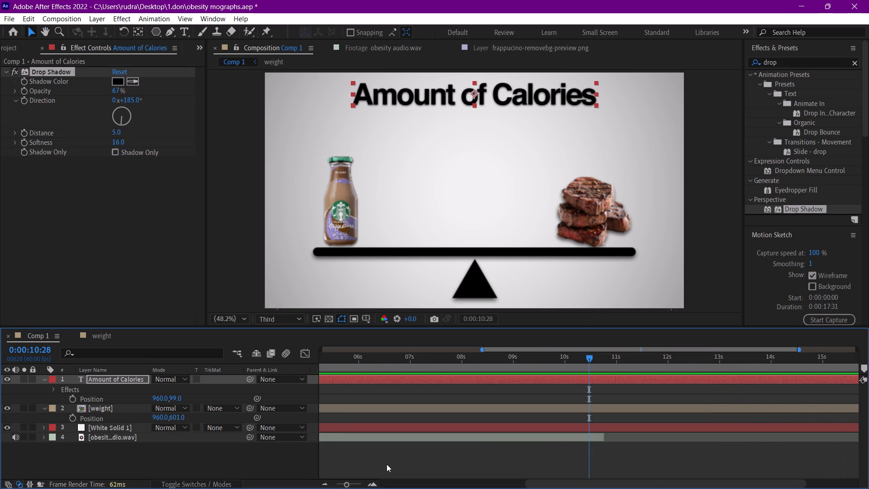
{"action": "scroll", "coordinate": [392, 460], "scroll_direction": "up", "scroll_amount": 5}
{"action": "scroll", "coordinate": [434, 368], "scroll_direction": "up", "scroll_amount": 1}
Add a two-node camera with the 35mm preset to Comp 1.
{"action": "left_click", "coordinate": [412, 355]}
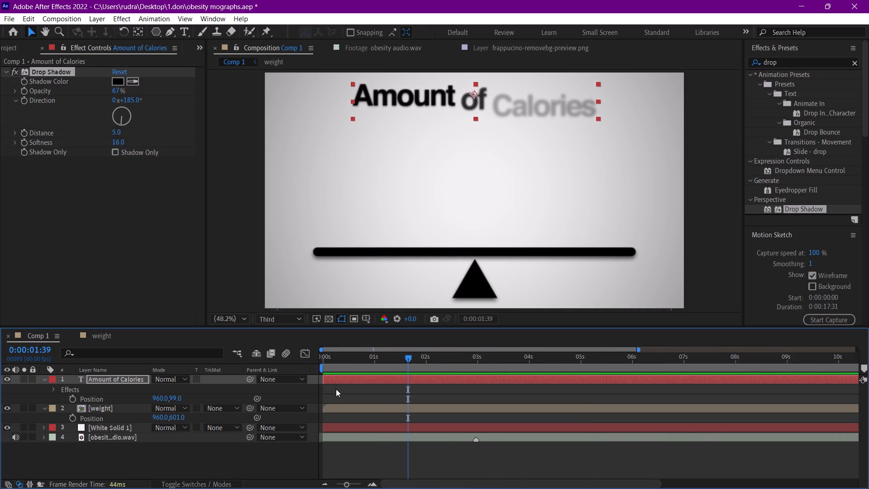
{"action": "right_click", "coordinate": [140, 456]}
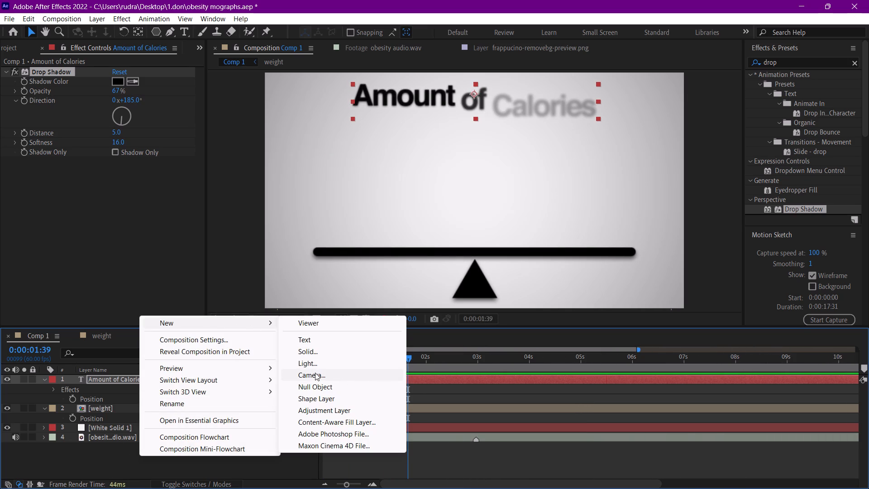
{"action": "left_click", "coordinate": [315, 373]}
{"action": "left_click", "coordinate": [547, 369]}
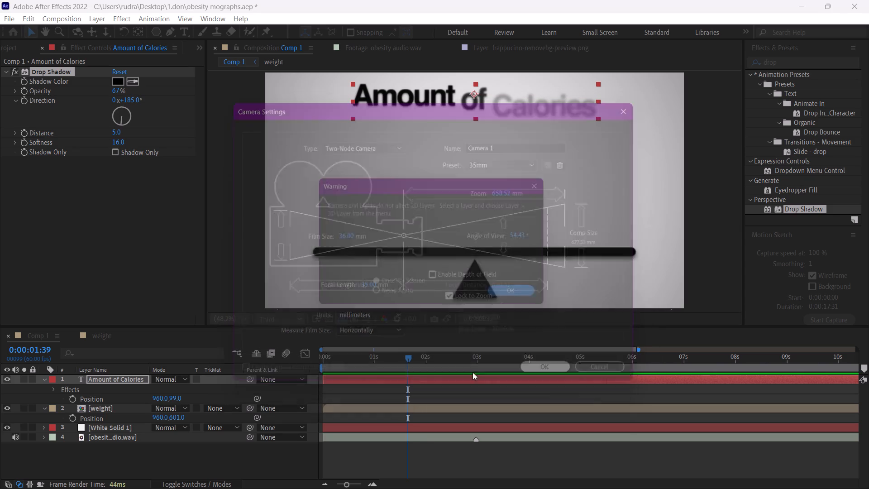
{"action": "left_click", "coordinate": [539, 298]}
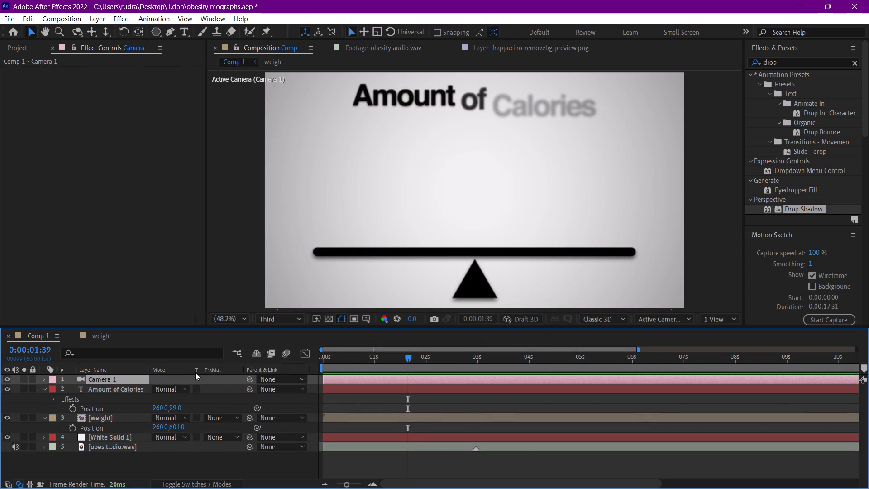
Add a null object above the camera in Comp 1.
{"action": "right_click", "coordinate": [171, 460]}
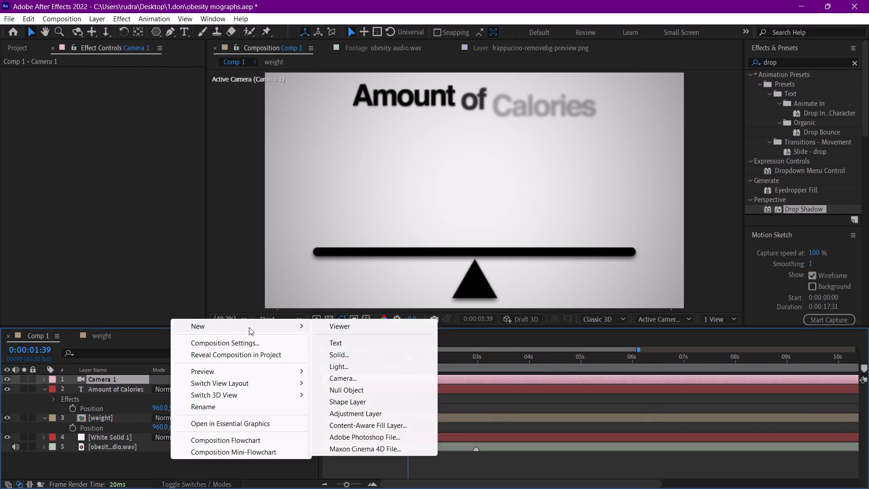
{"action": "left_click", "coordinate": [345, 391]}
{"action": "left_click", "coordinate": [124, 387]}
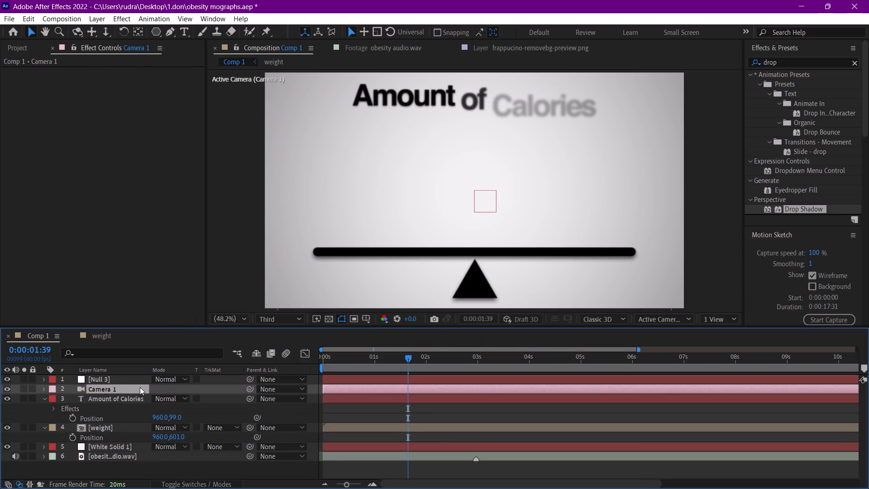
{"action": "left_click", "coordinate": [135, 378]}
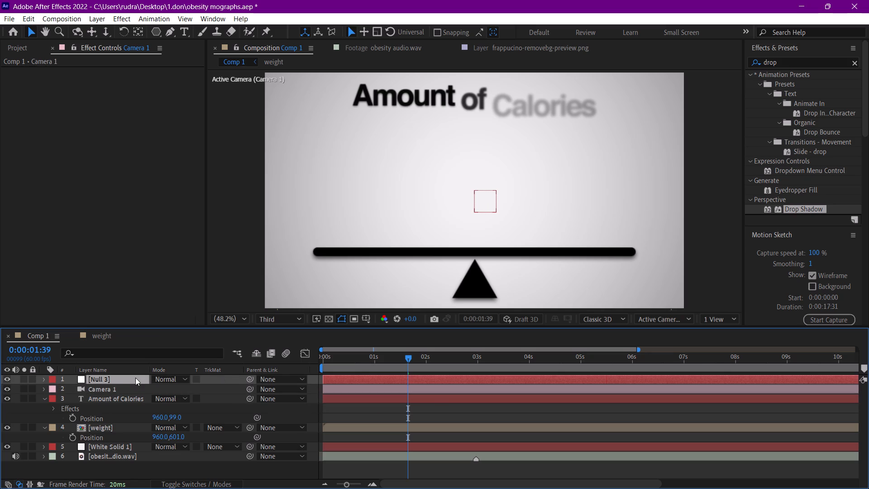
{"action": "type", "text": "78"}
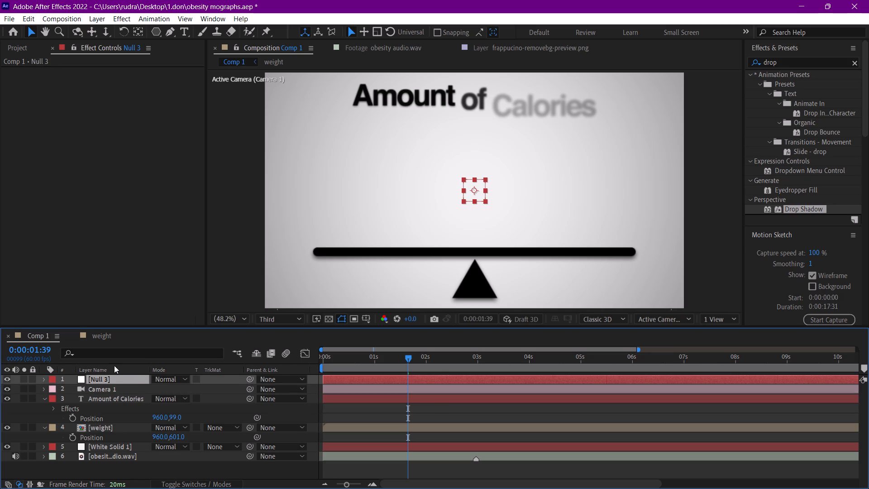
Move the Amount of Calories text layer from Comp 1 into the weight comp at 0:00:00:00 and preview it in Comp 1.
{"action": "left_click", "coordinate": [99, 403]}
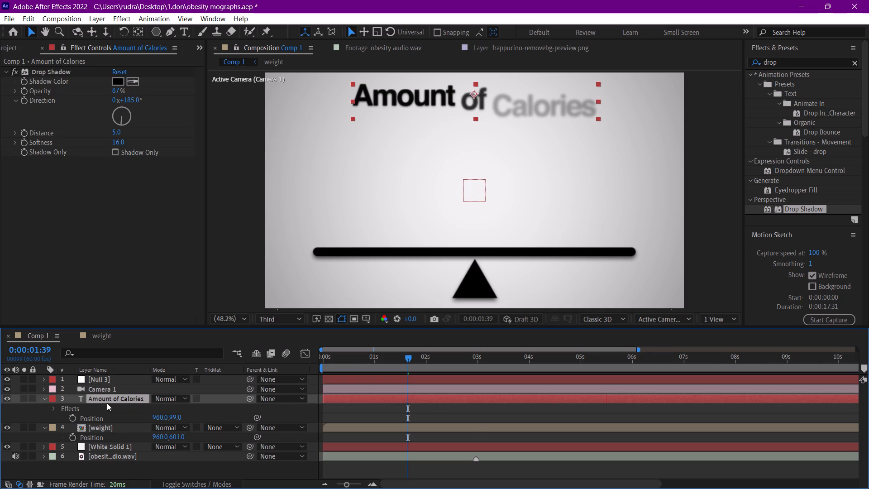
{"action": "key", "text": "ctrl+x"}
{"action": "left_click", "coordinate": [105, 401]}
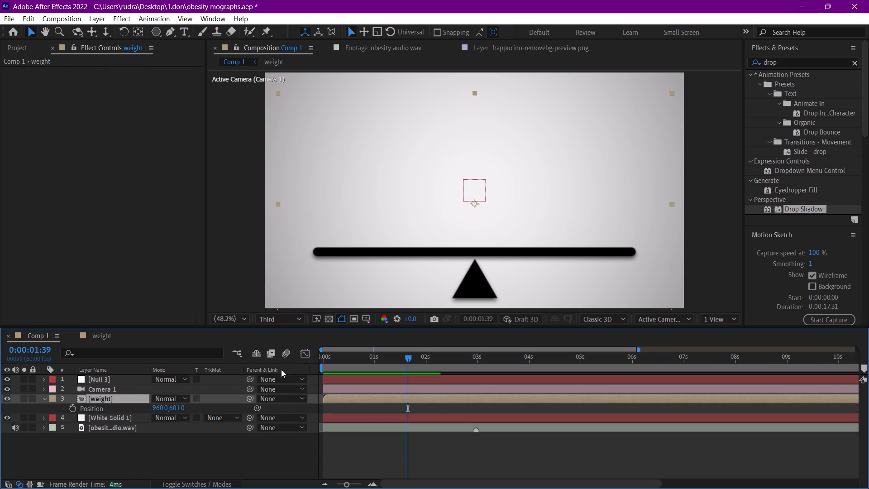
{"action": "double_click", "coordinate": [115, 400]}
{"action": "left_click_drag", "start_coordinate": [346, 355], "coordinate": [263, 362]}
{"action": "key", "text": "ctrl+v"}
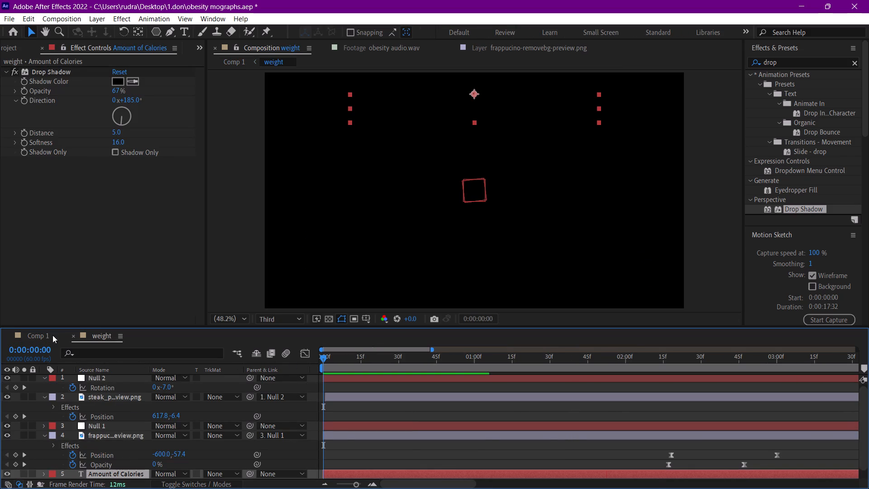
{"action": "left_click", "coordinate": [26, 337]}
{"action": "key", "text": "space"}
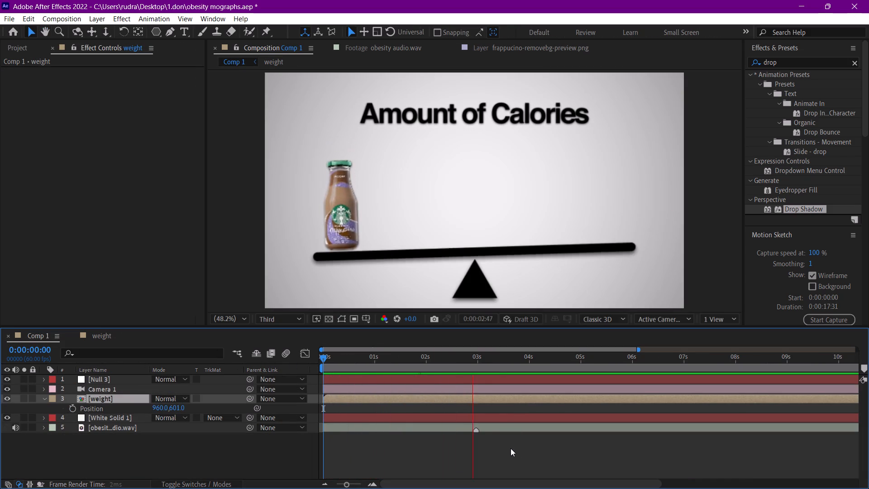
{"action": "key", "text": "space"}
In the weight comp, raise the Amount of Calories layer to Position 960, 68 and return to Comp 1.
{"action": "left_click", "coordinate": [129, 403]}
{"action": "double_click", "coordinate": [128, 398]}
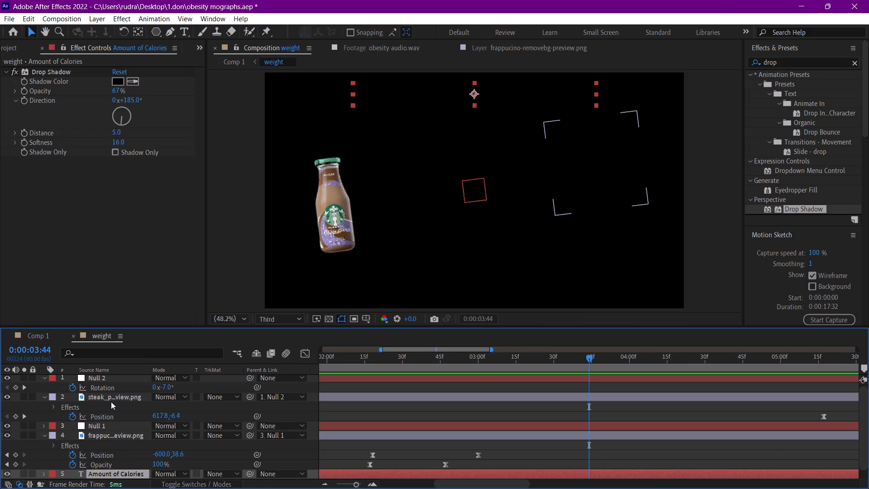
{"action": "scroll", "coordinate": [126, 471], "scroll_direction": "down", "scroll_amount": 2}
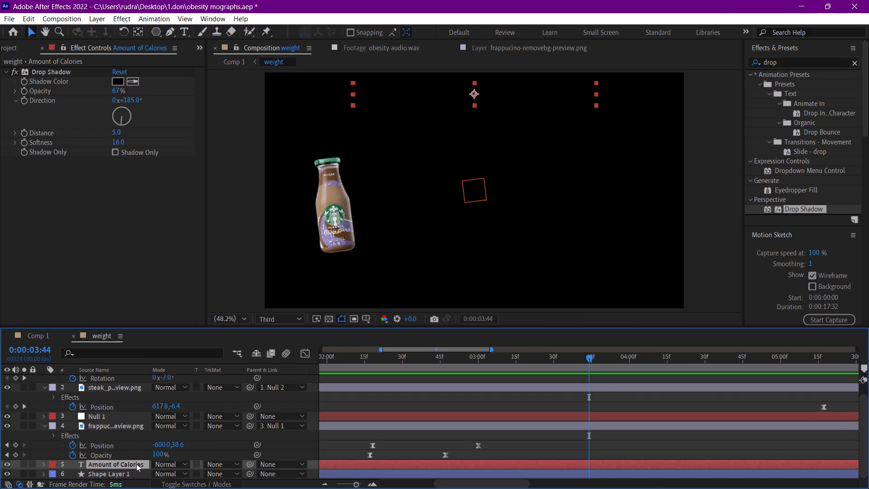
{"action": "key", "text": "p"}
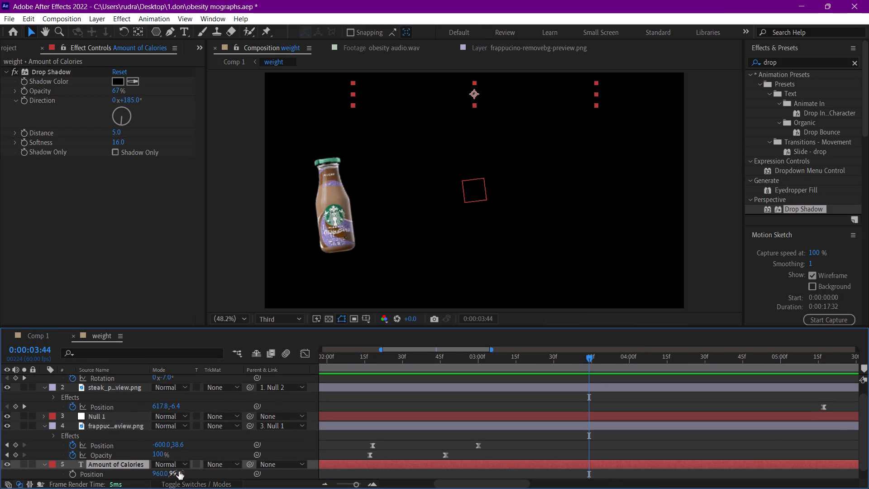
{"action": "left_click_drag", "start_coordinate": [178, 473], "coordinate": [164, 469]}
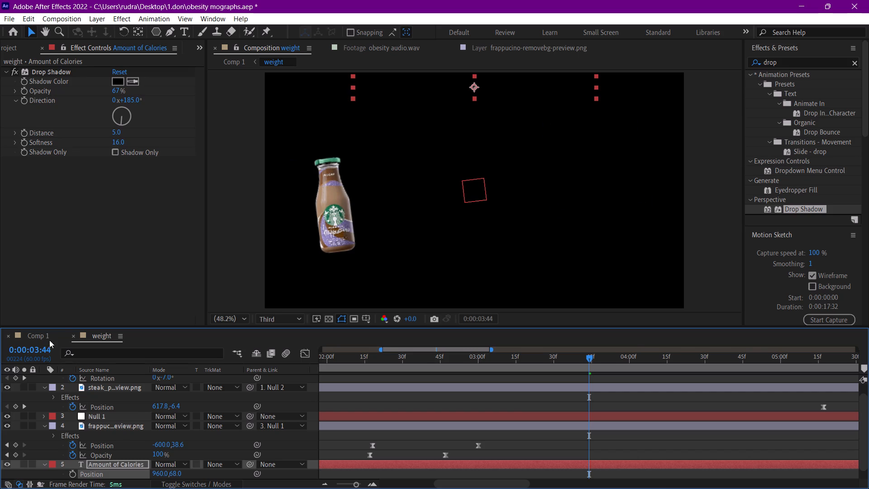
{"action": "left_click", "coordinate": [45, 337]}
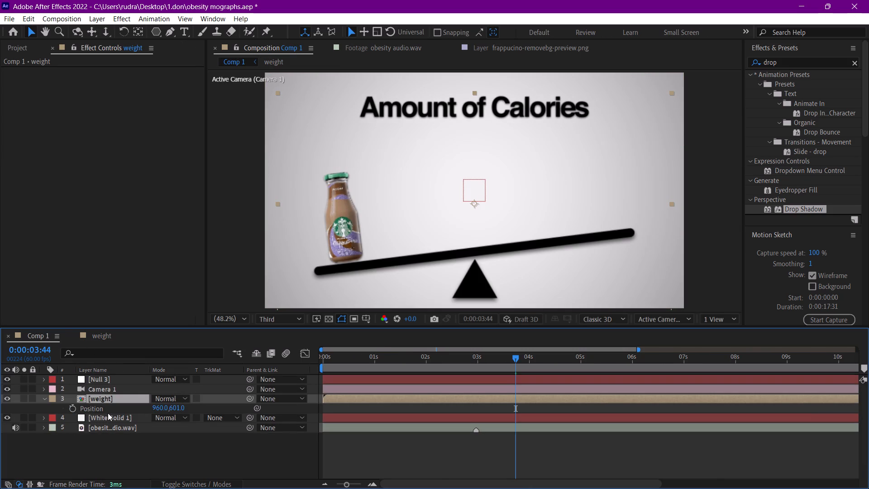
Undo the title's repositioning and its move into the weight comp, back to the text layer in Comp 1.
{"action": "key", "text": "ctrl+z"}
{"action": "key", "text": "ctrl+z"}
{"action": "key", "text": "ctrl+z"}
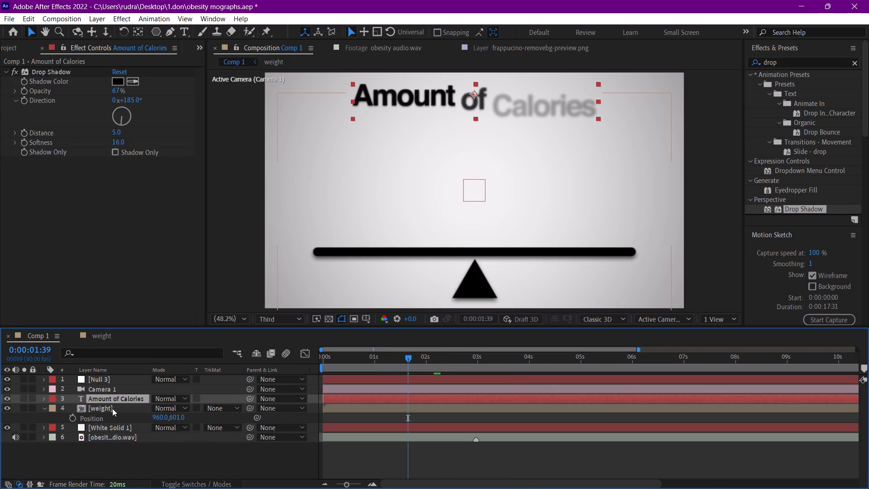
Play back Comp 1 to check the animation with the title in its original comp.
{"action": "key", "text": "space"}
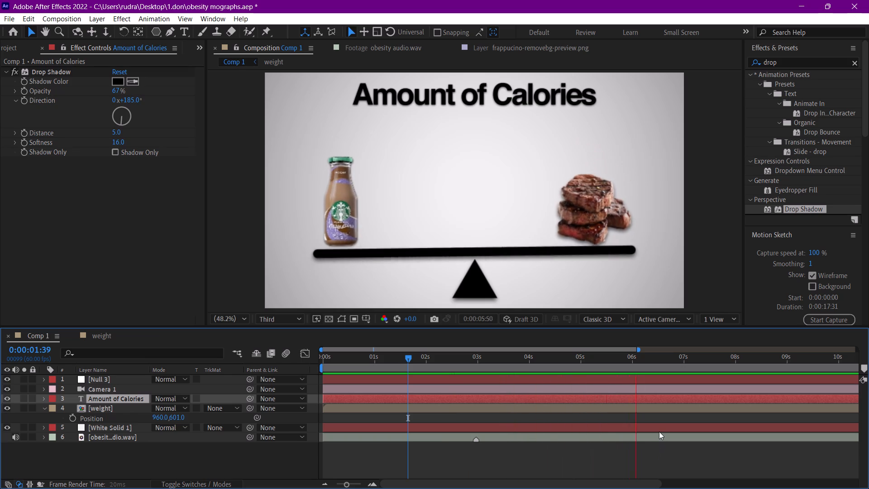
{"action": "key", "text": "space"}
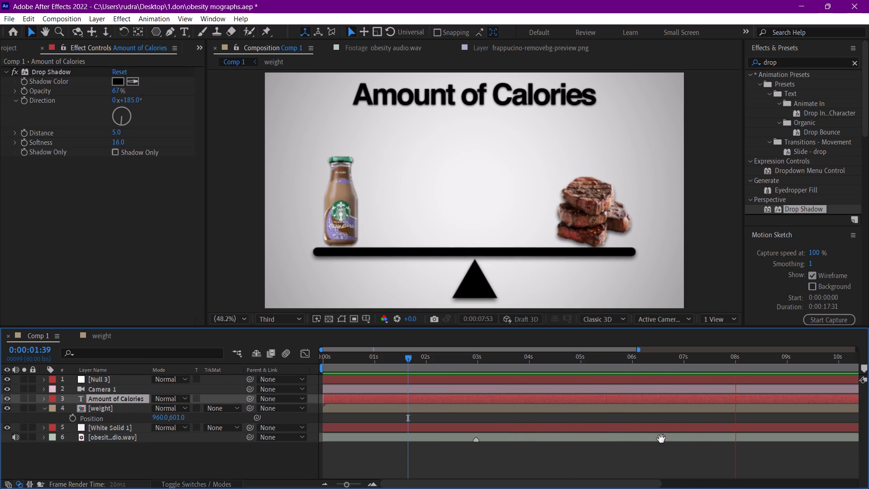
Play back Comp 1 past eight seconds and scrub to the start of the next voice cue at 0:00:08:02.
{"action": "key", "text": "space"}
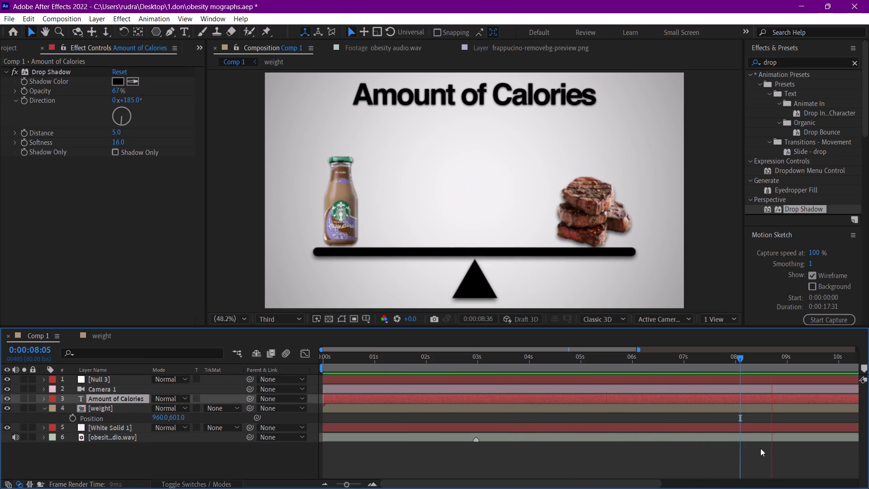
{"action": "key", "text": "space"}
{"action": "scroll", "coordinate": [760, 448], "scroll_direction": "down", "scroll_amount": 7}
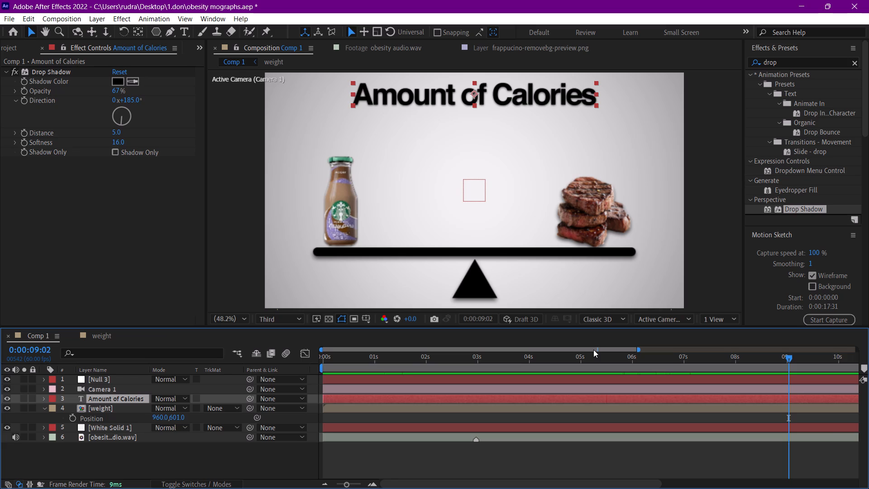
{"action": "left_click_drag", "start_coordinate": [593, 350], "coordinate": [724, 351]}
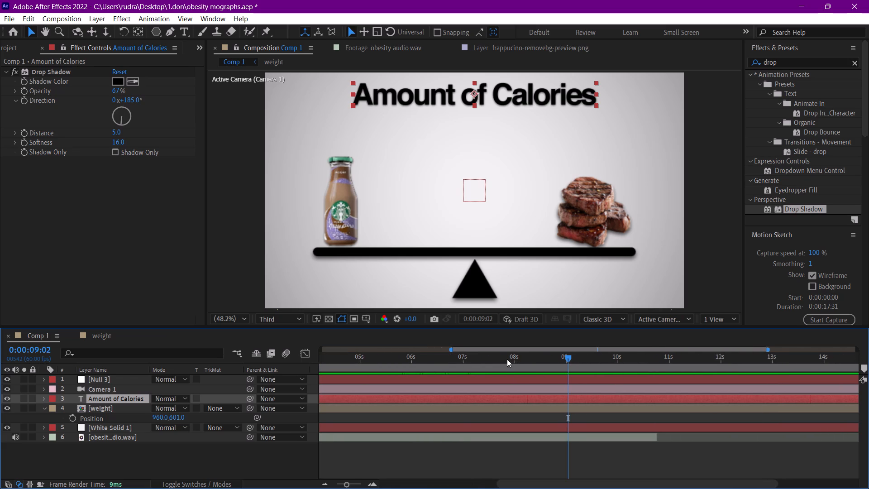
{"action": "left_click_drag", "start_coordinate": [500, 352], "coordinate": [466, 352]}
{"action": "left_click_drag", "start_coordinate": [480, 360], "coordinate": [545, 362]}
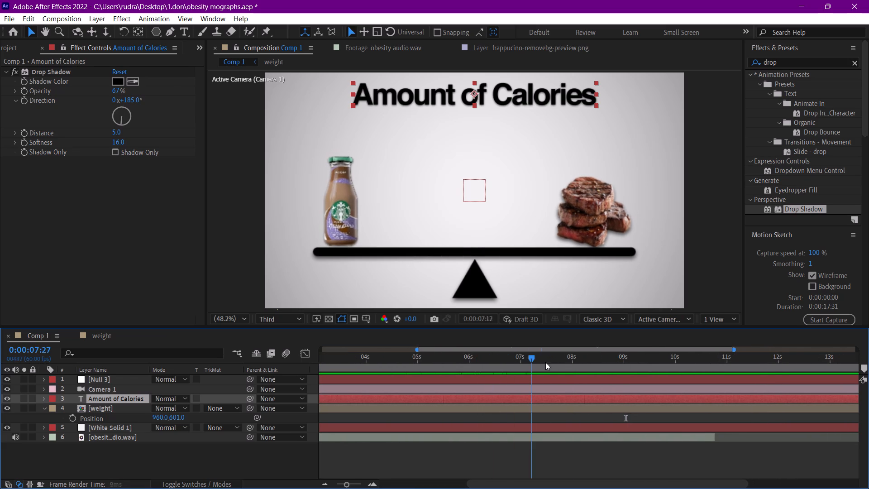
{"action": "left_click_drag", "start_coordinate": [545, 362], "coordinate": [574, 364]}
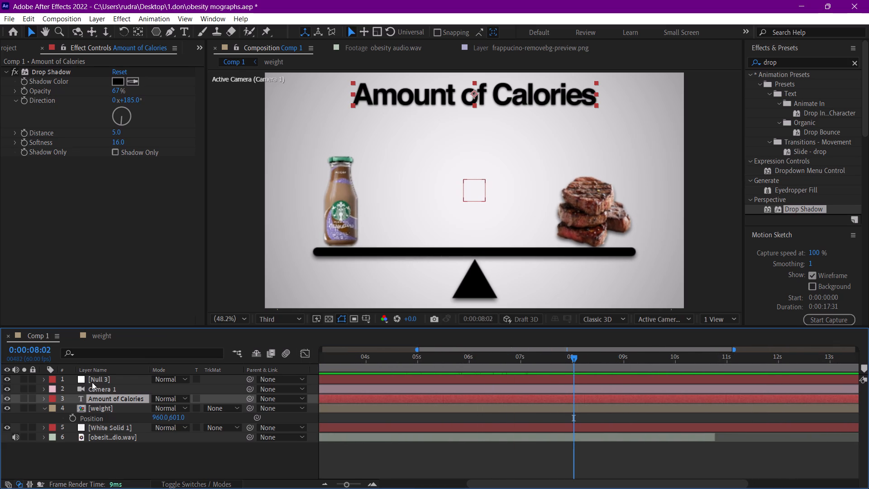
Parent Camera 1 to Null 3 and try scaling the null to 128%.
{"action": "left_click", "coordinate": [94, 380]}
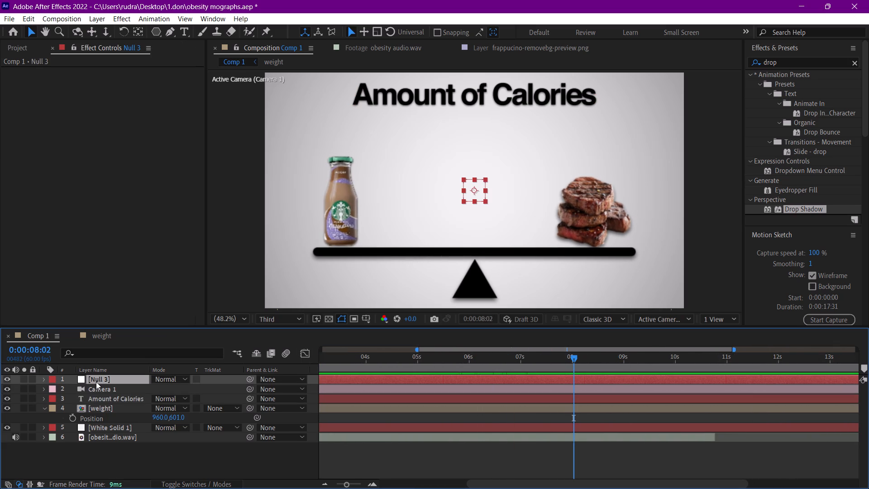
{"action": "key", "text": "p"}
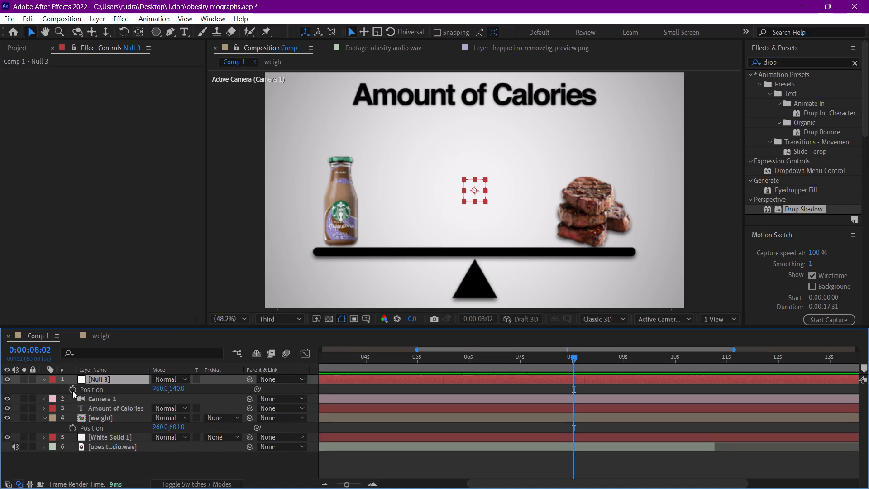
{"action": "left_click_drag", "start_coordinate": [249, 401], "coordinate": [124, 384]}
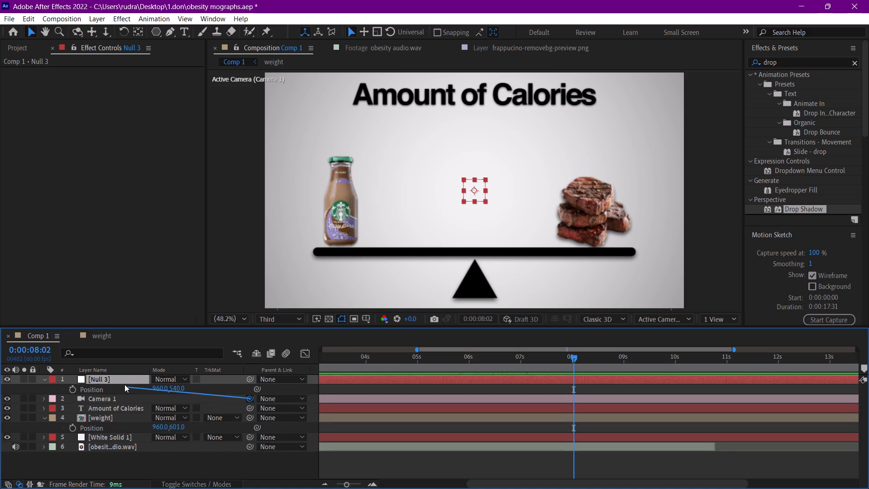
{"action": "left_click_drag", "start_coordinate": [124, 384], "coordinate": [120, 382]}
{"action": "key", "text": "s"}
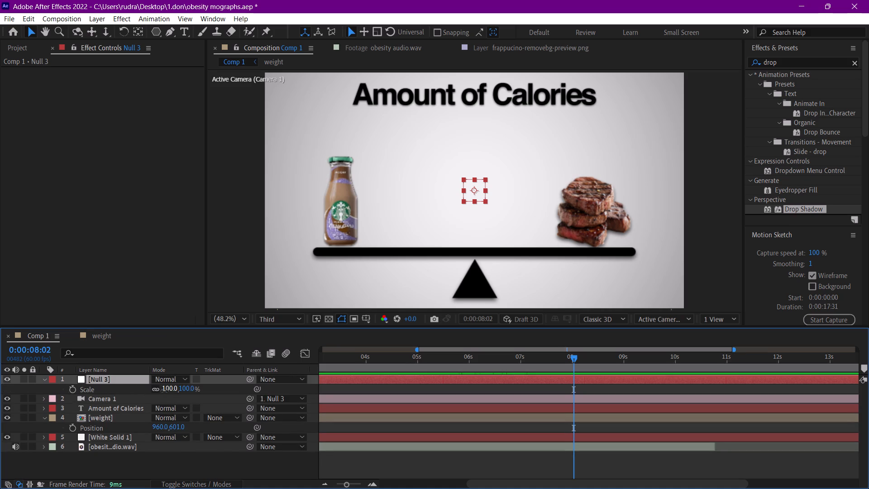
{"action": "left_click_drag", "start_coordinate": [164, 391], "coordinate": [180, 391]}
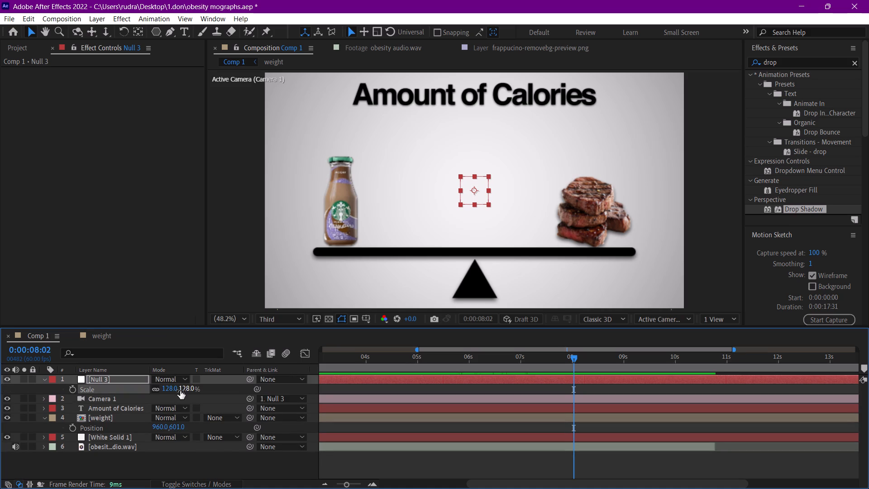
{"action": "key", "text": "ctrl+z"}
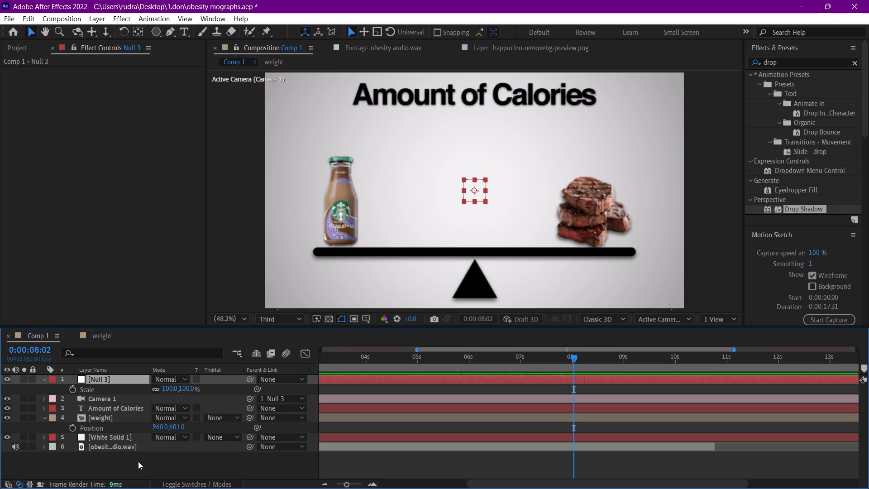
Remove Camera 1's parent and make the Amount of Calories, weight, White Solid 1 and Null 3 layers 3D.
{"action": "left_click", "coordinate": [166, 482]}
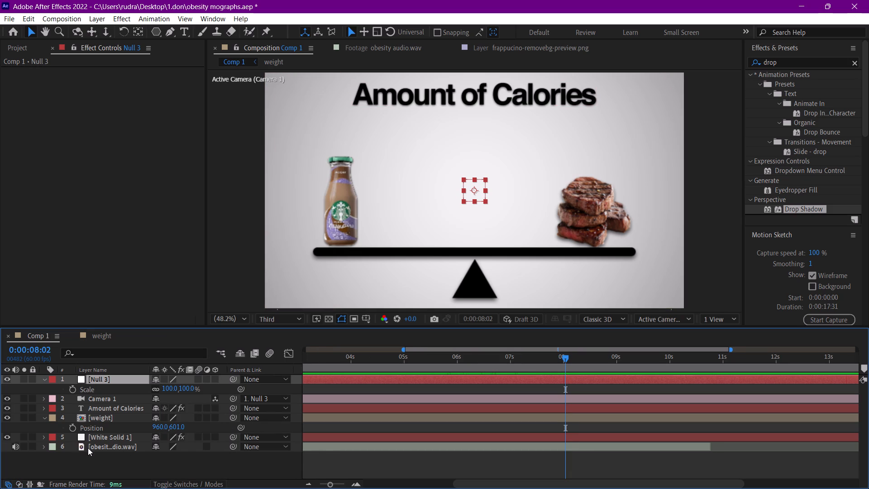
{"action": "left_click", "coordinate": [100, 436]}
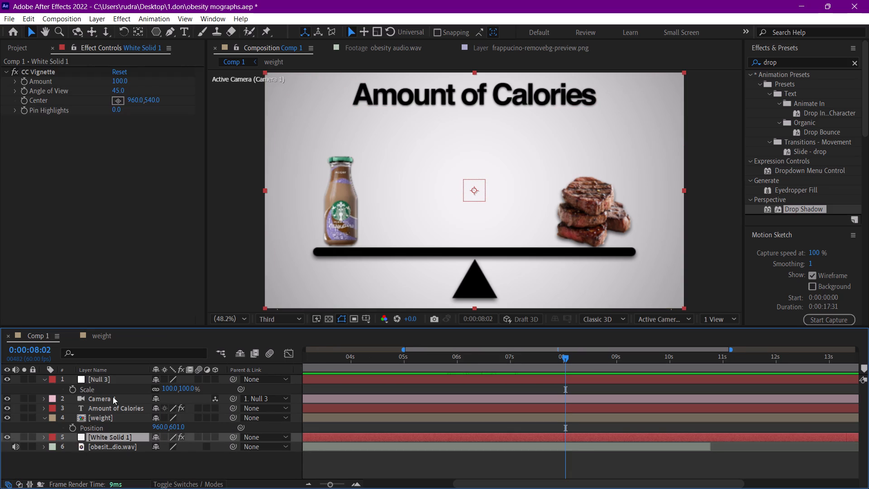
{"action": "left_click", "coordinate": [113, 406], "text": "shift"}
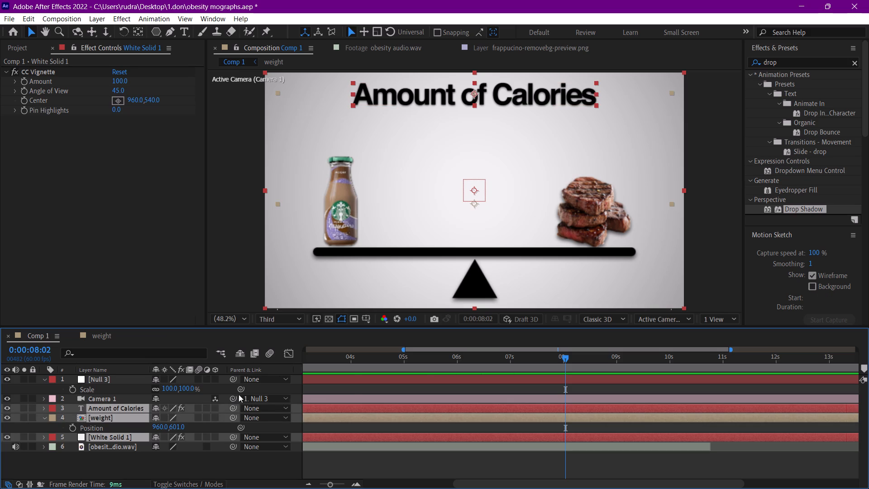
{"action": "left_click", "coordinate": [252, 397]}
{"action": "left_click", "coordinate": [278, 306]}
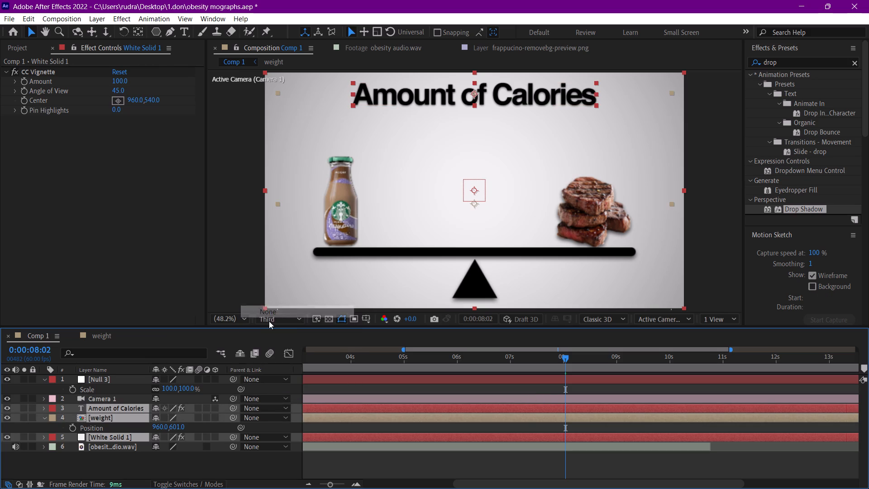
{"action": "left_click", "coordinate": [216, 410]}
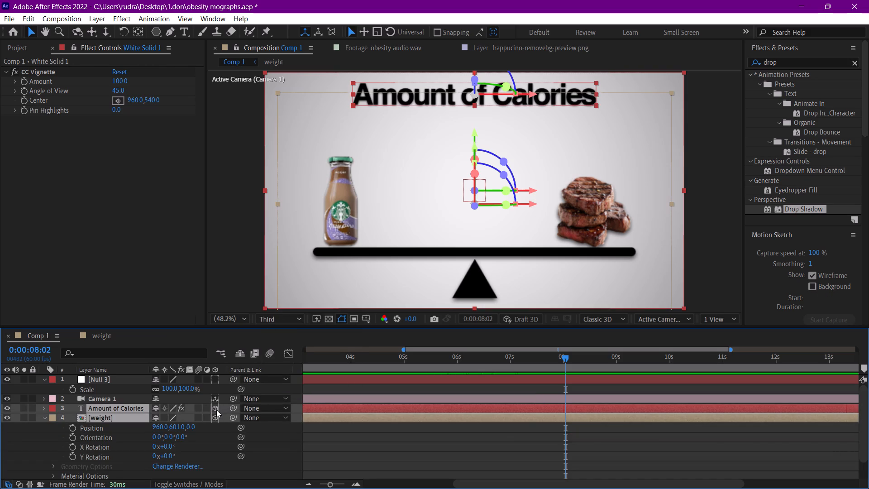
{"action": "left_click", "coordinate": [215, 380]}
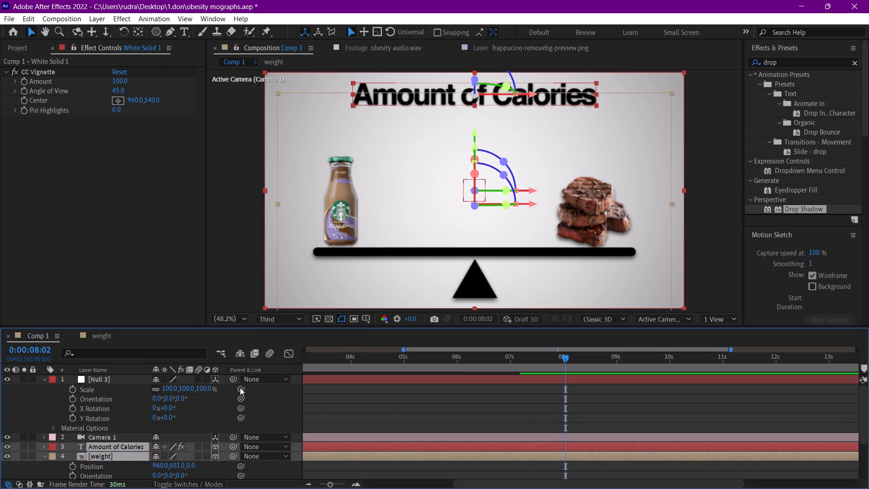
Parent Camera 1 to the 3D Null 3 layer.
{"action": "left_click", "coordinate": [233, 436]}
{"action": "left_click", "coordinate": [224, 415]}
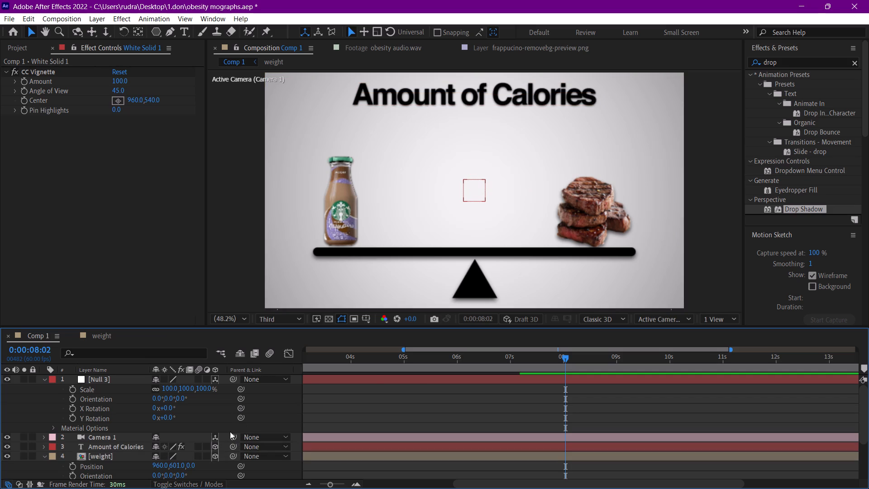
{"action": "left_click_drag", "start_coordinate": [232, 435], "coordinate": [118, 382]}
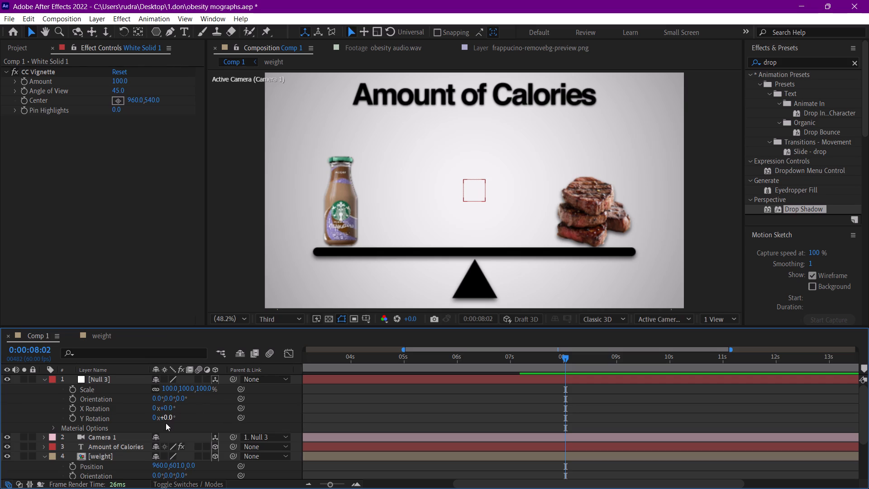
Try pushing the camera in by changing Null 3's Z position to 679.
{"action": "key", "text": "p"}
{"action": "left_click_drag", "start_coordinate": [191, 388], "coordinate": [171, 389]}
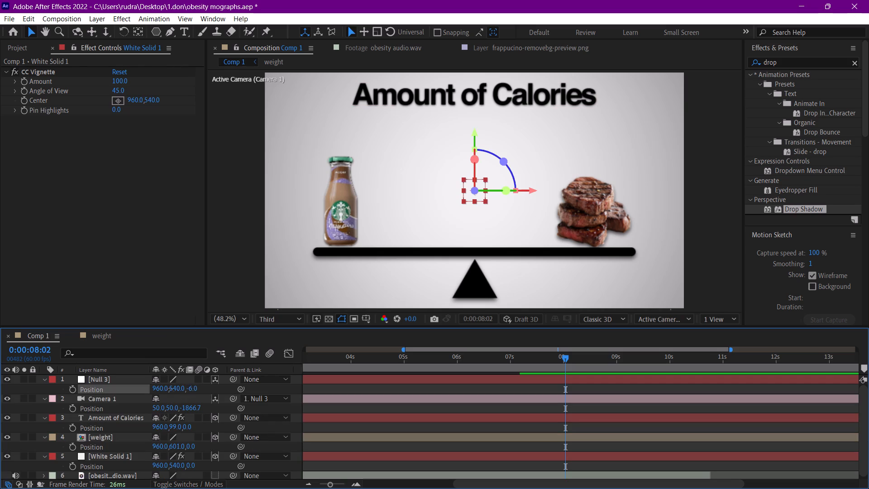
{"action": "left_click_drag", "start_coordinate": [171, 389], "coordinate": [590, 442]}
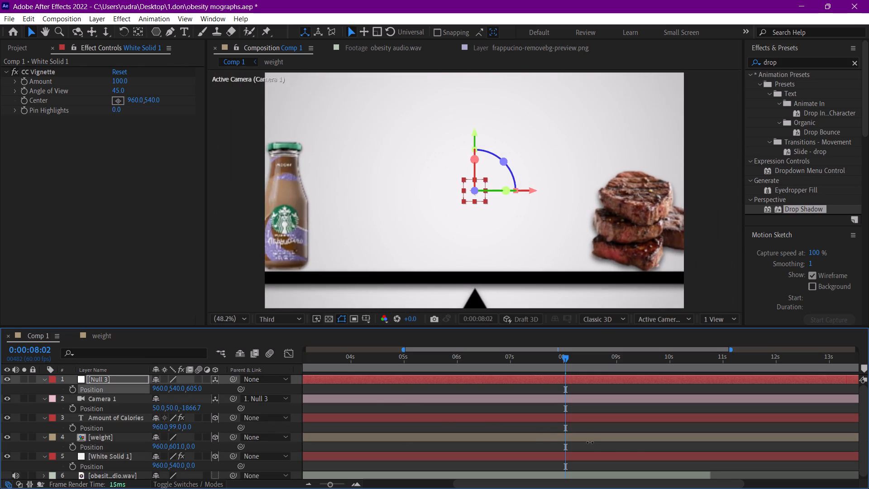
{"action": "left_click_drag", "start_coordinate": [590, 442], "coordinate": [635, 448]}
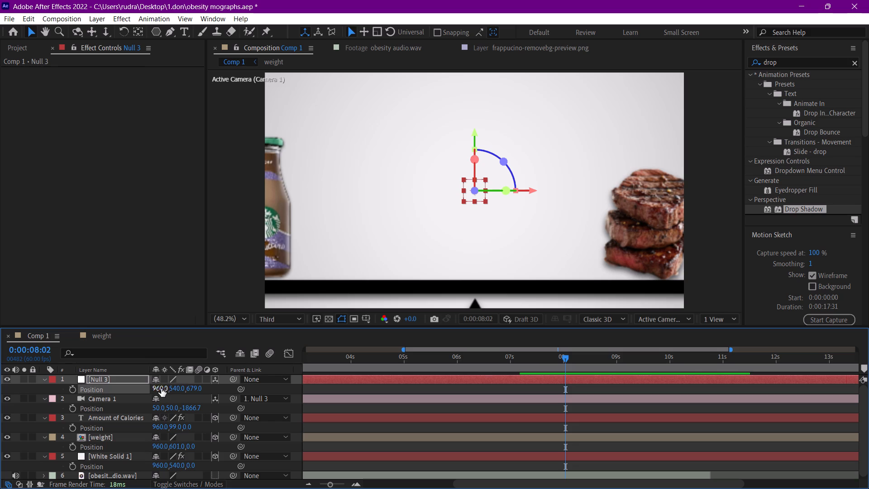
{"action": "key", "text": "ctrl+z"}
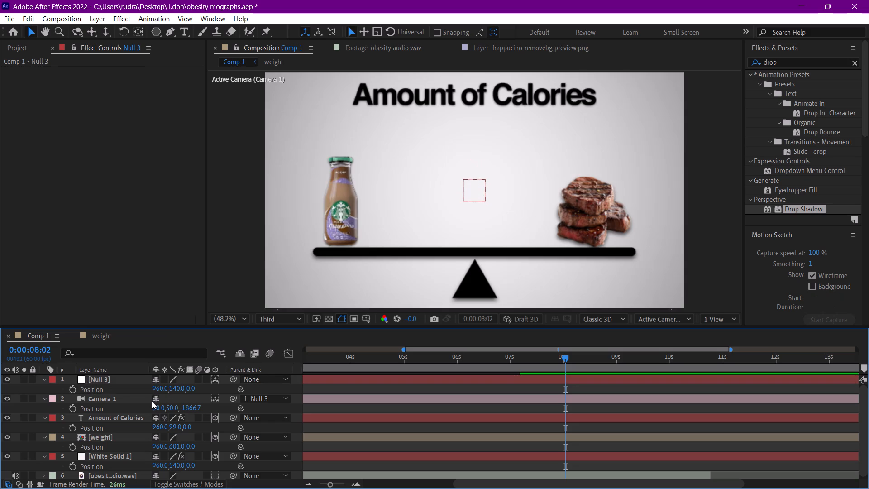
Add a Position keyframe to Null 3 at 0:00:08:02 and reveal only that layer's animated property.
{"action": "left_click", "coordinate": [72, 389]}
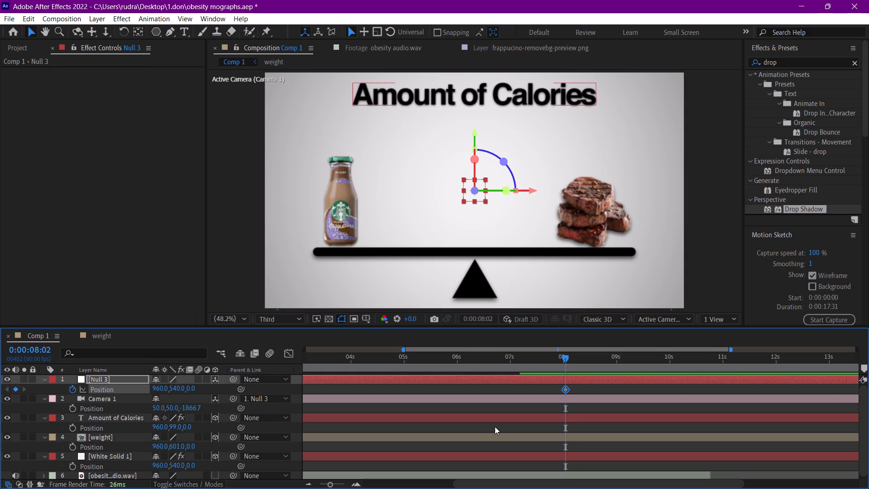
{"action": "type", "text": "uu"}
{"action": "left_click", "coordinate": [431, 429]}
{"action": "key", "text": "u"}
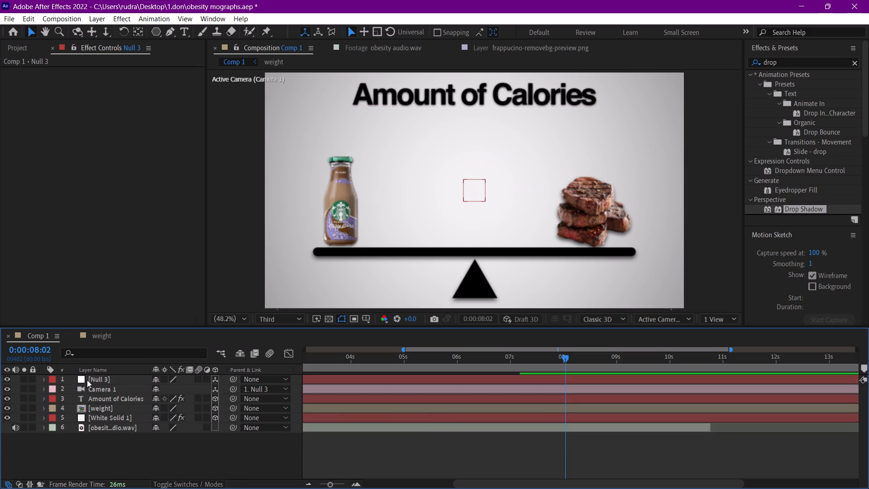
{"action": "left_click", "coordinate": [87, 380]}
{"action": "key", "text": "u"}
Preview the section and shift Null 3's Position keyframe slightly earlier, to just before the eight-second mark.
{"action": "key", "text": "space"}
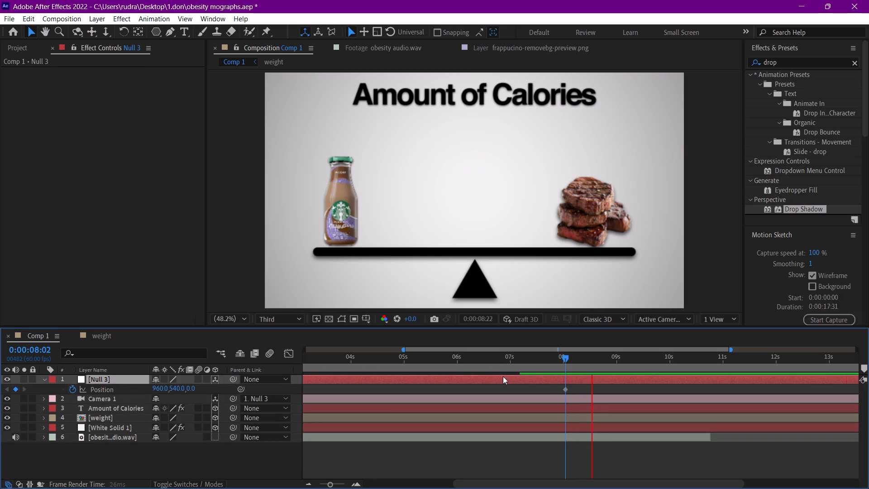
{"action": "key", "text": "space"}
{"action": "left_click", "coordinate": [568, 360]}
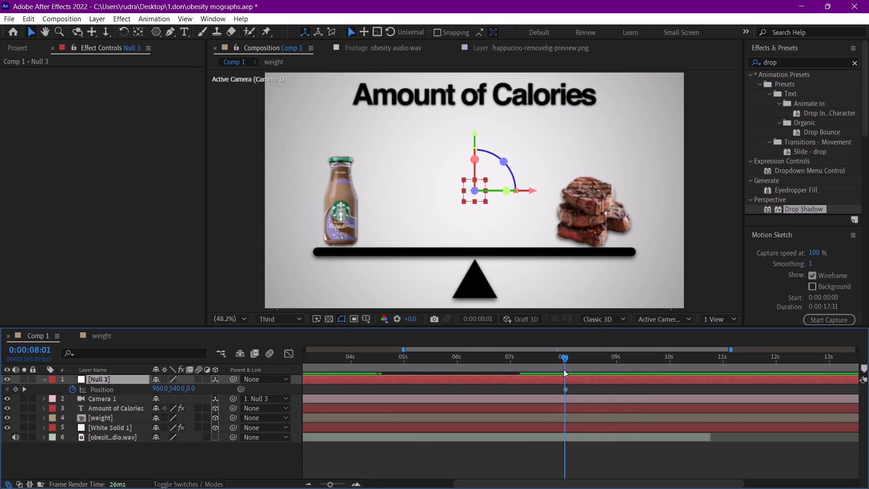
{"action": "left_click", "coordinate": [565, 376]}
{"action": "left_click_drag", "start_coordinate": [565, 389], "coordinate": [557, 390]}
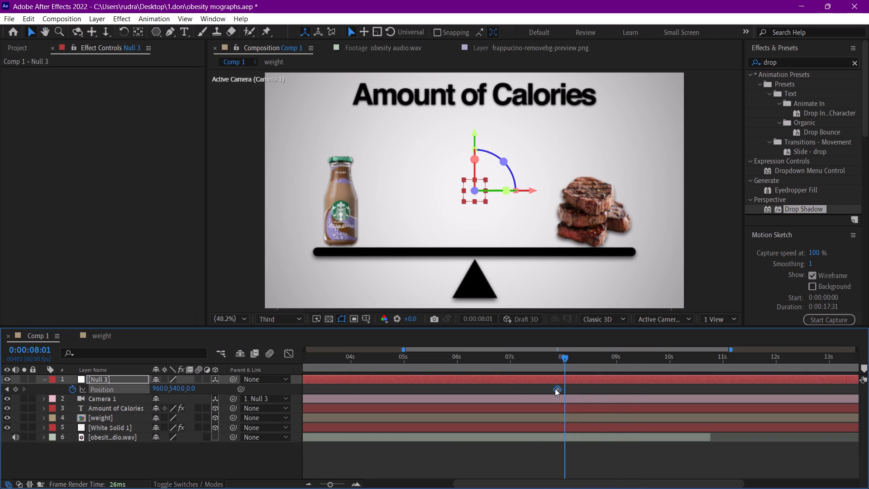
At 0:00:08:26, add a second Position keyframe to Null 3 by pushing its Z position in to 528.
{"action": "left_click_drag", "start_coordinate": [554, 363], "coordinate": [560, 364]}
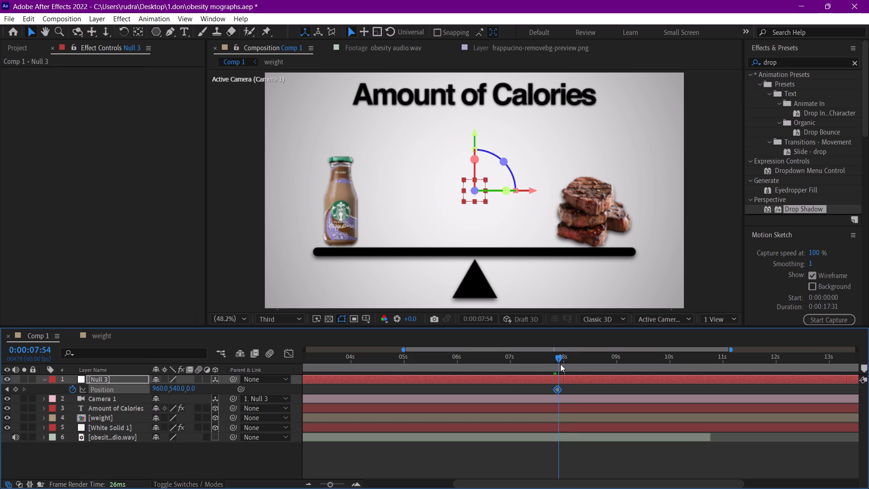
{"action": "left_click_drag", "start_coordinate": [560, 364], "coordinate": [587, 369]}
{"action": "left_click_drag", "start_coordinate": [191, 388], "coordinate": [190, 388]}
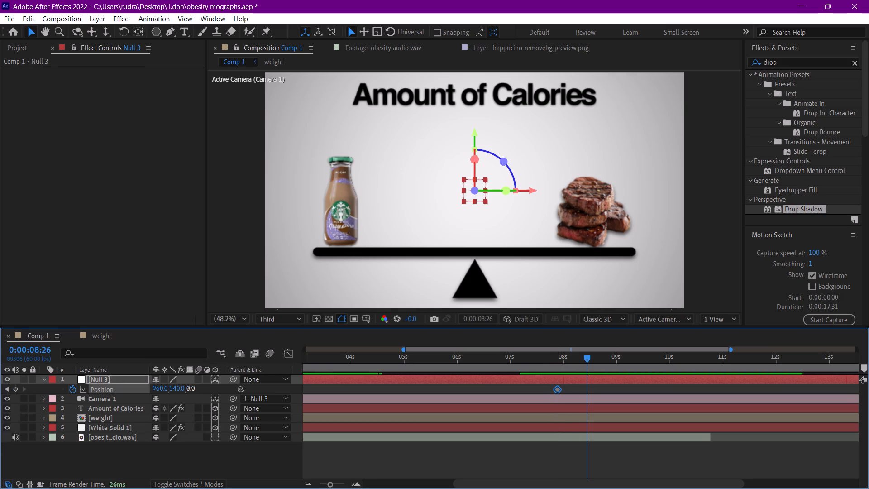
{"action": "left_click_drag", "start_coordinate": [190, 388], "coordinate": [540, 446]}
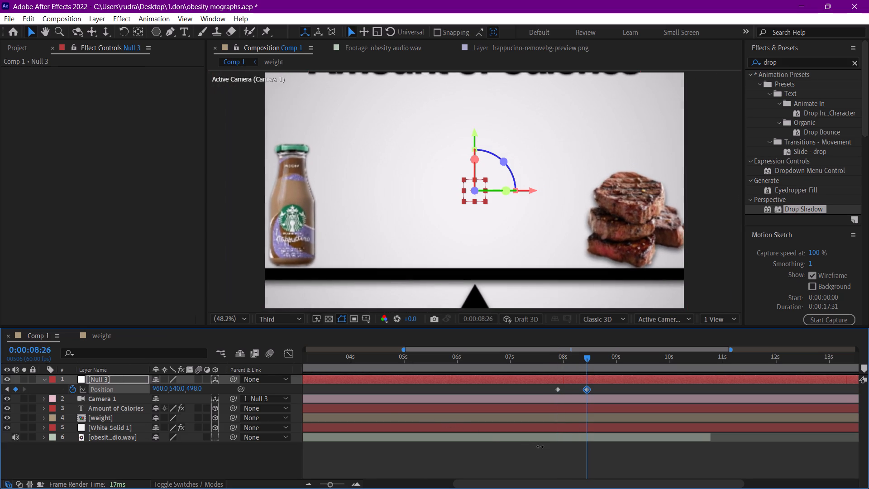
{"action": "left_click_drag", "start_coordinate": [540, 446], "coordinate": [552, 449]}
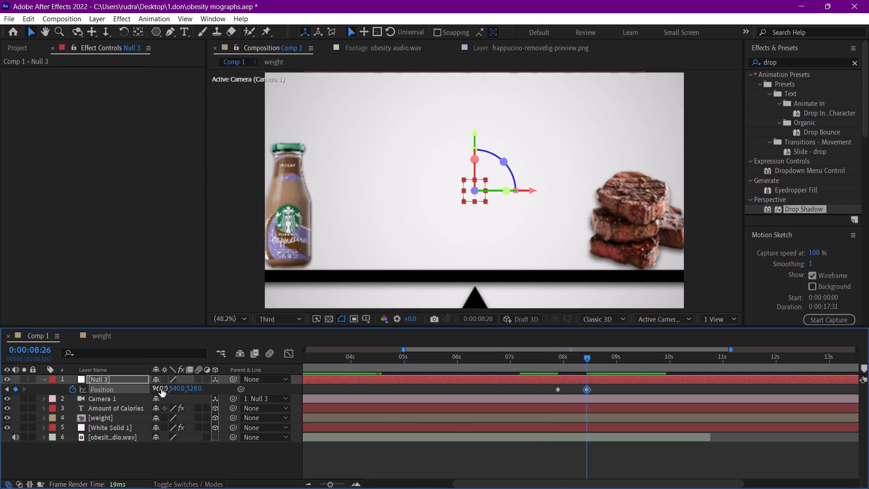
Reframe the camera on the steak by setting Null 3's X position to 1111 and Z position to 631.
{"action": "left_click_drag", "start_coordinate": [161, 389], "coordinate": [316, 400]}
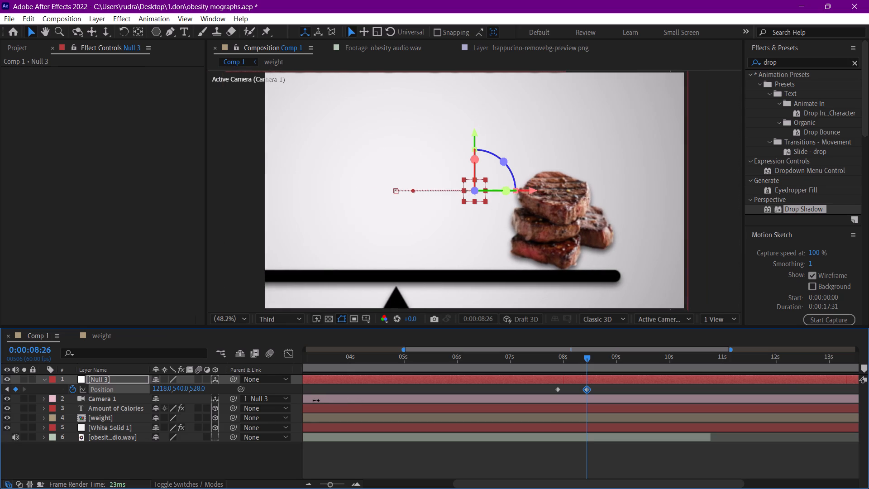
{"action": "left_click_drag", "start_coordinate": [316, 400], "coordinate": [267, 398]}
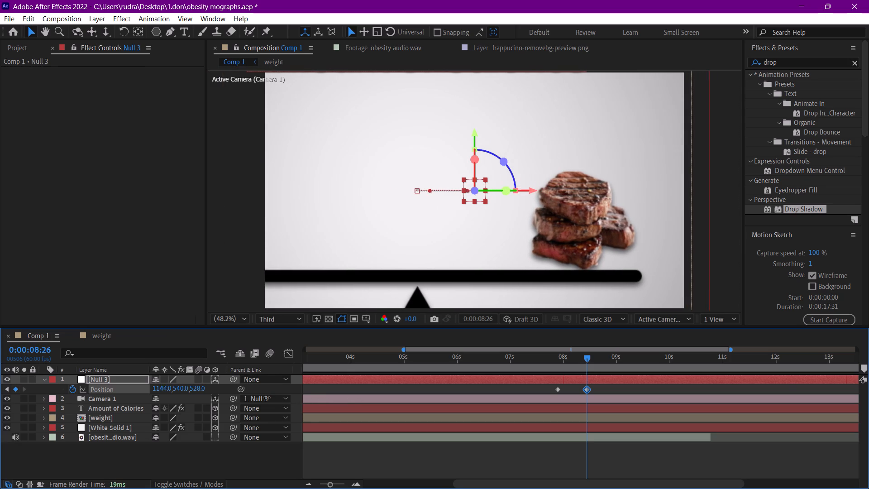
{"action": "left_click_drag", "start_coordinate": [267, 398], "coordinate": [237, 399]}
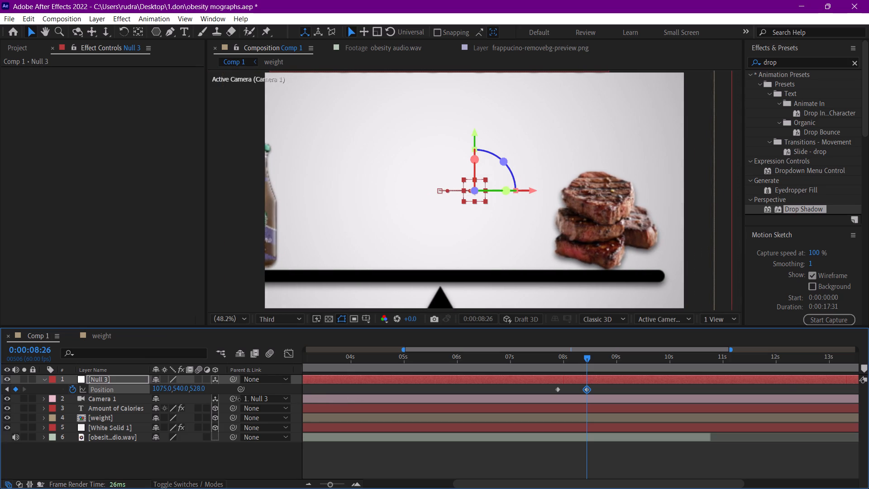
{"action": "left_click_drag", "start_coordinate": [237, 399], "coordinate": [247, 403]}
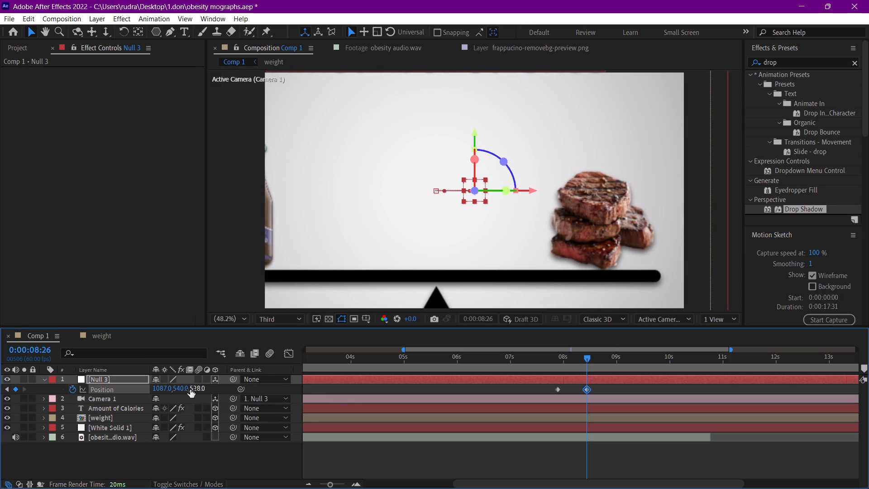
{"action": "left_click_drag", "start_coordinate": [194, 389], "coordinate": [264, 407]}
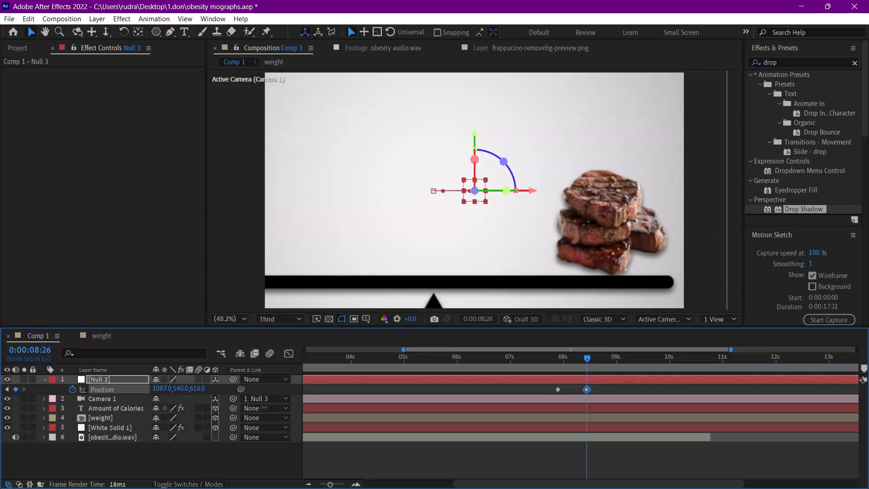
{"action": "left_click_drag", "start_coordinate": [264, 407], "coordinate": [272, 410]}
{"action": "left_click_drag", "start_coordinate": [162, 386], "coordinate": [155, 387]}
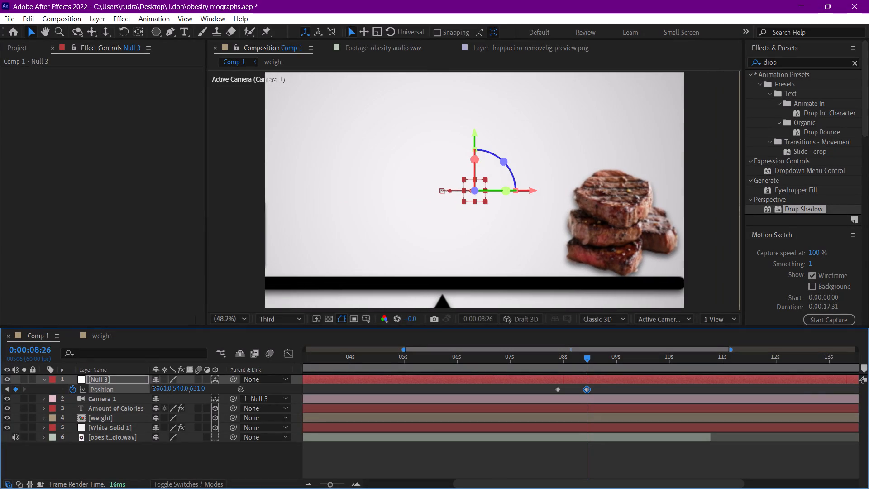
{"action": "left_click_drag", "start_coordinate": [155, 387], "coordinate": [182, 393]}
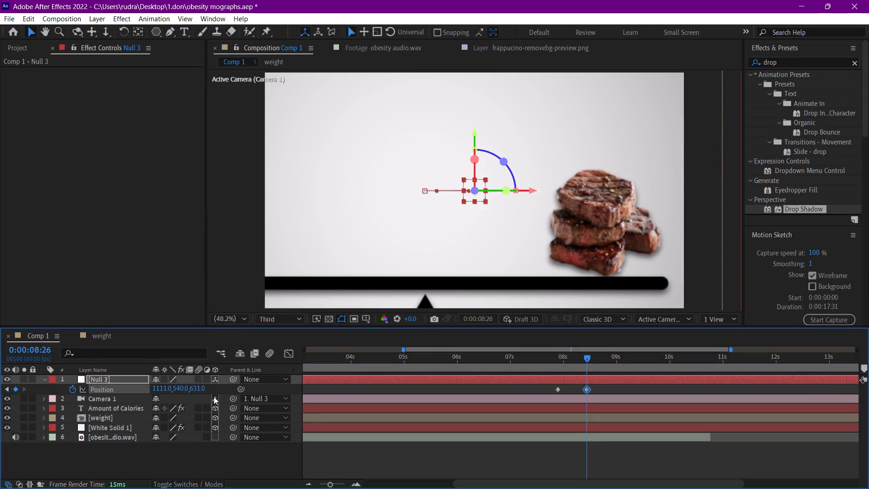
Set Null 3's Y position to 512 at the second keyframe and preview the camera move.
{"action": "left_click_drag", "start_coordinate": [177, 388], "coordinate": [209, 391]}
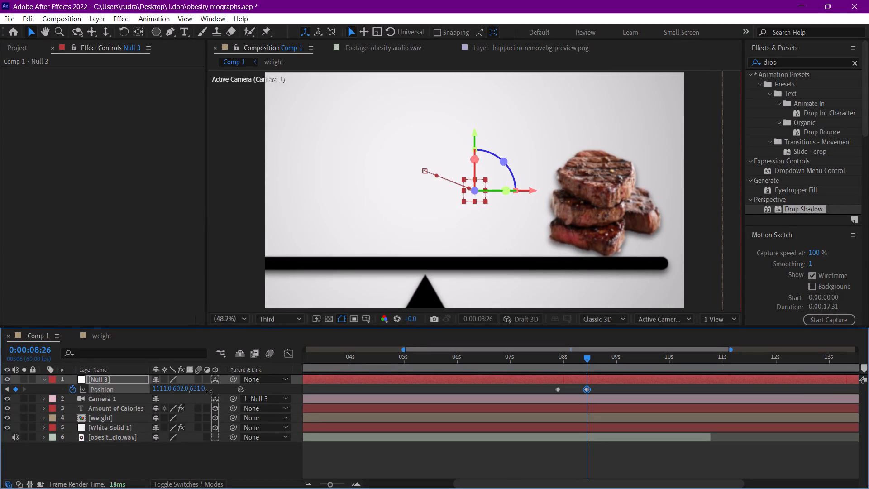
{"action": "left_click_drag", "start_coordinate": [209, 391], "coordinate": [162, 391]}
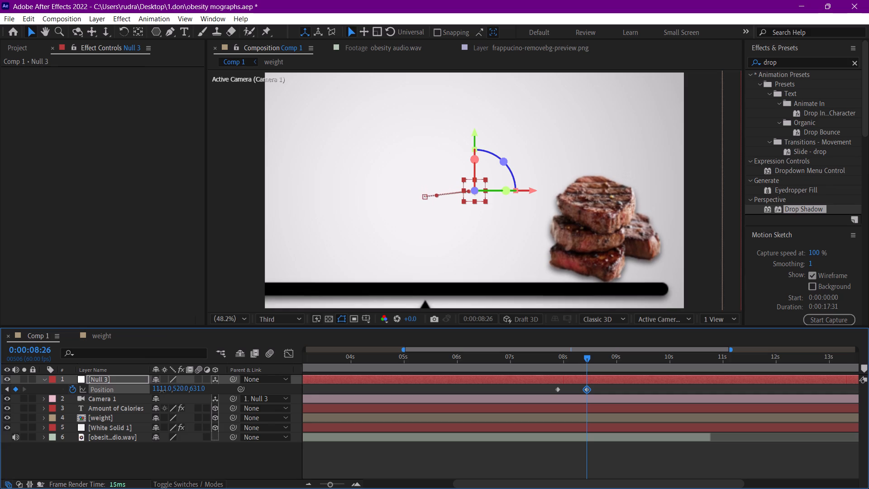
{"action": "left_click_drag", "start_coordinate": [162, 391], "coordinate": [151, 391]}
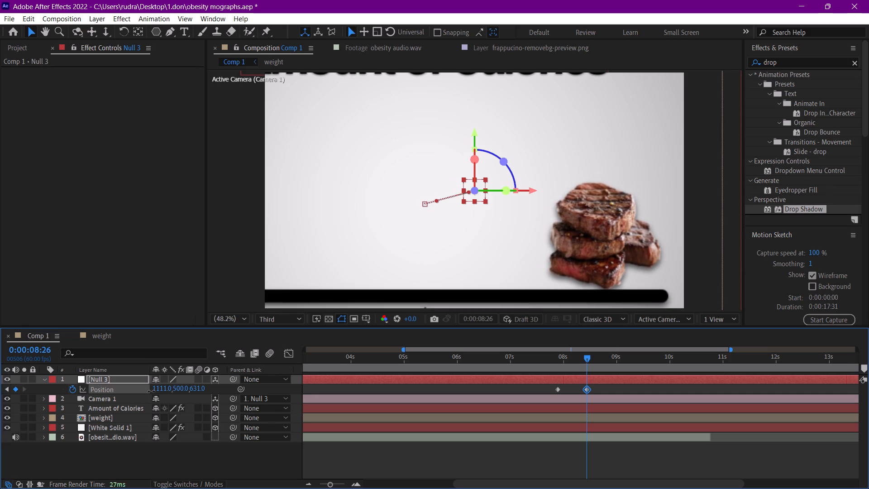
{"action": "left_click_drag", "start_coordinate": [151, 391], "coordinate": [154, 392]}
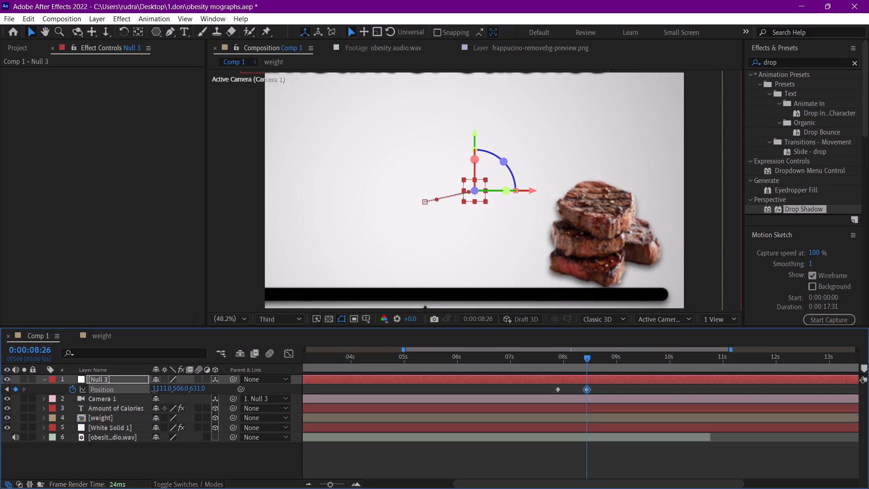
{"action": "left_click_drag", "start_coordinate": [154, 392], "coordinate": [157, 392]}
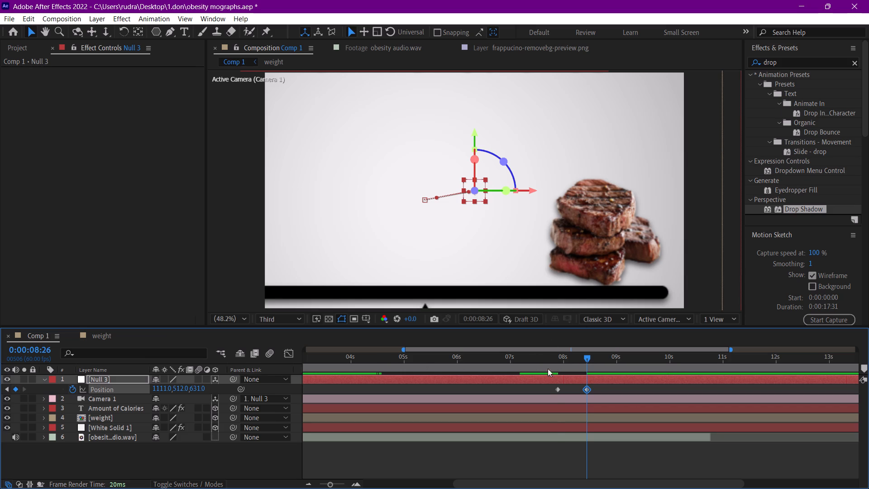
{"action": "left_click", "coordinate": [557, 358]}
{"action": "key", "text": "space"}
{"action": "key", "text": "space"}
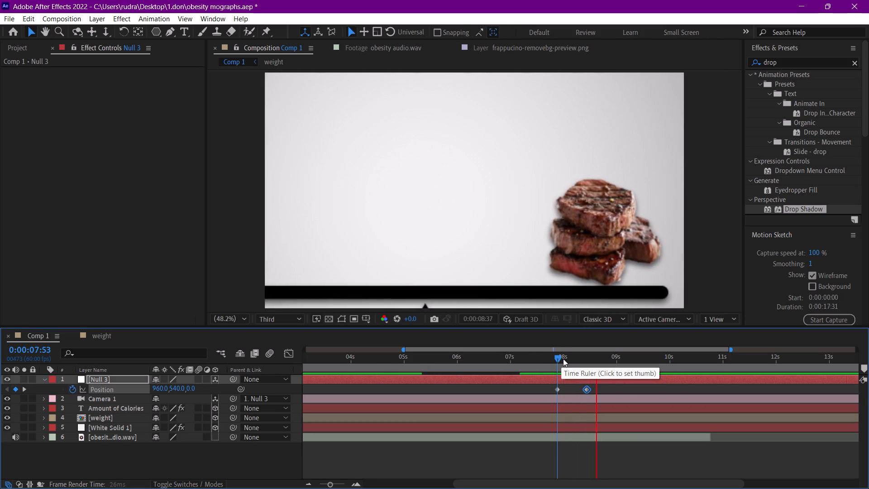
{"action": "key", "text": "space"}
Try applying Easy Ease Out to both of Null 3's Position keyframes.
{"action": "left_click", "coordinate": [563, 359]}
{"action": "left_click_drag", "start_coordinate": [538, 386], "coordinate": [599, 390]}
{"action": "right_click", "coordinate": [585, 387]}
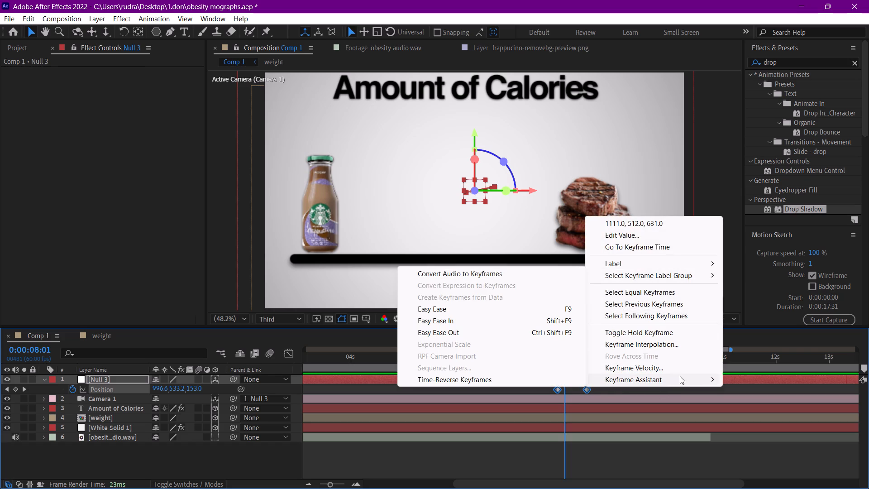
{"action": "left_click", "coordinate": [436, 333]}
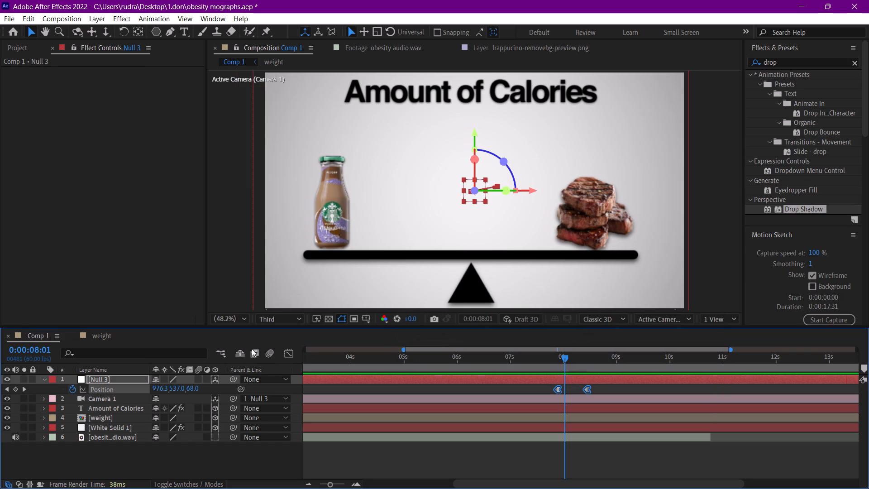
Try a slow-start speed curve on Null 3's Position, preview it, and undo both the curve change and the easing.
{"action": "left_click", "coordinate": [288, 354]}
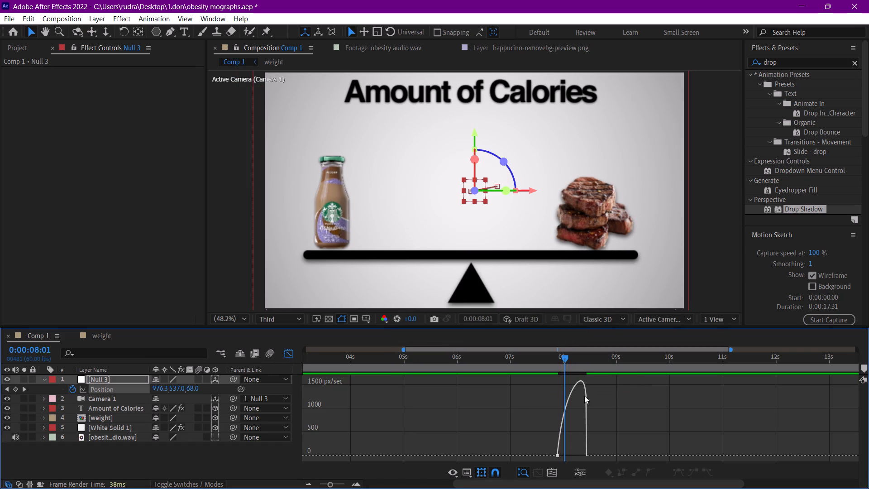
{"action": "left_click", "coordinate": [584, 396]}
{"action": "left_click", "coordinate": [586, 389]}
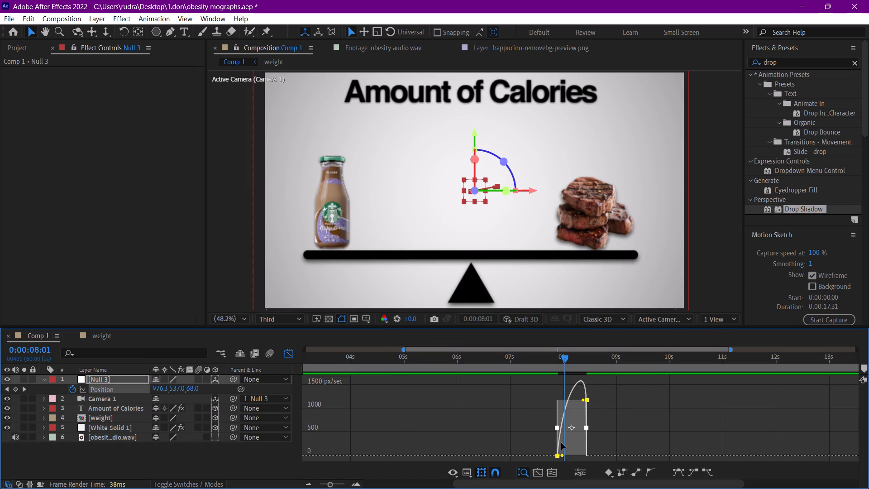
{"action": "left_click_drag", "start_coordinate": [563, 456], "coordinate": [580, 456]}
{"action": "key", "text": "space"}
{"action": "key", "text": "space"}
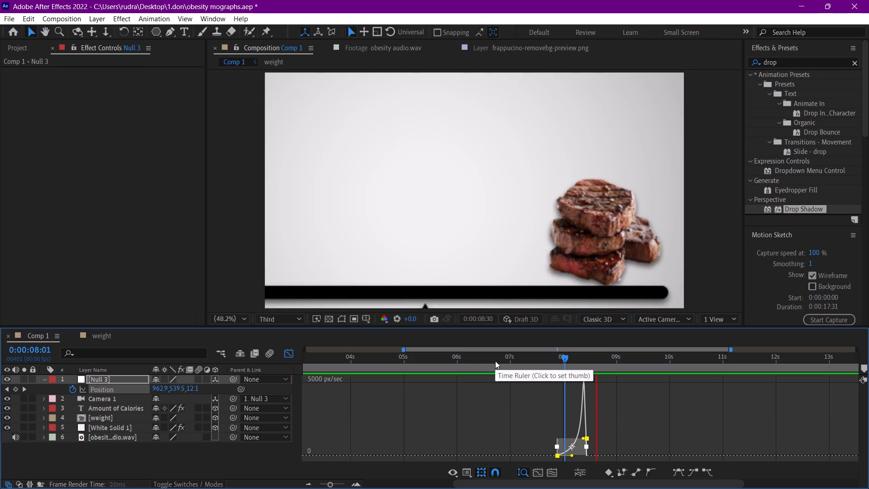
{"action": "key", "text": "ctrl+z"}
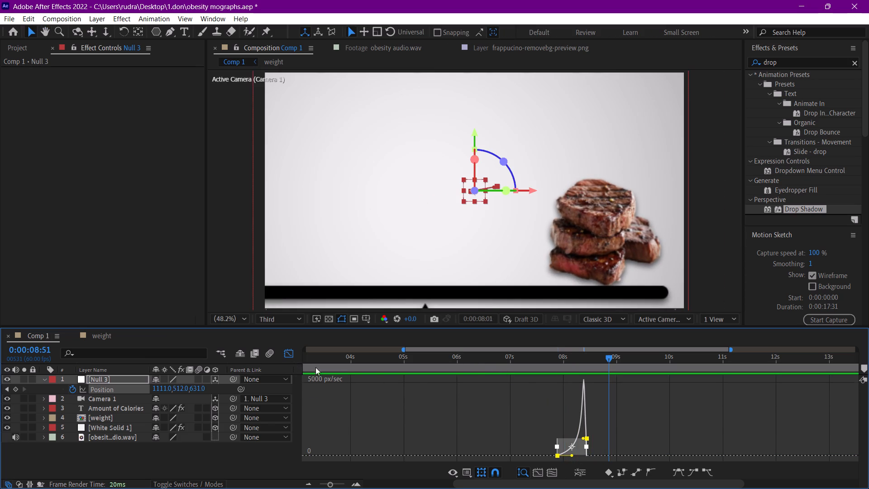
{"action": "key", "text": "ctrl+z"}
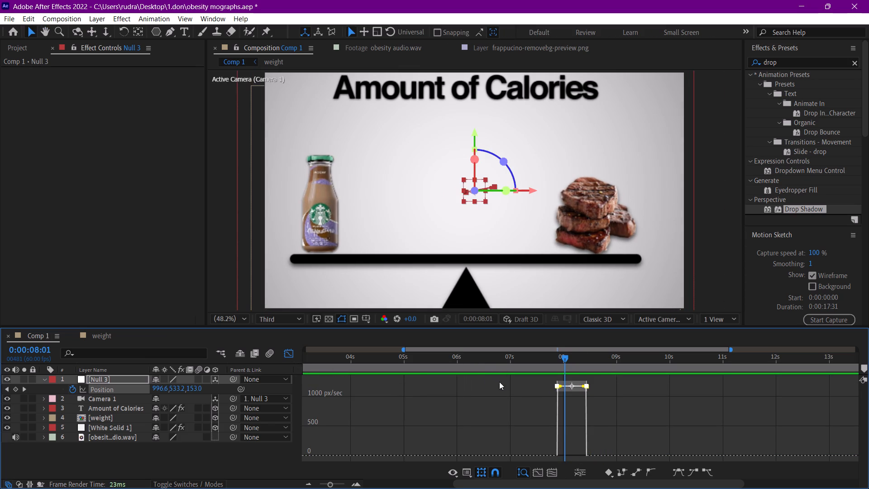
Reshape Null 3's Position speed graph to peak just after the first keyframe and slow gradually into the second, and preview it.
{"action": "left_click_drag", "start_coordinate": [561, 386], "coordinate": [565, 404]}
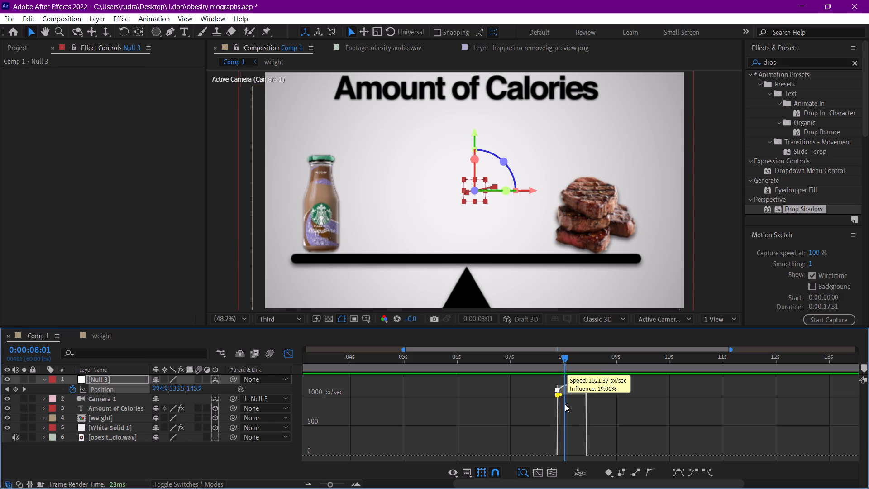
{"action": "left_click_drag", "start_coordinate": [565, 404], "coordinate": [566, 388]}
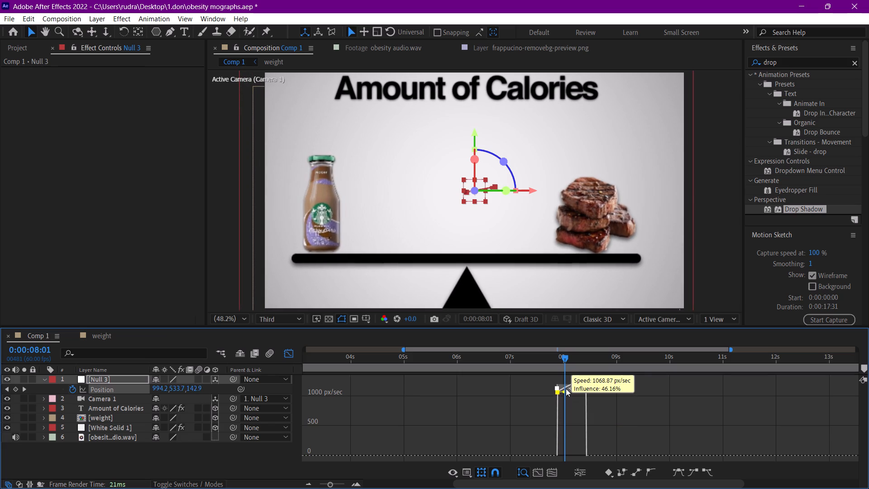
{"action": "left_click_drag", "start_coordinate": [566, 388], "coordinate": [566, 385]}
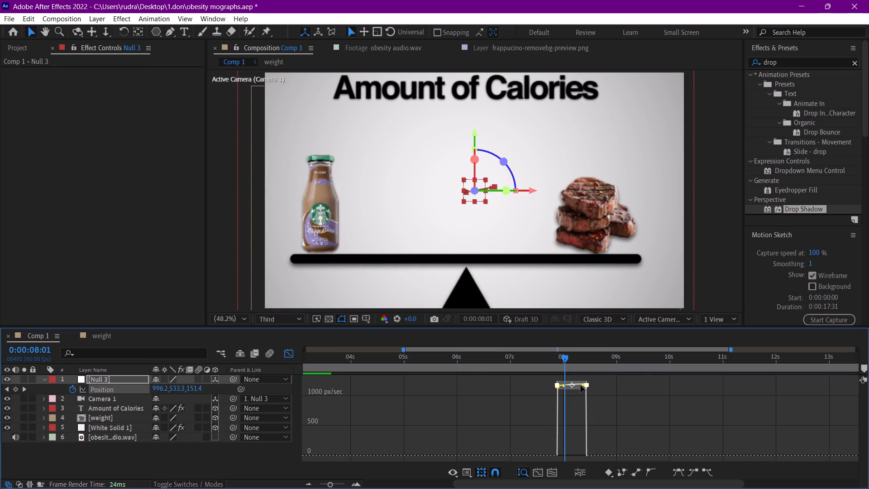
{"action": "left_click_drag", "start_coordinate": [581, 385], "coordinate": [585, 424]}
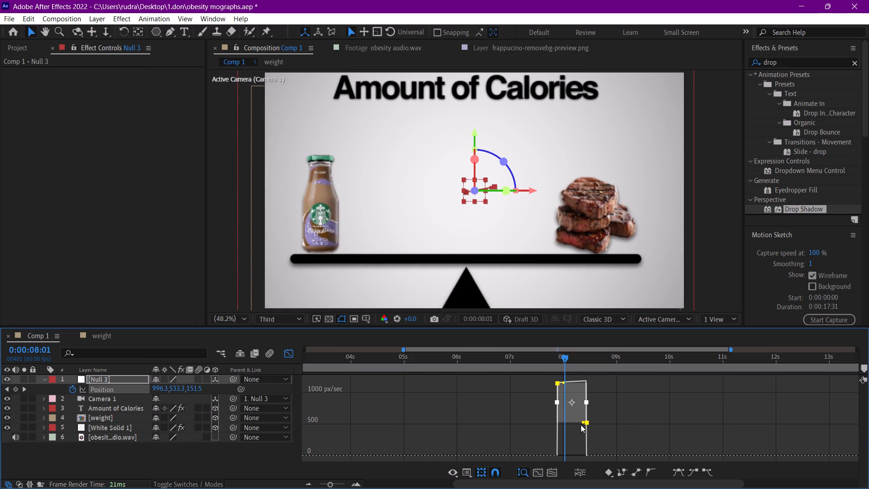
{"action": "key", "text": "ctrl+z"}
{"action": "left_click_drag", "start_coordinate": [583, 384], "coordinate": [576, 397]}
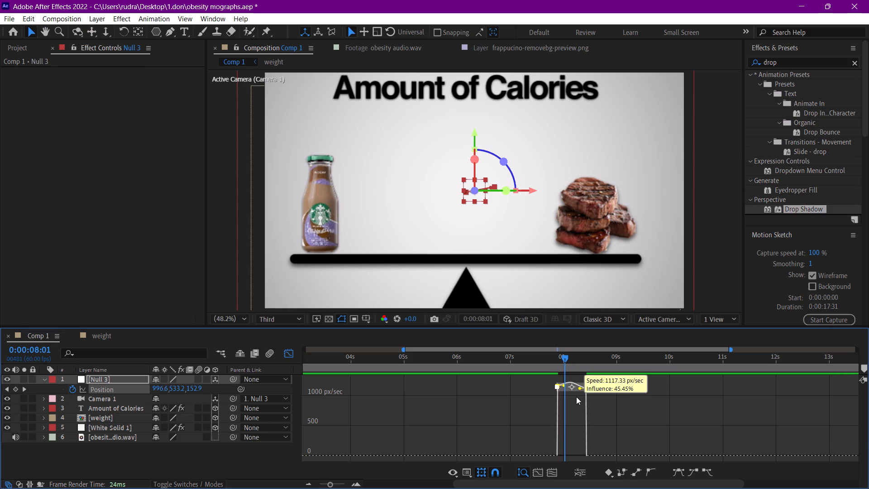
{"action": "left_click_drag", "start_coordinate": [576, 397], "coordinate": [571, 453]}
{"action": "left_click_drag", "start_coordinate": [563, 434], "coordinate": [559, 441]}
{"action": "left_click", "coordinate": [552, 365]}
{"action": "key", "text": "space"}
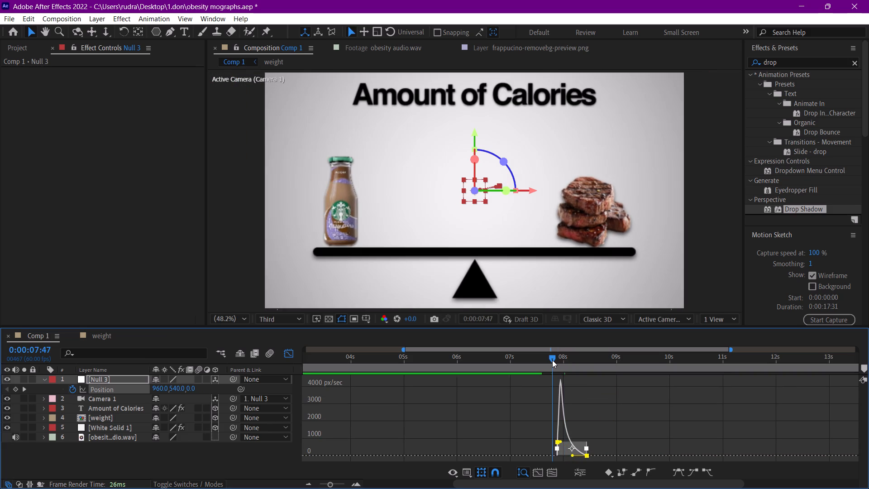
{"action": "key", "text": "space"}
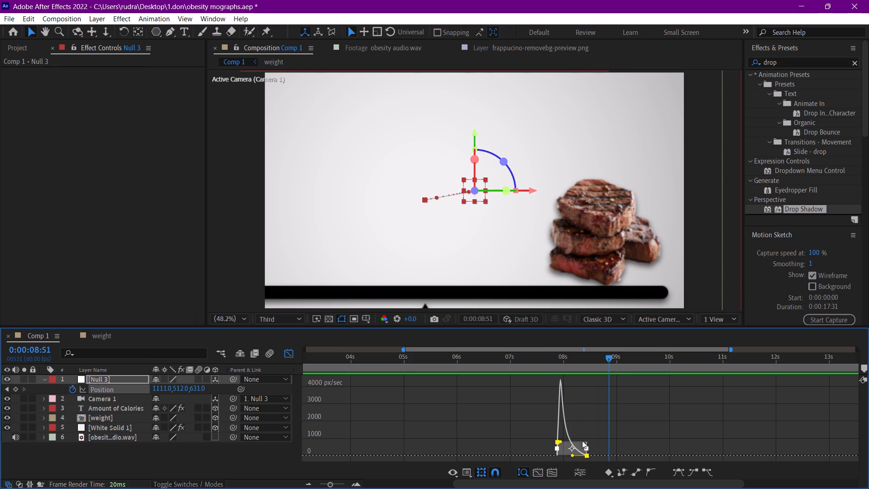
Shift both Null 3 Position keyframes about a third of a second earlier, preview the move, and close the Graph Editor.
{"action": "left_click_drag", "start_coordinate": [588, 456], "coordinate": [564, 447]}
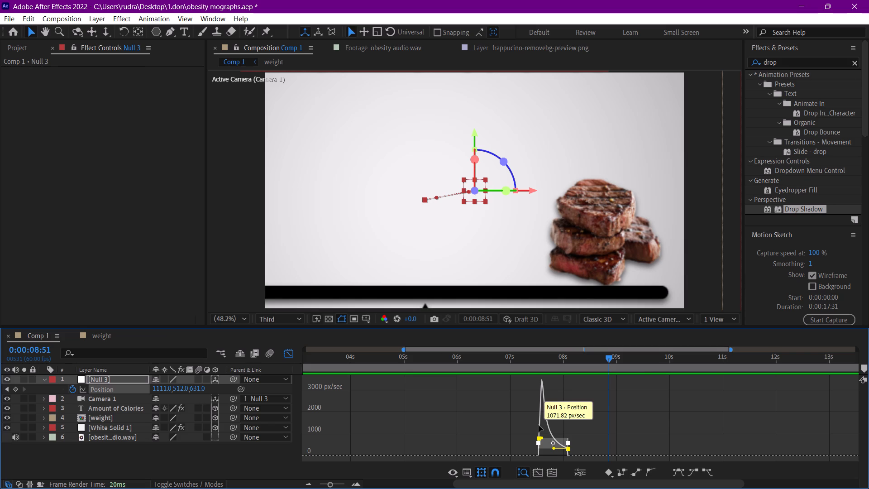
{"action": "left_click", "coordinate": [532, 361]}
{"action": "key", "text": "space"}
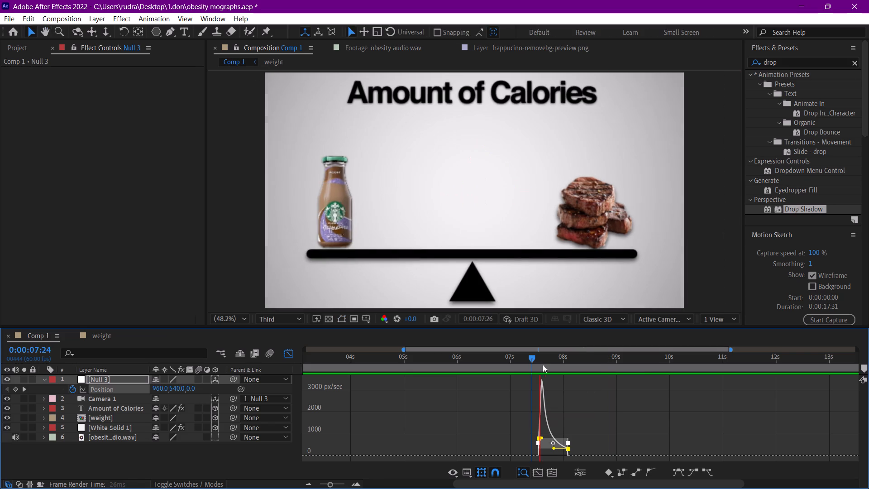
{"action": "key", "text": "space"}
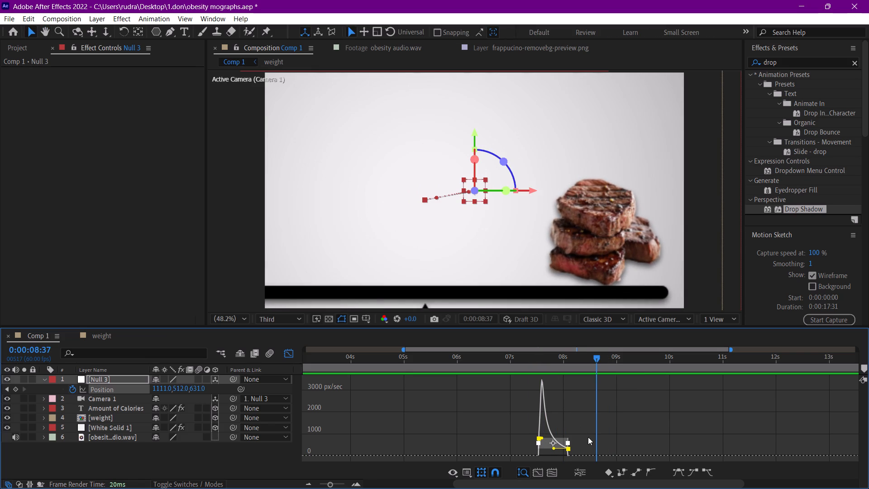
{"action": "left_click", "coordinate": [588, 437]}
{"action": "left_click", "coordinate": [292, 352]}
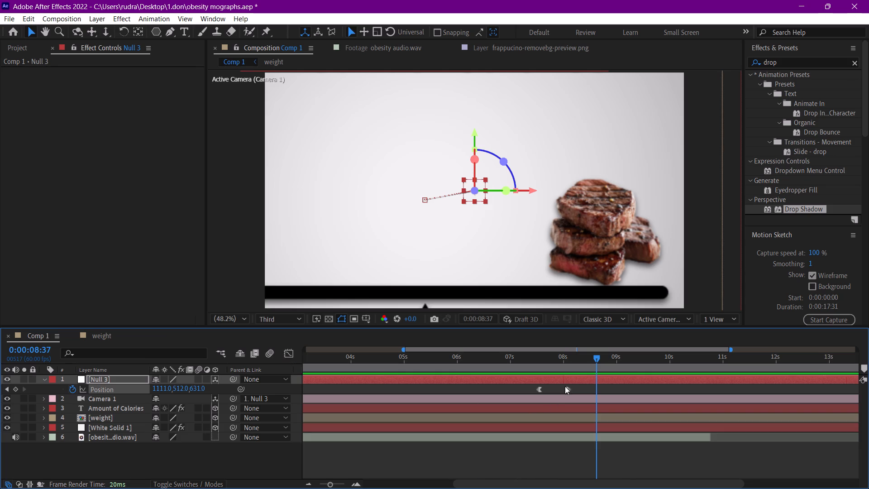
Move Null 3's second Position keyframe about 0.6 seconds later, to roughly 8.7 seconds, and preview the slower camera move.
{"action": "left_click_drag", "start_coordinate": [568, 391], "coordinate": [601, 391]}
{"action": "left_click", "coordinate": [531, 361]}
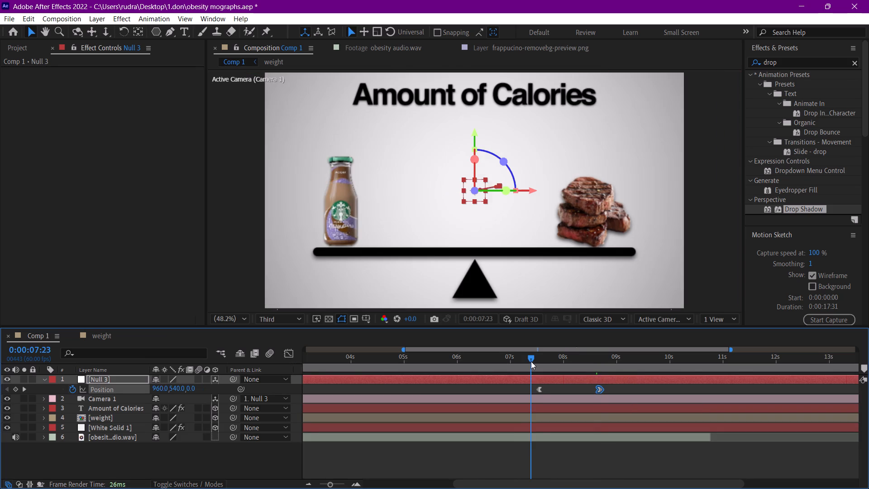
{"action": "key", "text": "space"}
{"action": "key", "text": "space"}
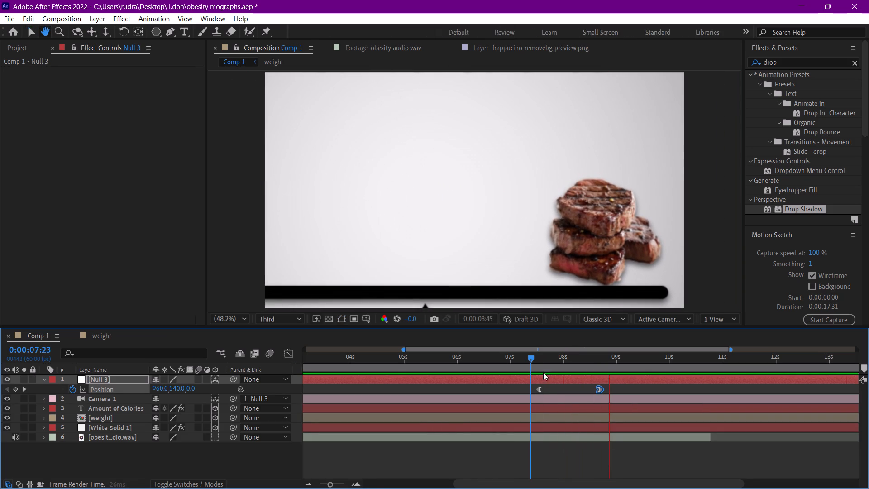
Lower the incoming speed of Null 3's second Position keyframe to 0 px/sec in the speed graph, preview the move, and save the project.
{"action": "left_click", "coordinate": [538, 392]}
{"action": "left_click", "coordinate": [286, 355]}
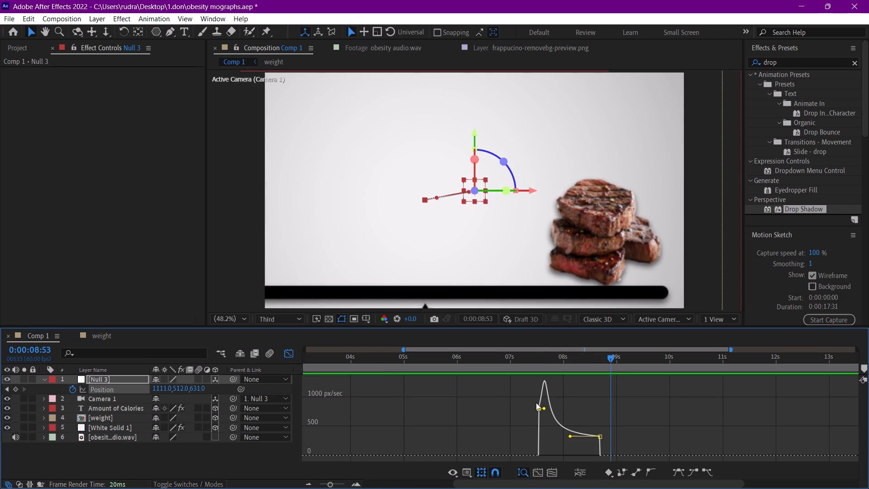
{"action": "left_click_drag", "start_coordinate": [571, 436], "coordinate": [565, 451]}
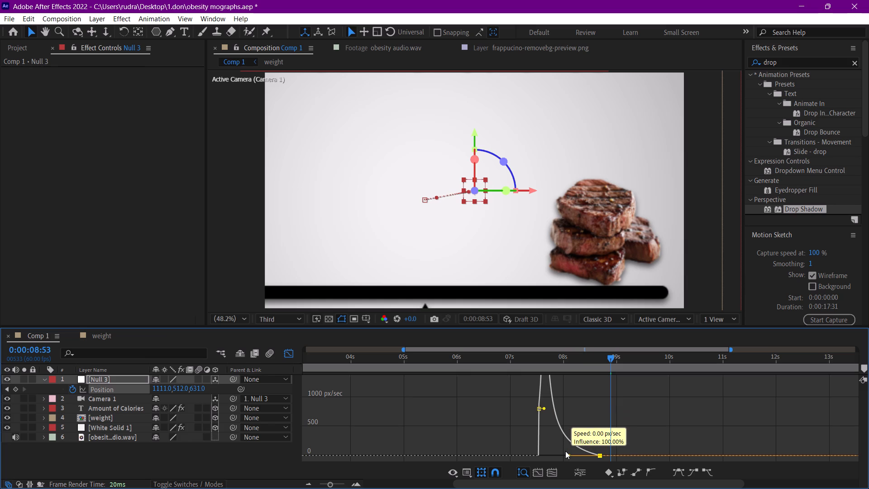
{"action": "left_click_drag", "start_coordinate": [565, 451], "coordinate": [565, 451]}
{"action": "left_click", "coordinate": [544, 432]}
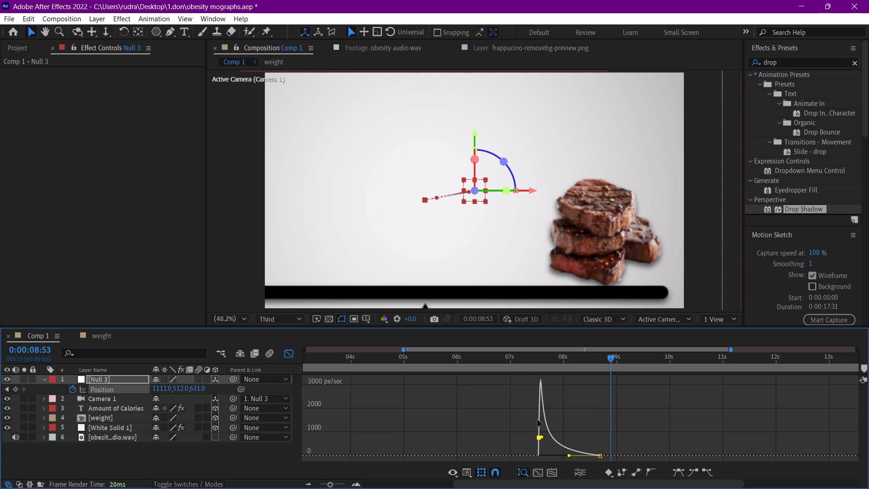
{"action": "left_click", "coordinate": [285, 354]}
{"action": "left_click", "coordinate": [542, 368]}
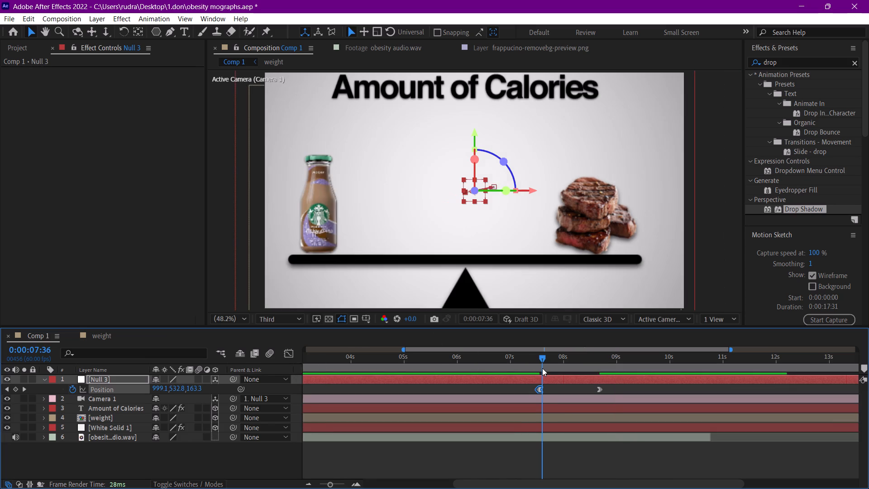
{"action": "key", "text": "space"}
{"action": "key", "text": "space"}
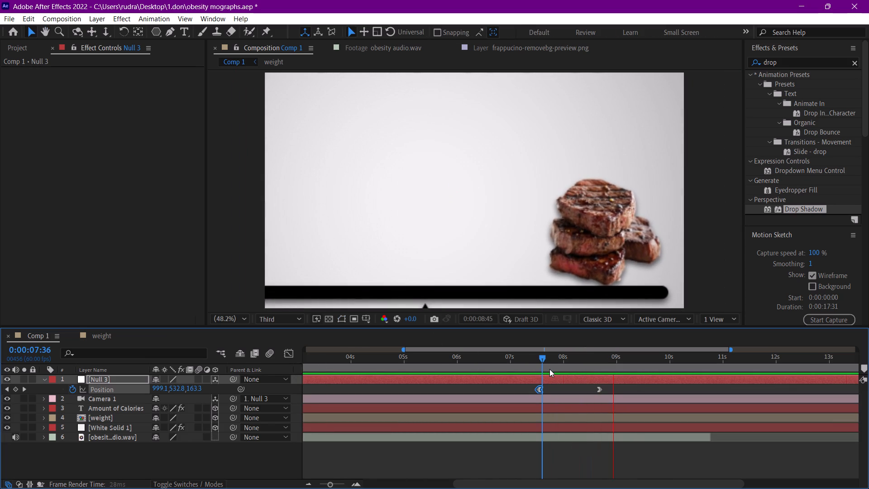
{"action": "key", "text": "ctrl+s"}
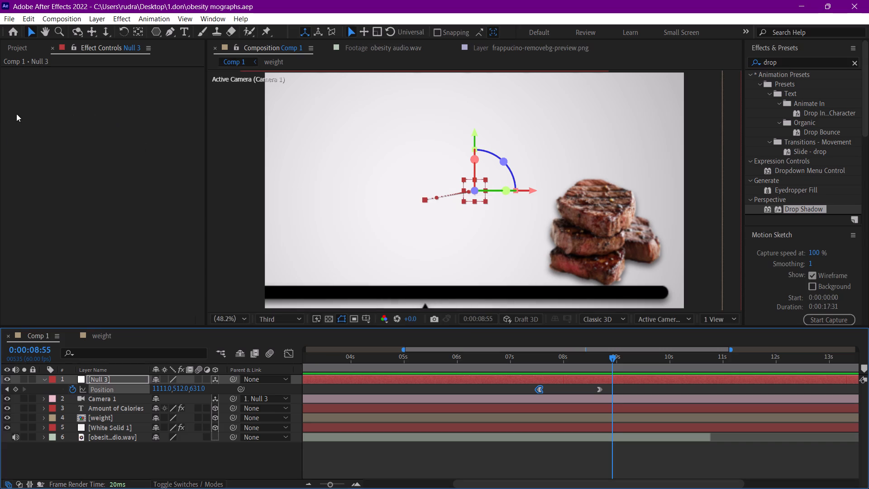
Add a text layer in the empty area beside the steak reading GOOD and KCALS on two lines.
{"action": "left_click", "coordinate": [187, 33]}
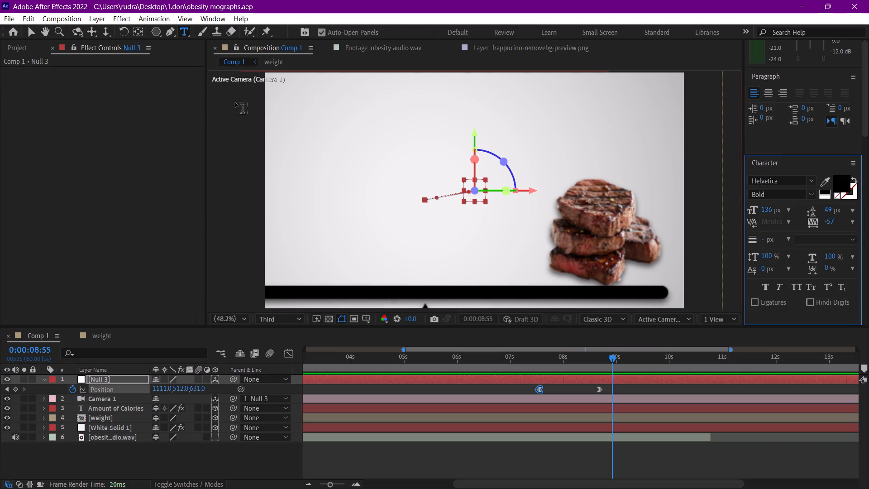
{"action": "left_click", "coordinate": [304, 150]}
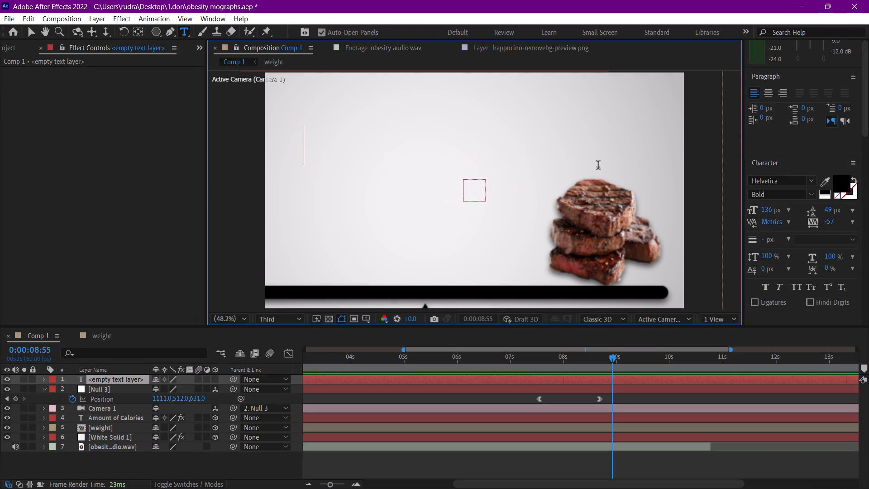
{"action": "type", "text": "GI"}
{"action": "key", "text": "BackSpace"}
{"action": "type", "text": "OOD"}
{"action": "key", "text": "space"}
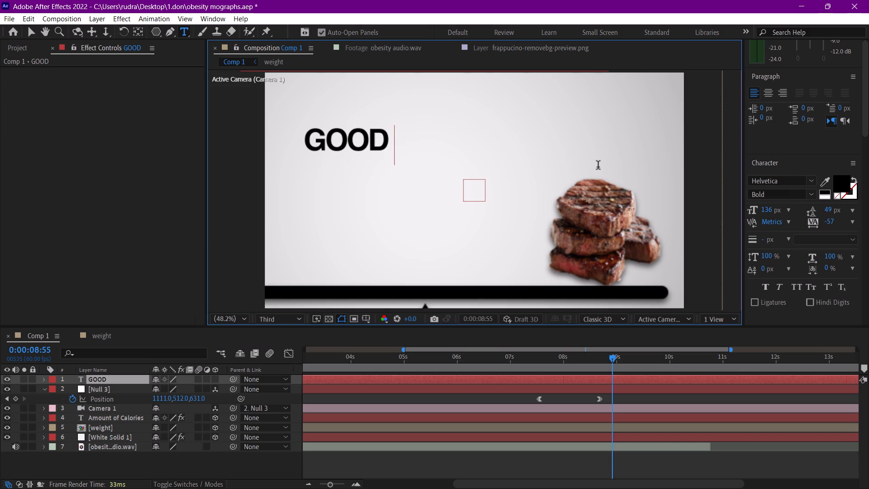
{"action": "key", "text": "Return"}
{"action": "type", "text": "KCALS"}
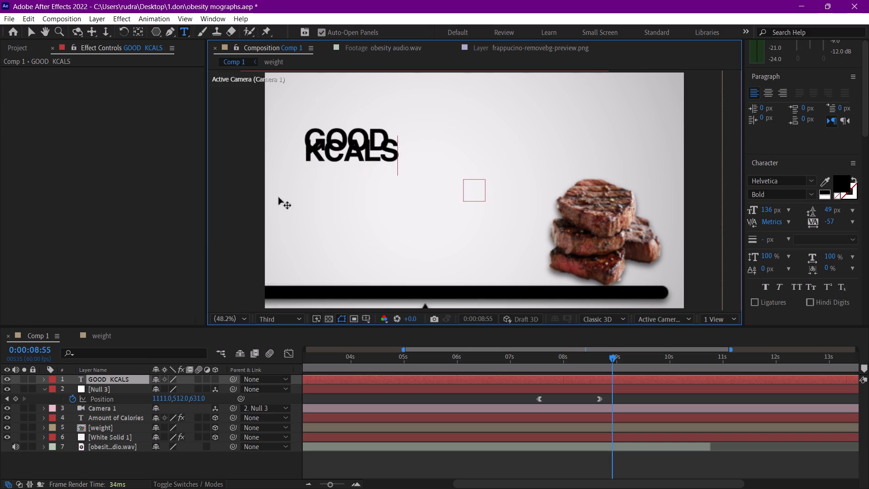
Format the GOOD KCALS text with a 160 px size, 136 px leading, -70 tracking and centred alignment.
{"action": "double_click", "coordinate": [114, 380]}
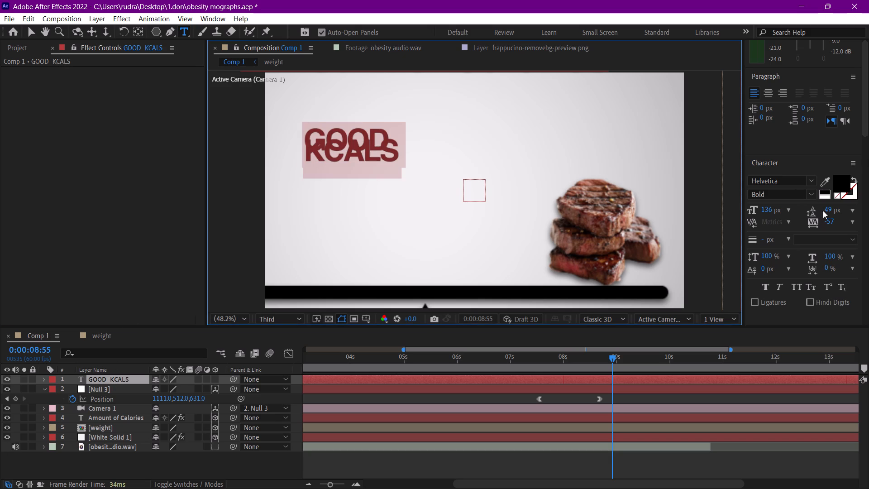
{"action": "left_click_drag", "start_coordinate": [827, 211], "coordinate": [853, 210]}
{"action": "left_click_drag", "start_coordinate": [828, 210], "coordinate": [844, 206]}
{"action": "left_click_drag", "start_coordinate": [834, 211], "coordinate": [828, 211]}
{"action": "left_click_drag", "start_coordinate": [829, 223], "coordinate": [819, 223]}
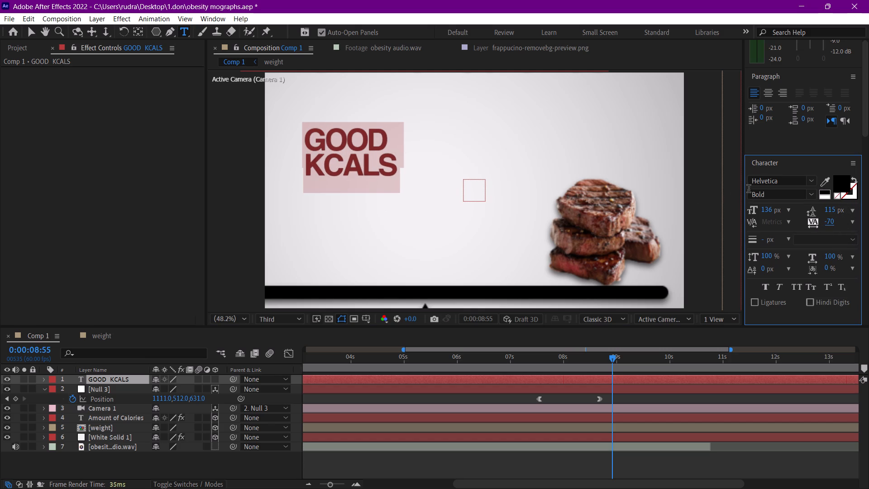
{"action": "left_click_drag", "start_coordinate": [767, 213], "coordinate": [784, 214]}
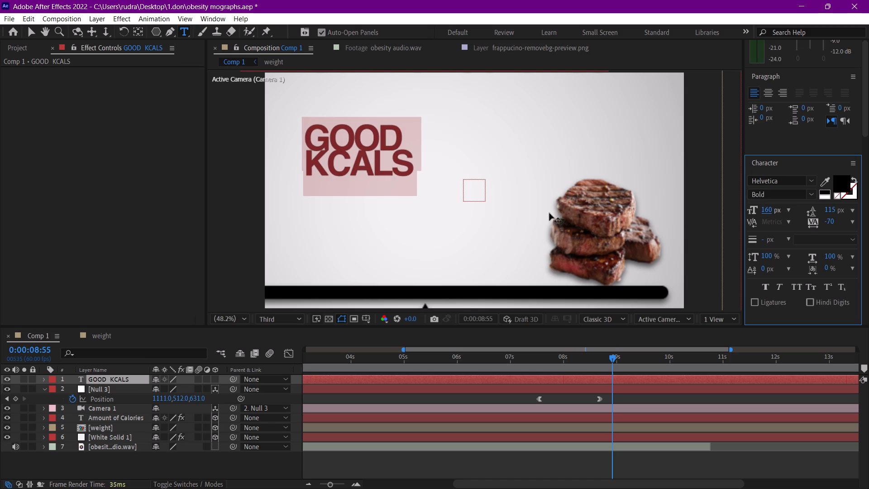
{"action": "left_click_drag", "start_coordinate": [831, 207], "coordinate": [844, 207]}
{"action": "left_click", "coordinate": [347, 170]}
{"action": "left_click", "coordinate": [347, 170]}
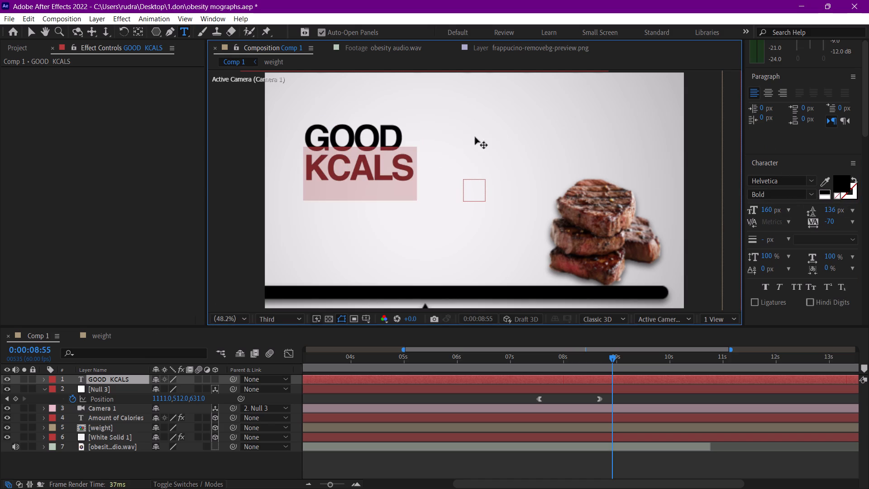
{"action": "double_click", "coordinate": [118, 379]}
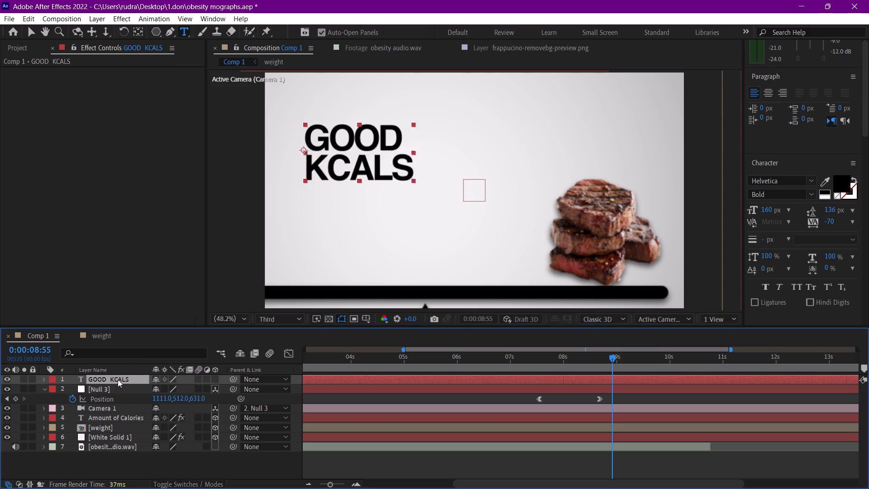
{"action": "left_click", "coordinate": [765, 89]}
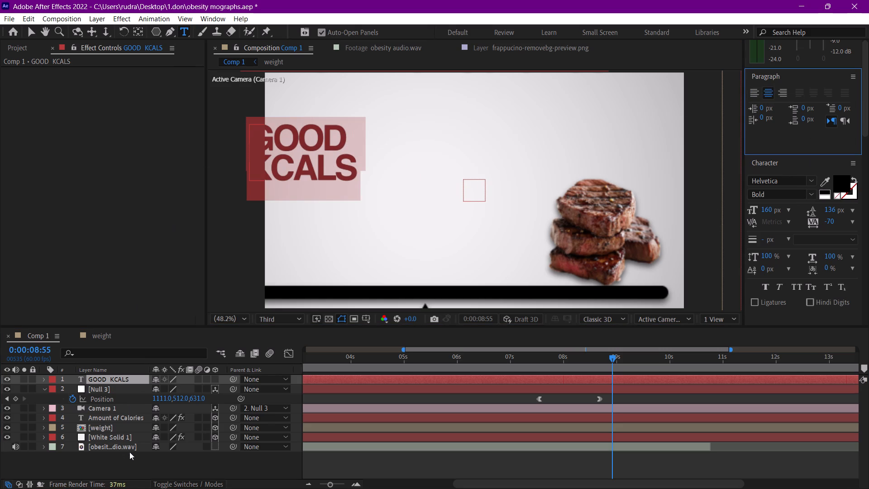
{"action": "left_click", "coordinate": [130, 465]}
Make the GOOD KCALS layer 3D and set its Position to 750.3, 593.5, 0.0, beside the steak above the bar.
{"action": "left_click", "coordinate": [216, 377]}
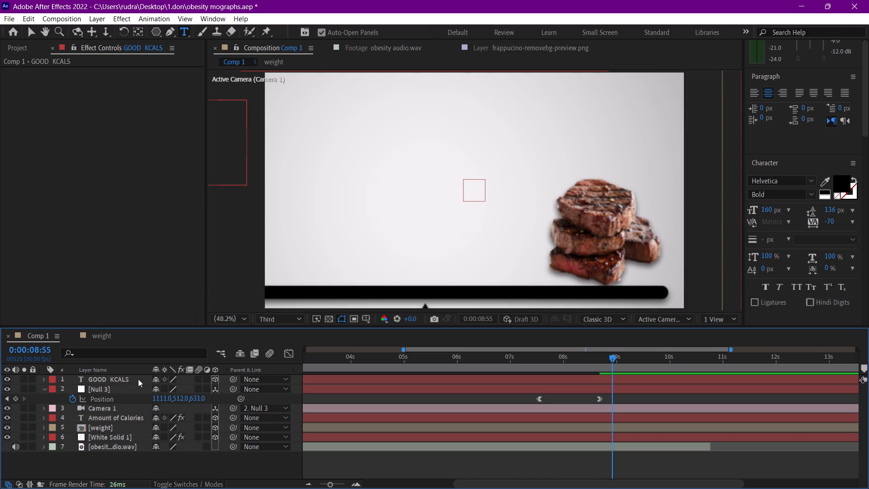
{"action": "left_click", "coordinate": [137, 378]}
{"action": "key", "text": "p"}
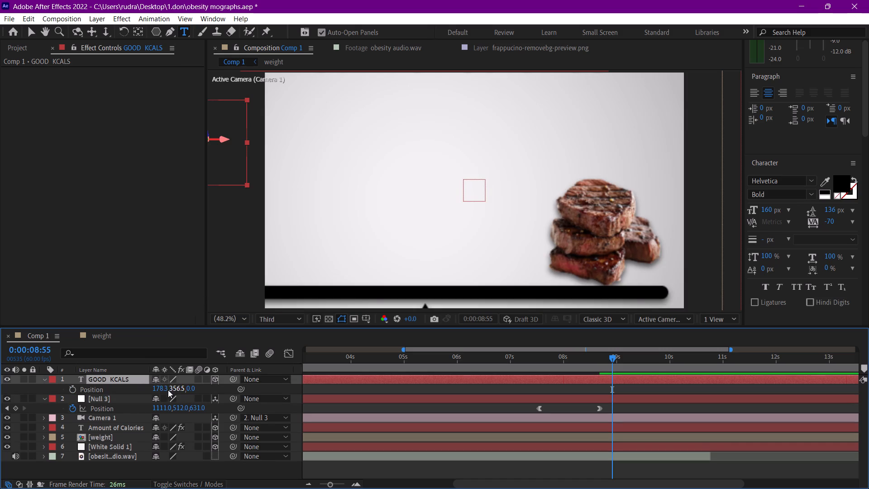
{"action": "left_click_drag", "start_coordinate": [156, 390], "coordinate": [600, 399]}
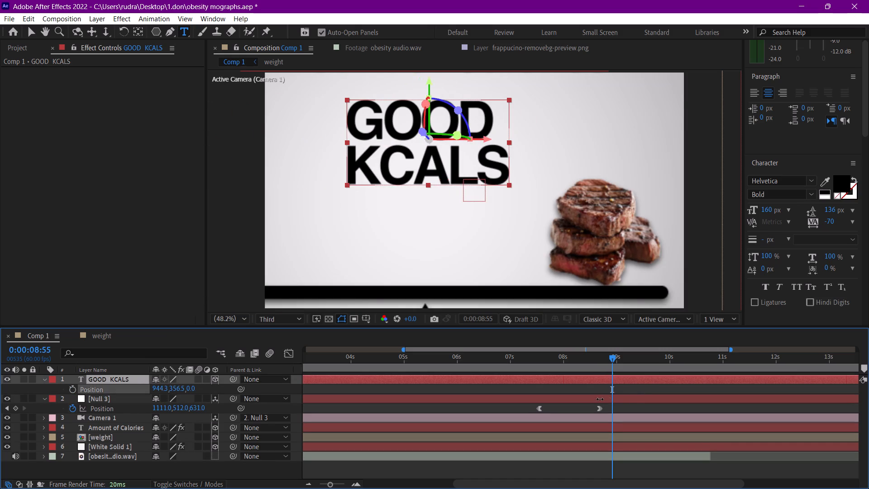
{"action": "left_click_drag", "start_coordinate": [600, 399], "coordinate": [595, 406]}
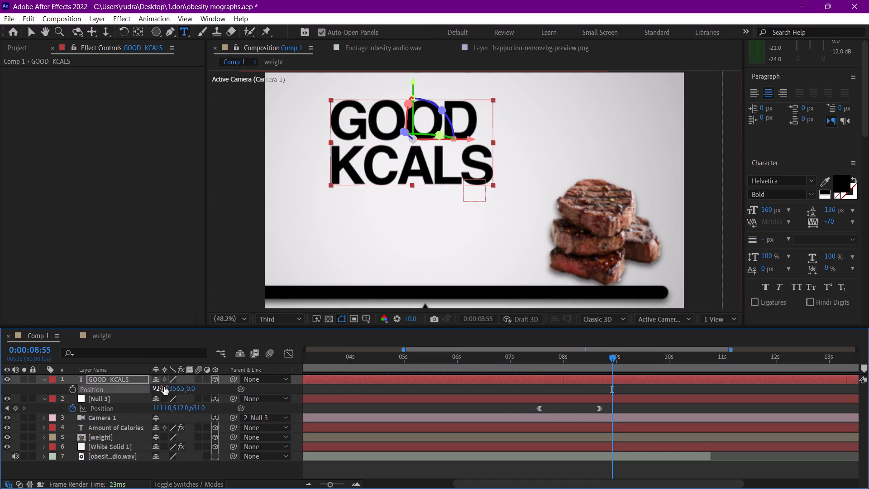
{"action": "left_click_drag", "start_coordinate": [177, 392], "coordinate": [278, 372]}
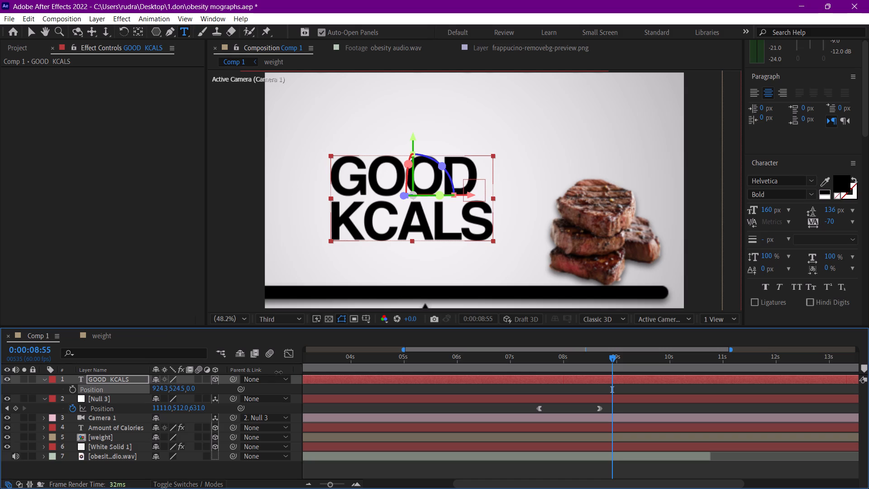
{"action": "left_click_drag", "start_coordinate": [278, 372], "coordinate": [272, 372]}
{"action": "left_click_drag", "start_coordinate": [159, 388], "coordinate": [131, 388]}
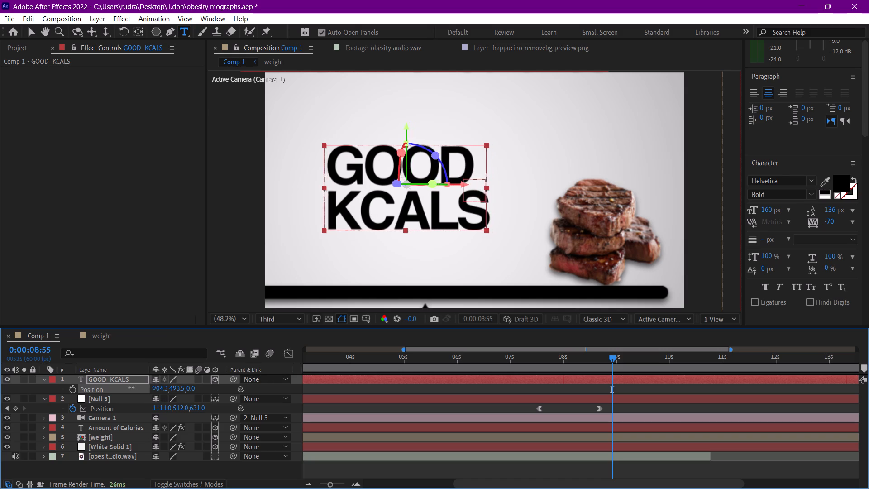
{"action": "left_click_drag", "start_coordinate": [131, 388], "coordinate": [78, 388]}
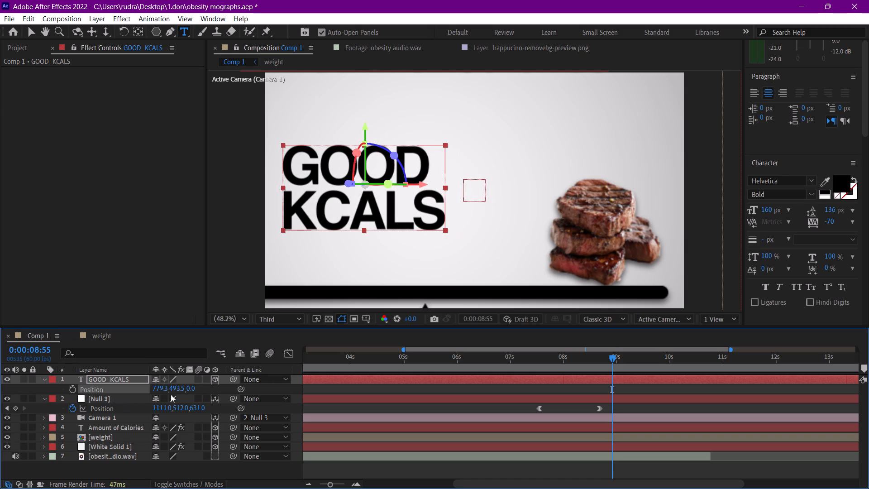
{"action": "left_click_drag", "start_coordinate": [184, 386], "coordinate": [247, 376]}
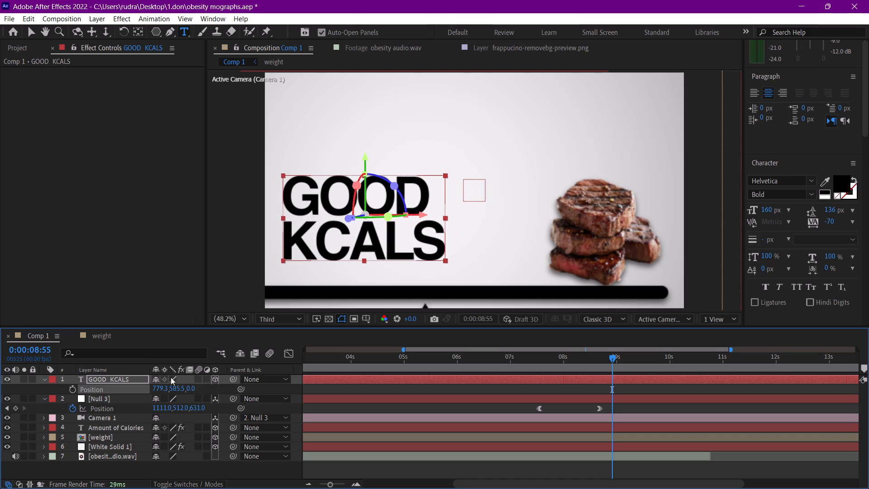
{"action": "left_click_drag", "start_coordinate": [155, 388], "coordinate": [139, 389]}
{"action": "left_click_drag", "start_coordinate": [173, 390], "coordinate": [178, 390]}
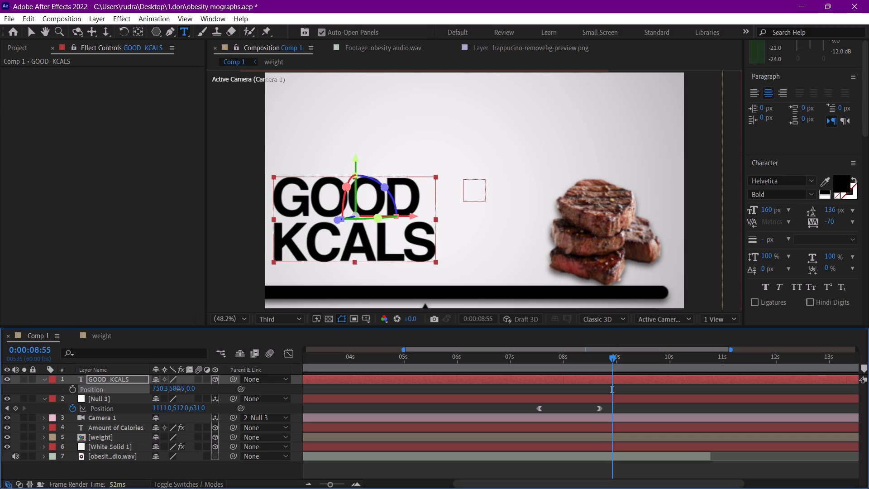
{"action": "left_click_drag", "start_coordinate": [178, 390], "coordinate": [177, 390]}
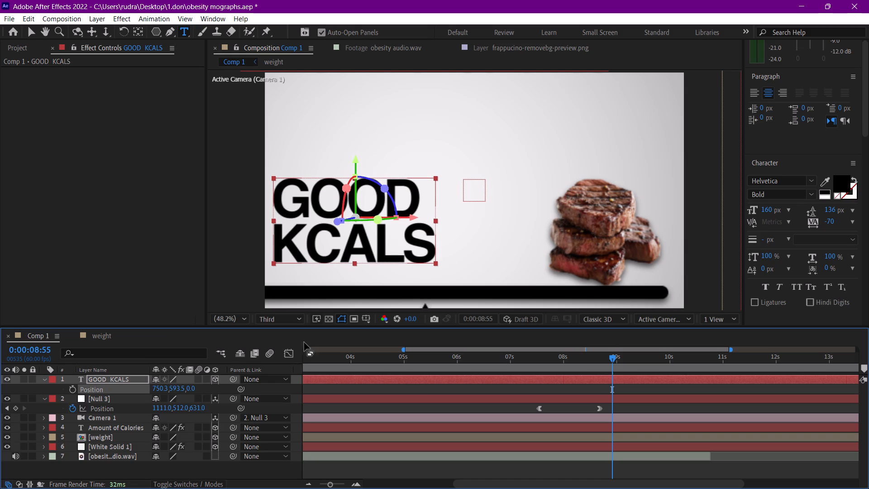
Search the effects and presets for "ipho", apply the Iphone ui preset to the GOOD KCALS text, and preview it.
{"action": "scroll", "coordinate": [808, 119], "scroll_direction": "up", "scroll_amount": 4}
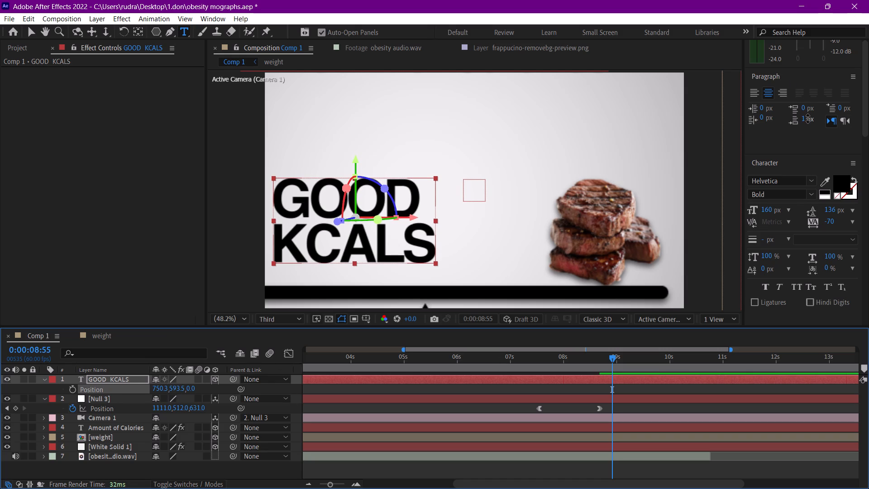
{"action": "scroll", "coordinate": [823, 74], "scroll_direction": "up", "scroll_amount": 9}
{"action": "left_click_drag", "start_coordinate": [798, 66], "coordinate": [790, 65]}
{"action": "left_click_drag", "start_coordinate": [790, 65], "coordinate": [757, 73]}
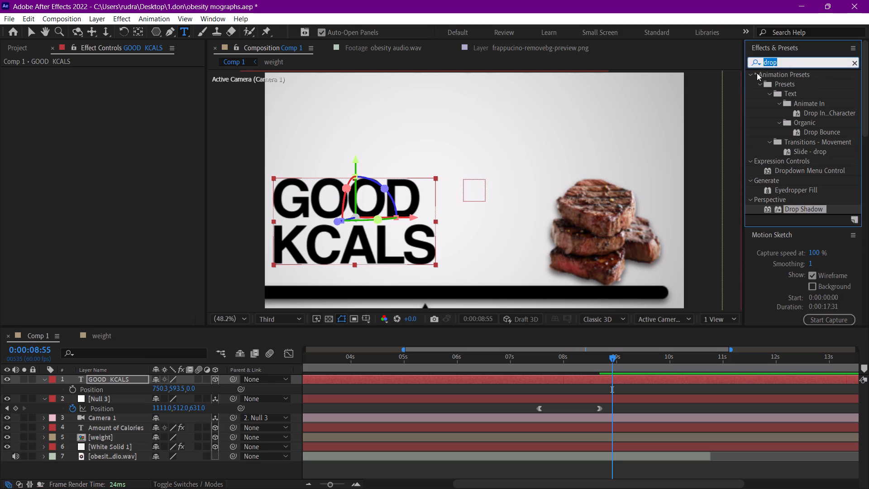
{"action": "key", "text": "i"}
{"action": "key", "text": "p"}
{"action": "type", "text": "ho"}
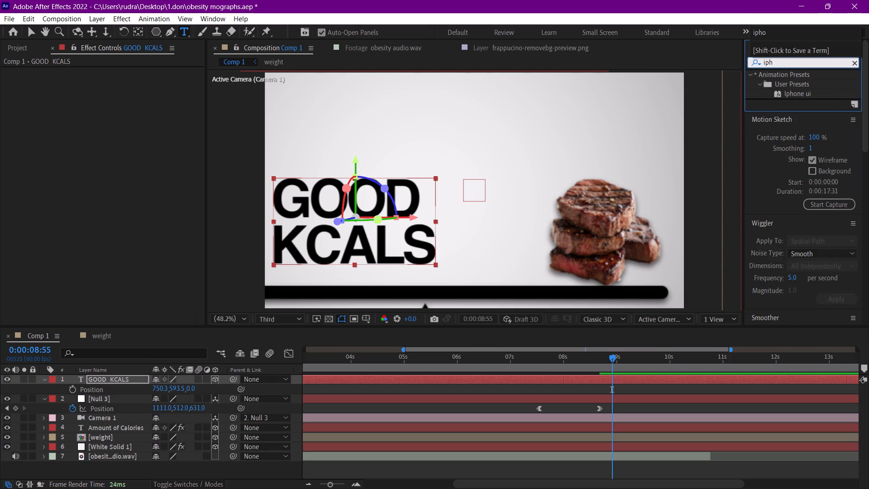
{"action": "left_click_drag", "start_coordinate": [804, 92], "coordinate": [476, 235]}
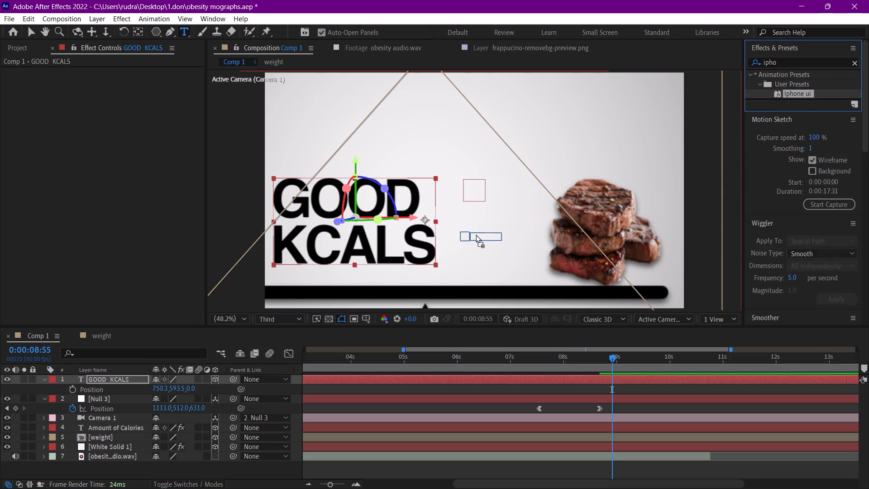
{"action": "left_click_drag", "start_coordinate": [476, 235], "coordinate": [383, 236]}
{"action": "left_click_drag", "start_coordinate": [598, 360], "coordinate": [588, 360]}
{"action": "key", "text": "space"}
{"action": "key", "text": "space"}
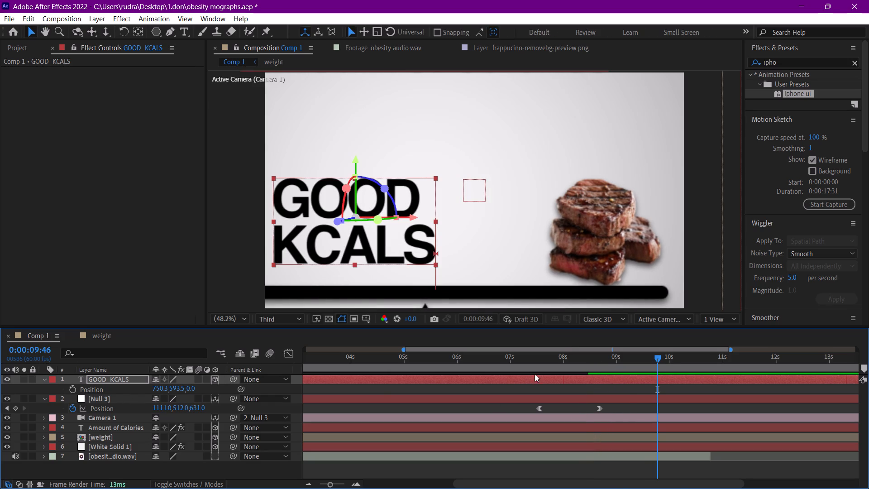
Create a new null object and place its layer directly beneath the GOOD KCALS layer.
{"action": "right_click", "coordinate": [274, 471]}
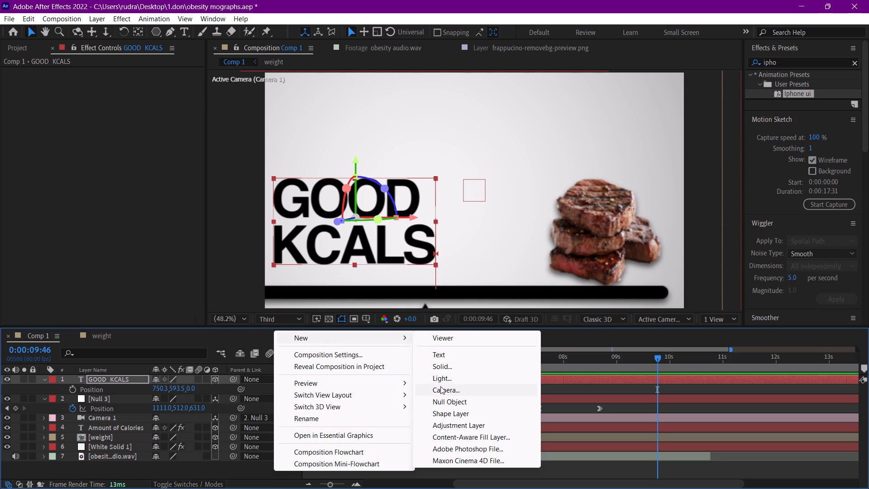
{"action": "left_click", "coordinate": [446, 401]}
{"action": "left_click_drag", "start_coordinate": [105, 378], "coordinate": [110, 401]}
{"action": "left_click", "coordinate": [135, 397]}
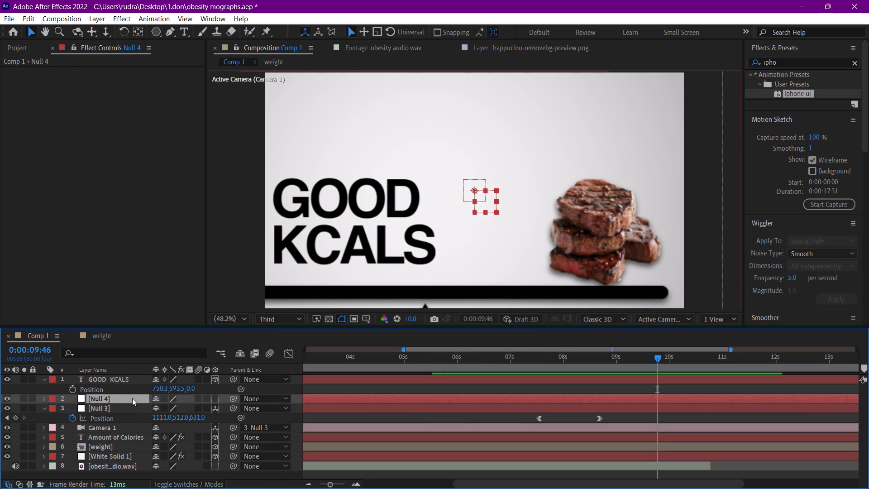
Make the Null 4 layer 3D and parent the Null 3 layer to it.
{"action": "type", "text": "78"}
{"action": "left_click", "coordinate": [215, 398]}
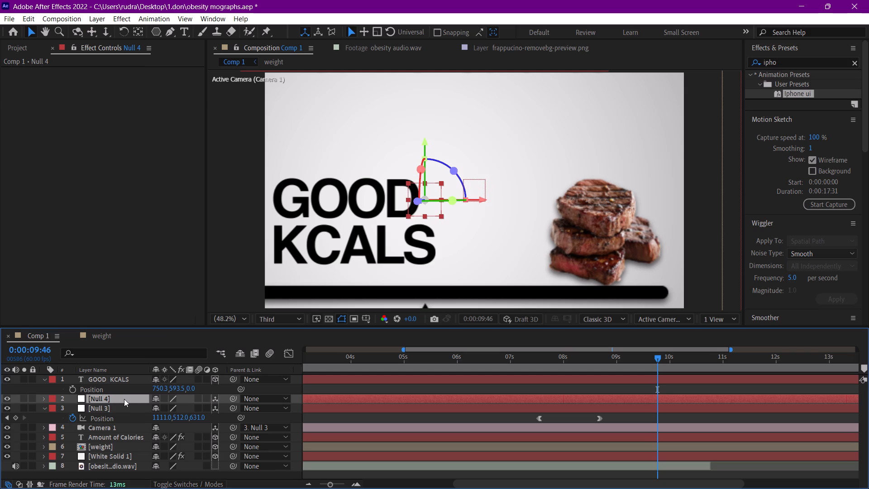
{"action": "left_click", "coordinate": [123, 399]}
{"action": "left_click_drag", "start_coordinate": [230, 409], "coordinate": [116, 393]}
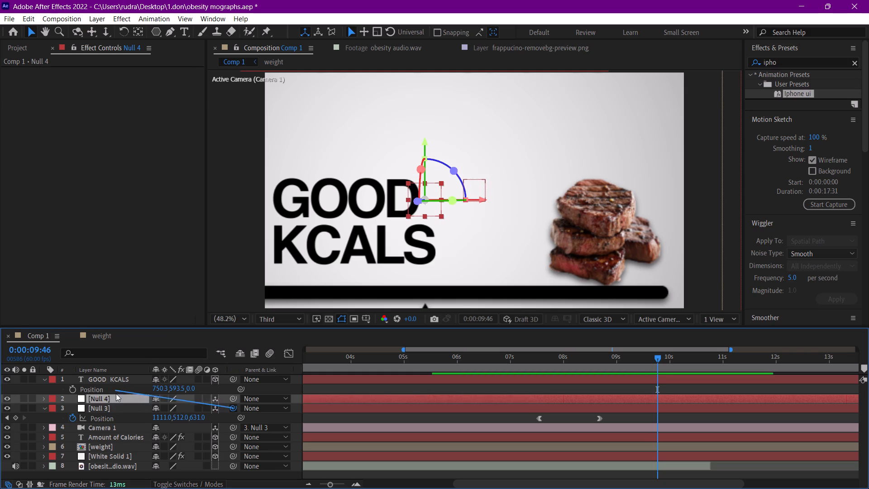
{"action": "left_click_drag", "start_coordinate": [116, 393], "coordinate": [118, 401]}
Keyframe Null 4's Position from 960.0, 540.0, 0.0 shortly before 0:00:09:46 to 484.0, 540.0, 0.0 at that time, panning to the bottle.
{"action": "left_click", "coordinate": [116, 403]}
{"action": "key", "text": "p"}
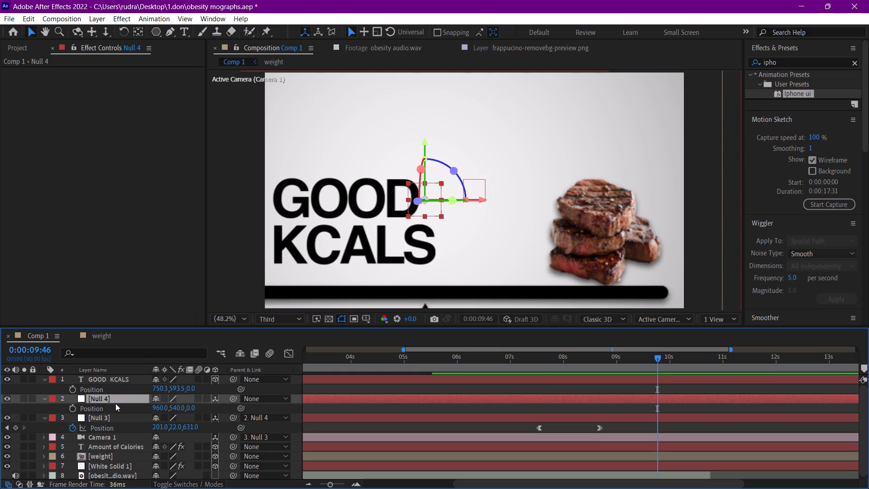
{"action": "left_click", "coordinate": [76, 407]}
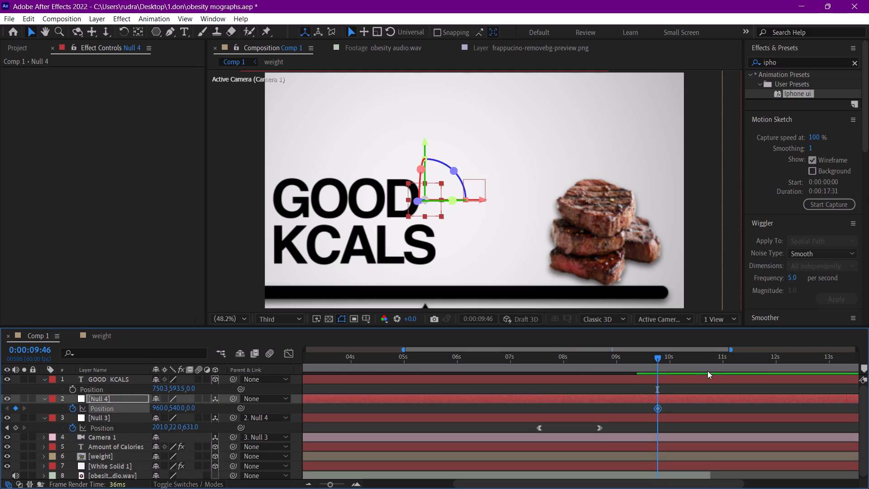
{"action": "left_click_drag", "start_coordinate": [657, 409], "coordinate": [645, 408]}
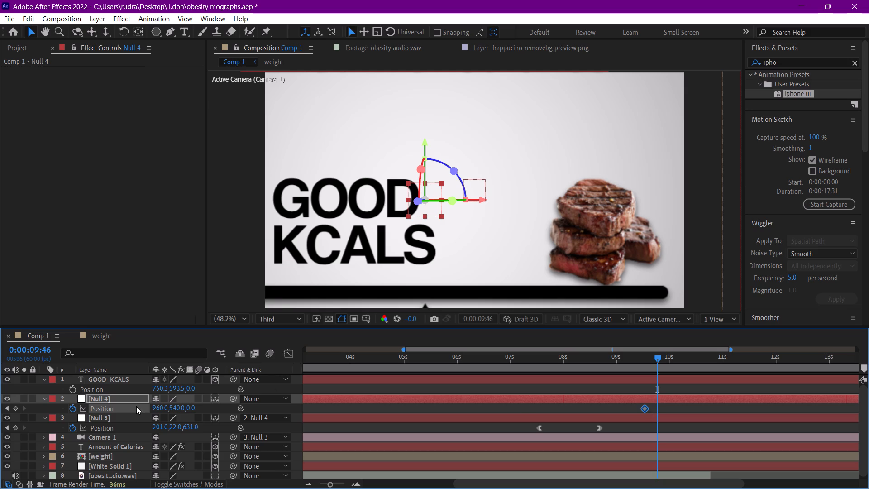
{"action": "left_click_drag", "start_coordinate": [175, 406], "coordinate": [224, 410]}
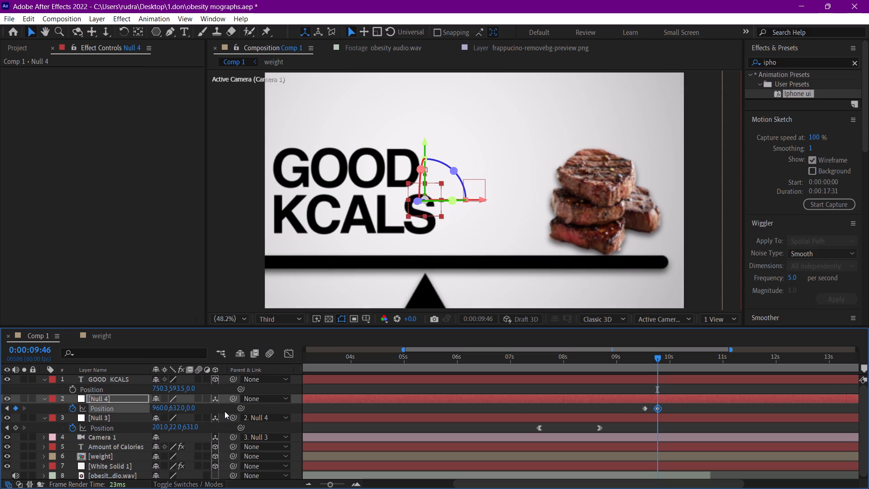
{"action": "key", "text": "ctrl+z"}
{"action": "left_click_drag", "start_coordinate": [155, 412], "coordinate": [138, 415]}
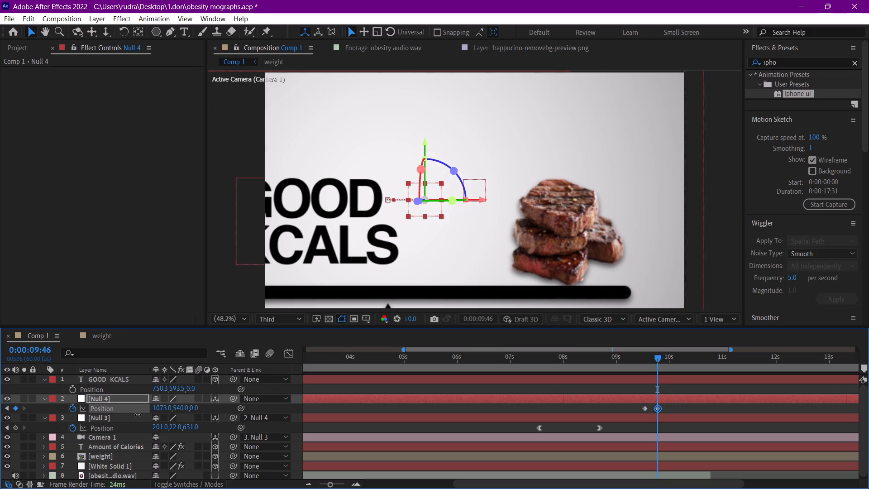
{"action": "left_click_drag", "start_coordinate": [138, 415], "coordinate": [0, 388]}
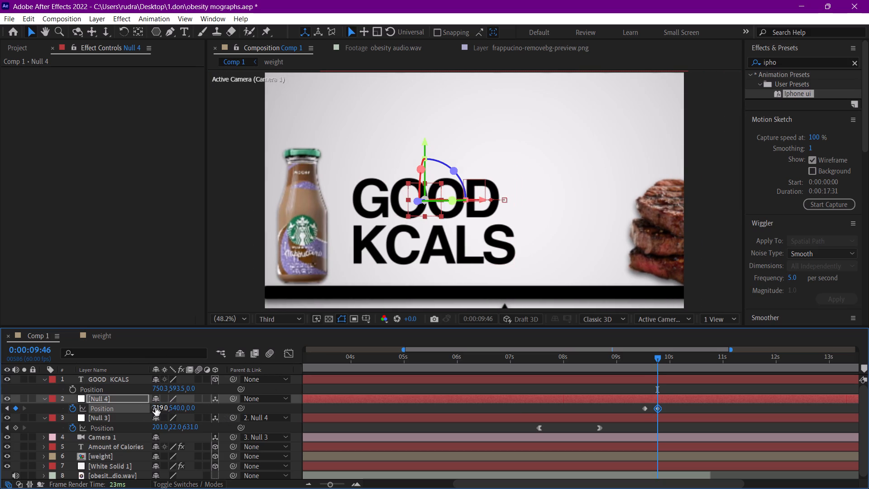
{"action": "left_click_drag", "start_coordinate": [155, 407], "coordinate": [24, 416]}
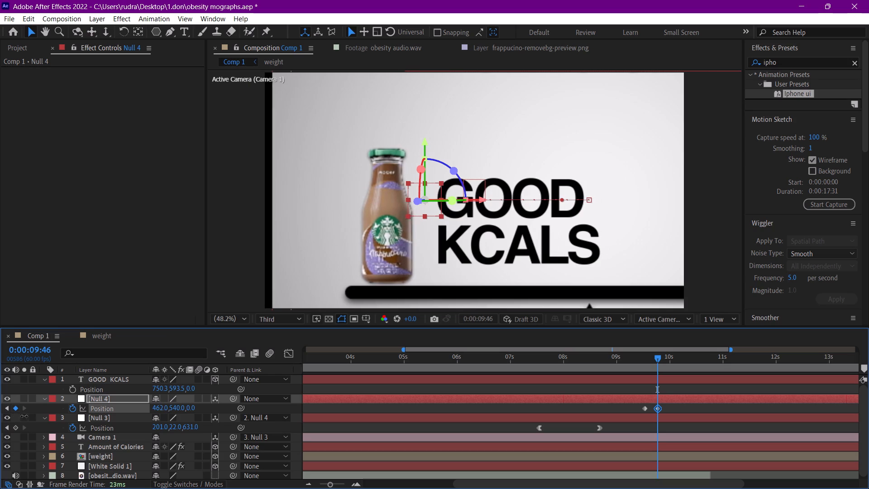
{"action": "left_click_drag", "start_coordinate": [24, 416], "coordinate": [35, 420]}
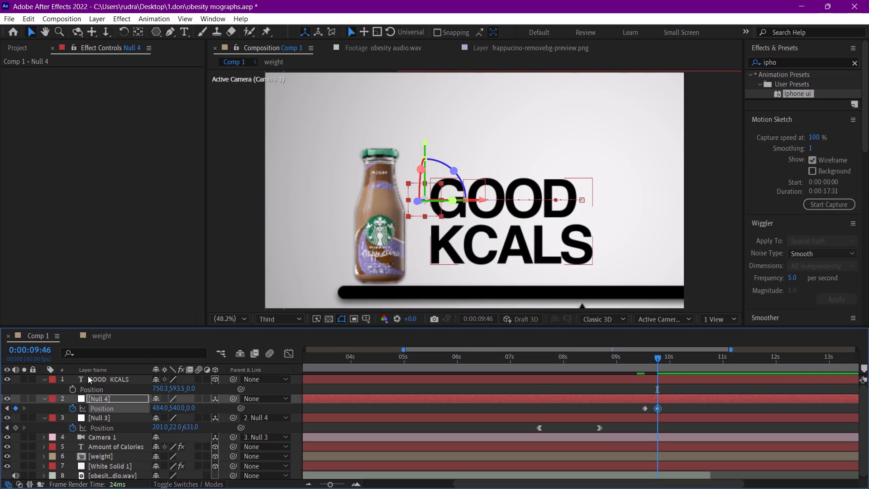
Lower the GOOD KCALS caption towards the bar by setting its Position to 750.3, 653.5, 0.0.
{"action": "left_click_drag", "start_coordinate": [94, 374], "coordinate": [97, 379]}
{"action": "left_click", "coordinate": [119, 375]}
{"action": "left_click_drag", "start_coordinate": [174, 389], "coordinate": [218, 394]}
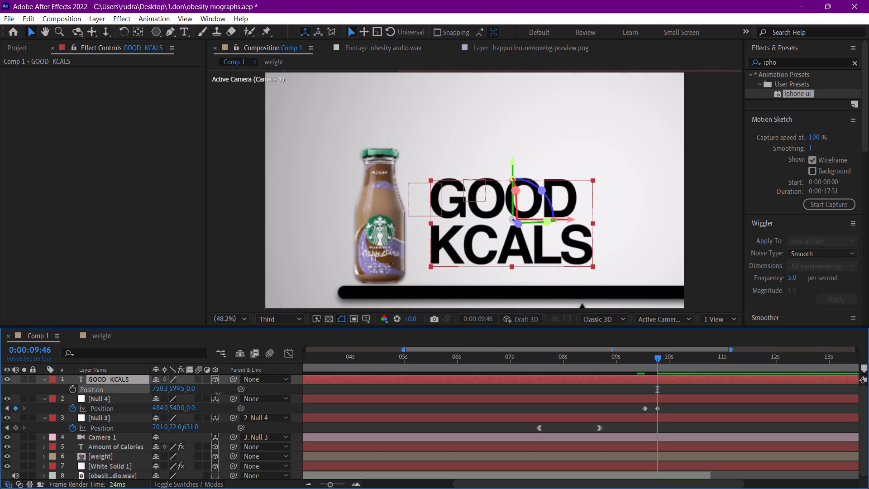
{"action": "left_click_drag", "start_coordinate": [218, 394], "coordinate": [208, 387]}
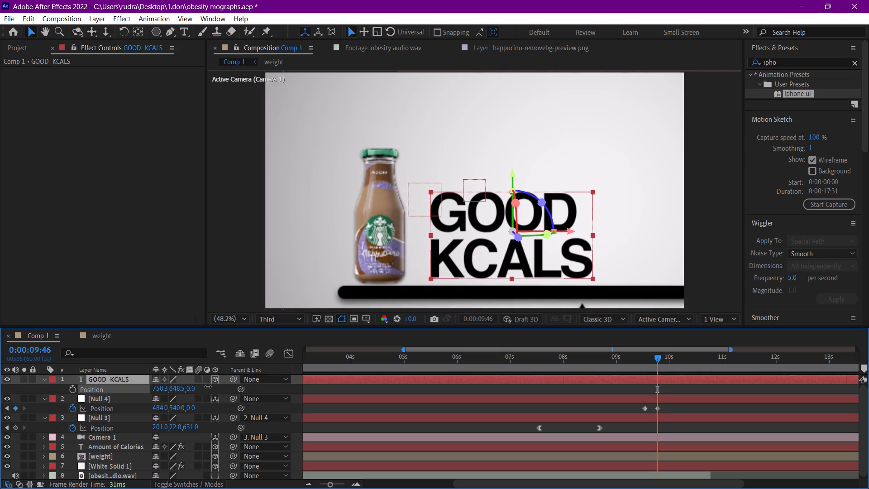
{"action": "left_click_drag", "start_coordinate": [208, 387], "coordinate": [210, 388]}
Replace the word GOOD with BAD in the caption beside the bottle, working at 0:00:09:47.
{"action": "left_click_drag", "start_coordinate": [621, 351], "coordinate": [574, 357]}
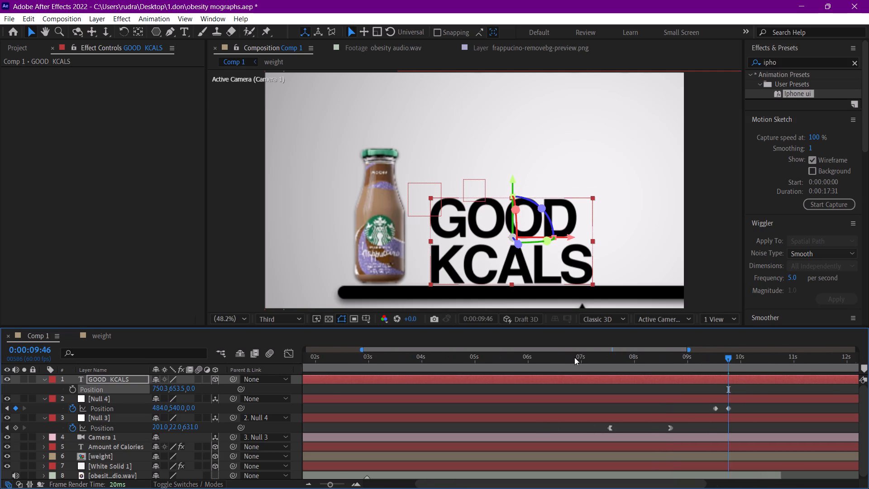
{"action": "left_click_drag", "start_coordinate": [574, 357], "coordinate": [616, 357]}
{"action": "left_click_drag", "start_coordinate": [594, 358], "coordinate": [568, 360]}
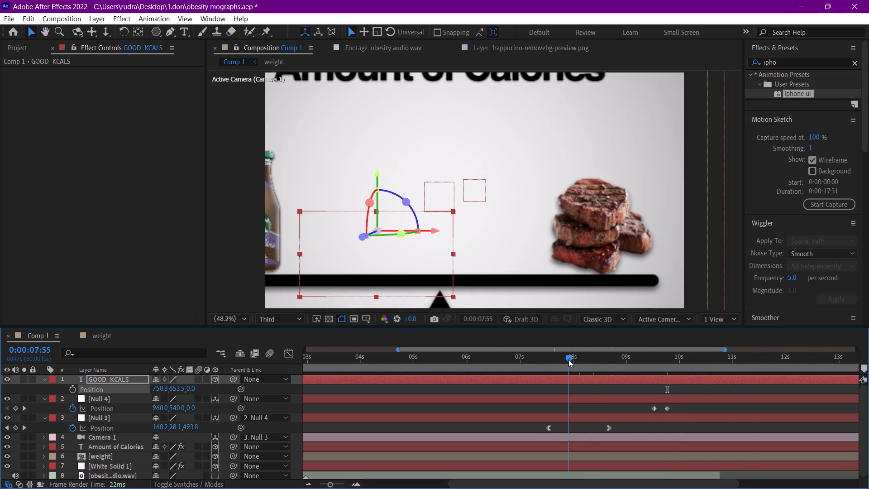
{"action": "left_click_drag", "start_coordinate": [568, 360], "coordinate": [668, 364]}
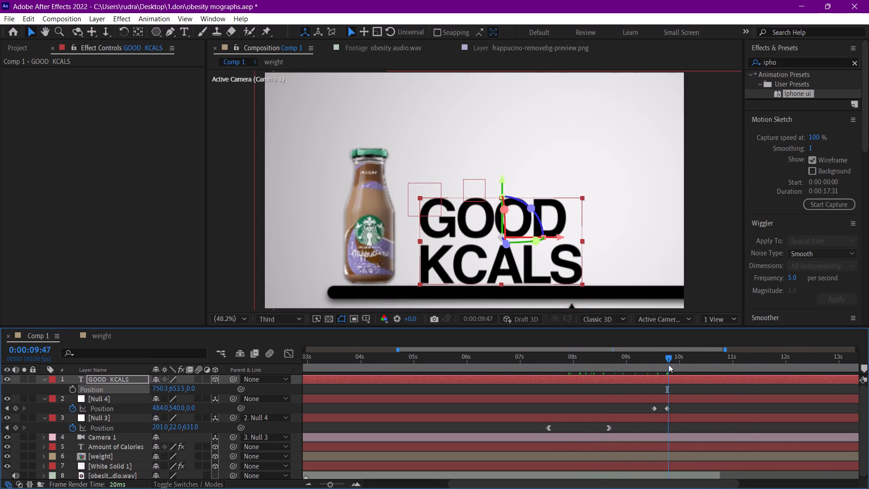
{"action": "left_click_drag", "start_coordinate": [668, 364], "coordinate": [668, 364]}
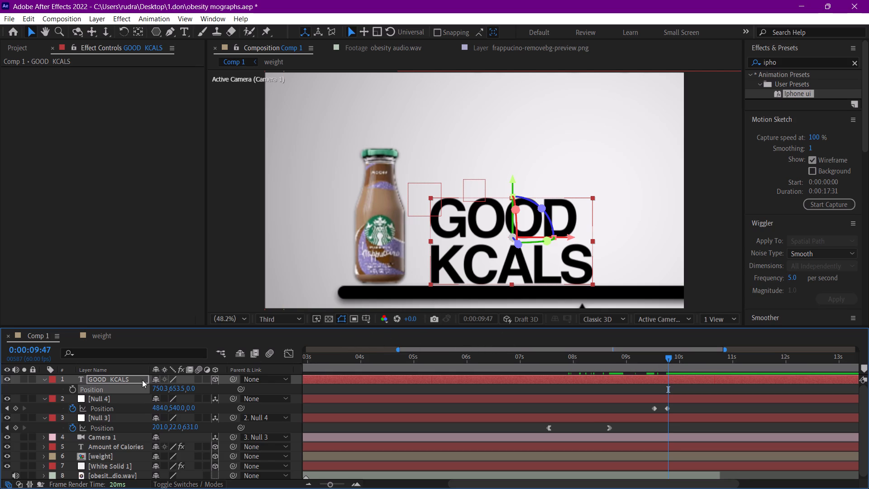
{"action": "left_click", "coordinate": [189, 35]}
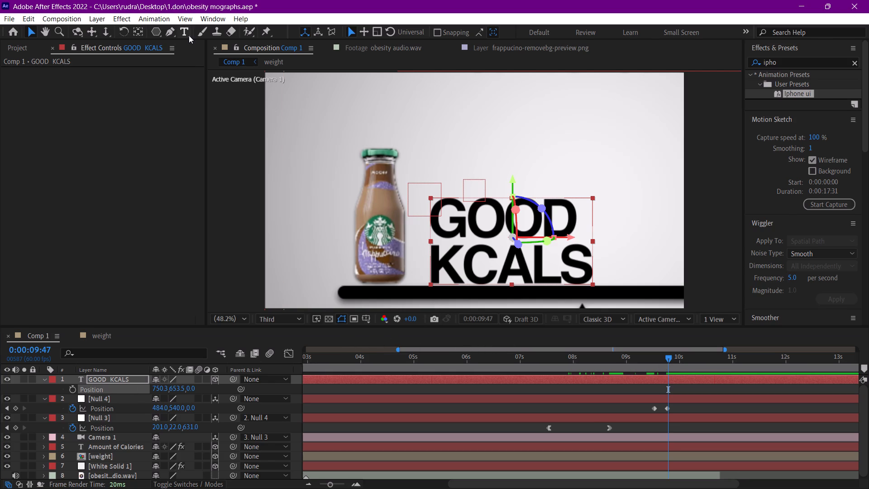
{"action": "double_click", "coordinate": [495, 233]}
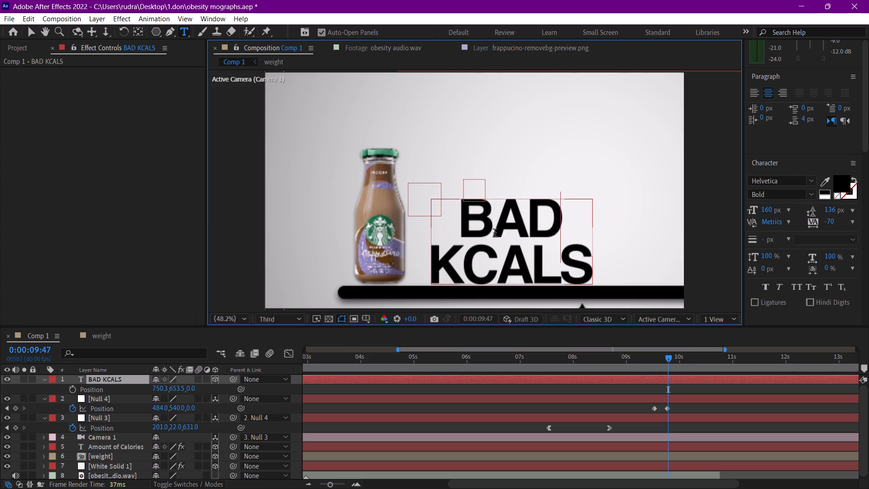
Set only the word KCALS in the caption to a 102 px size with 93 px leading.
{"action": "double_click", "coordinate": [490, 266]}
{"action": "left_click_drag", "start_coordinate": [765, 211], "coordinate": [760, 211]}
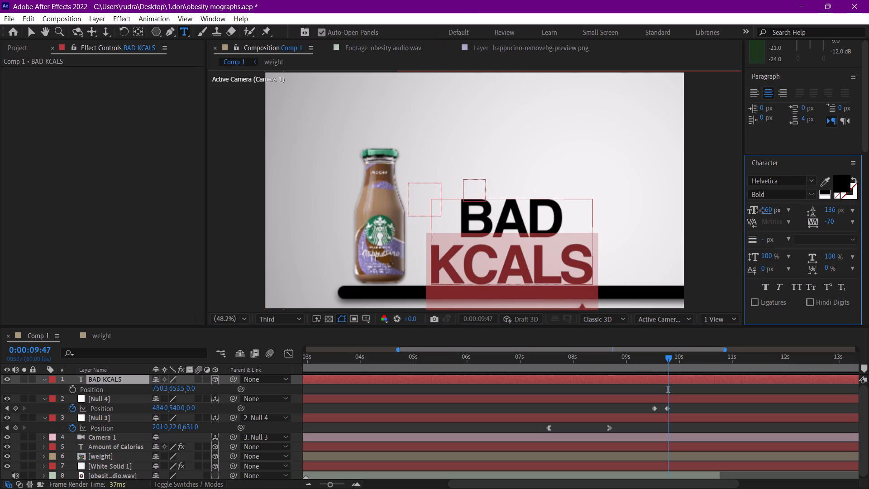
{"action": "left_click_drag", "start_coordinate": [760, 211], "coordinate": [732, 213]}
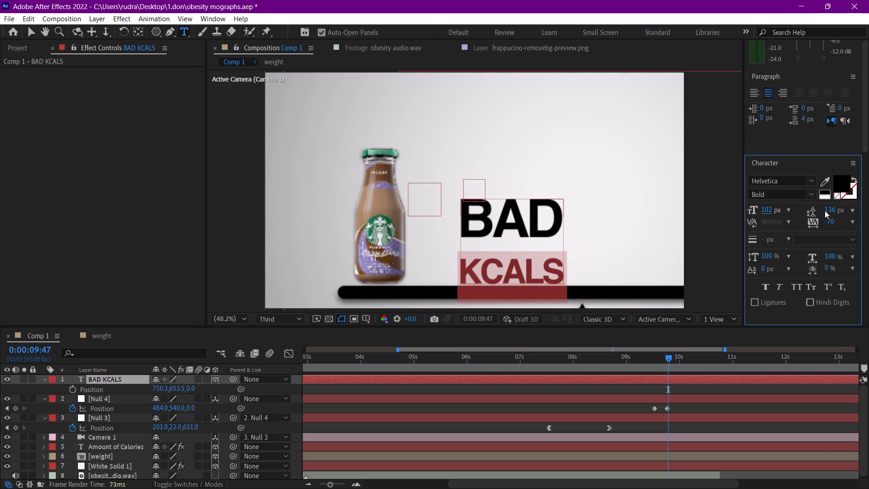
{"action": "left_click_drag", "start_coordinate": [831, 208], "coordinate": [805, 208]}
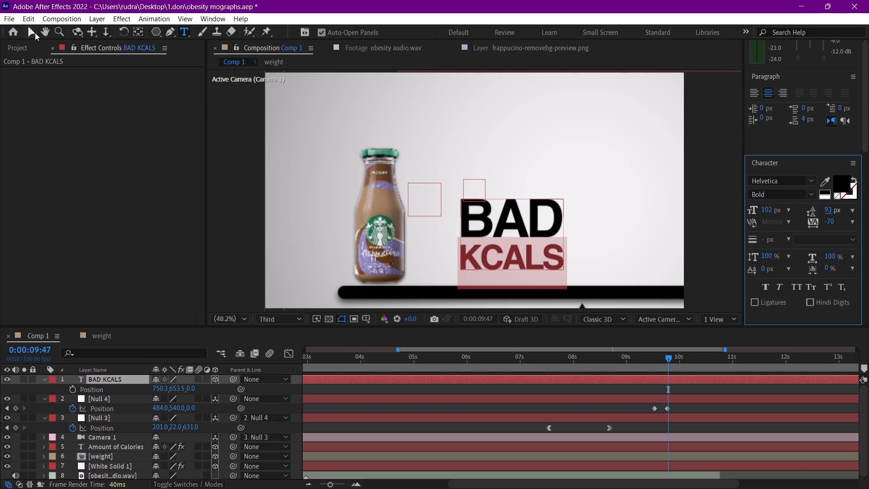
Move the BAD KCALS caption away from the bottle to Position 1050.8, 615.1, 0.0, above the bar.
{"action": "left_click", "coordinate": [35, 33]}
{"action": "left_click_drag", "start_coordinate": [490, 254], "coordinate": [556, 227]}
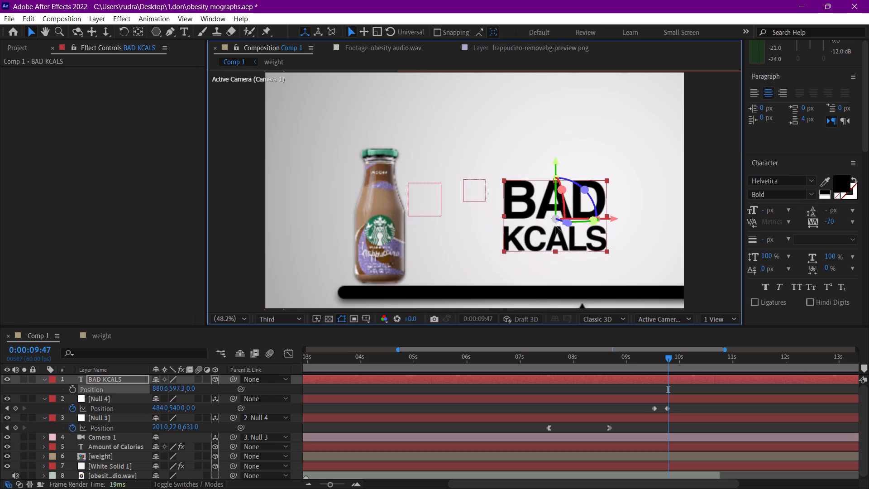
{"action": "left_click_drag", "start_coordinate": [556, 227], "coordinate": [589, 241]}
Resize the caption so that BAD is 211 px and KCALS is 133 px with 103 px leading.
{"action": "double_click", "coordinate": [111, 379]}
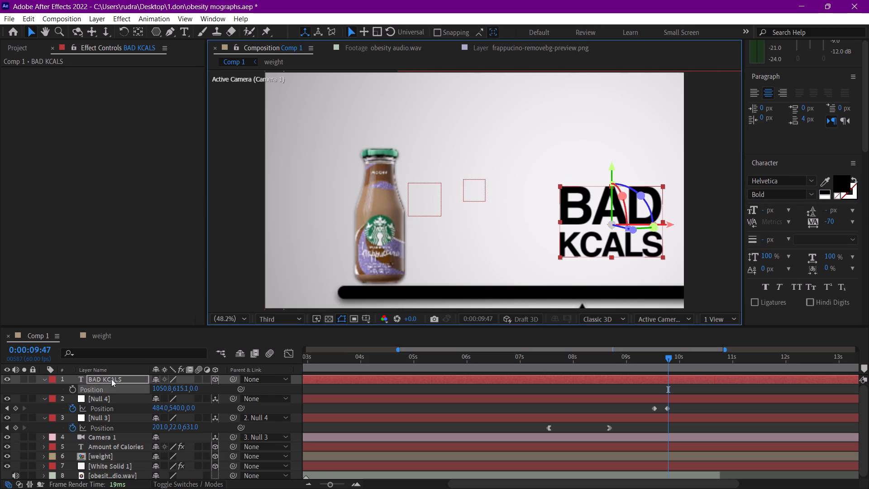
{"action": "left_click_drag", "start_coordinate": [765, 210], "coordinate": [789, 210]}
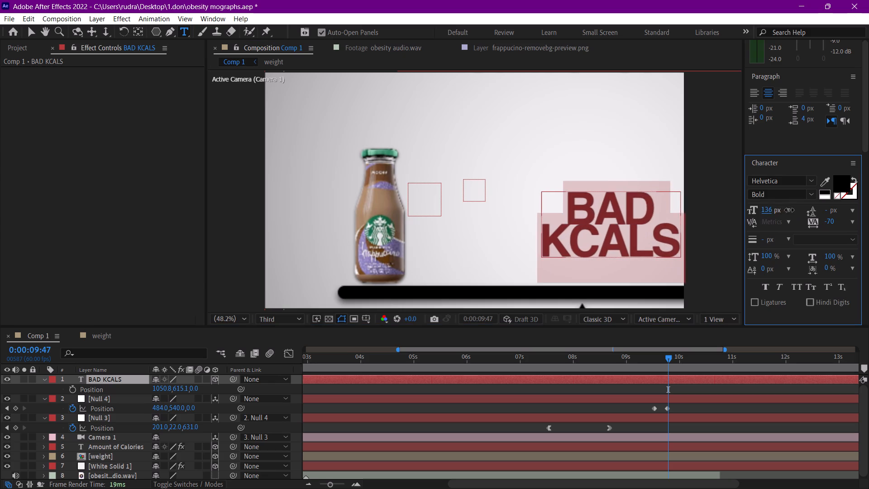
{"action": "left_click_drag", "start_coordinate": [789, 210], "coordinate": [812, 206]}
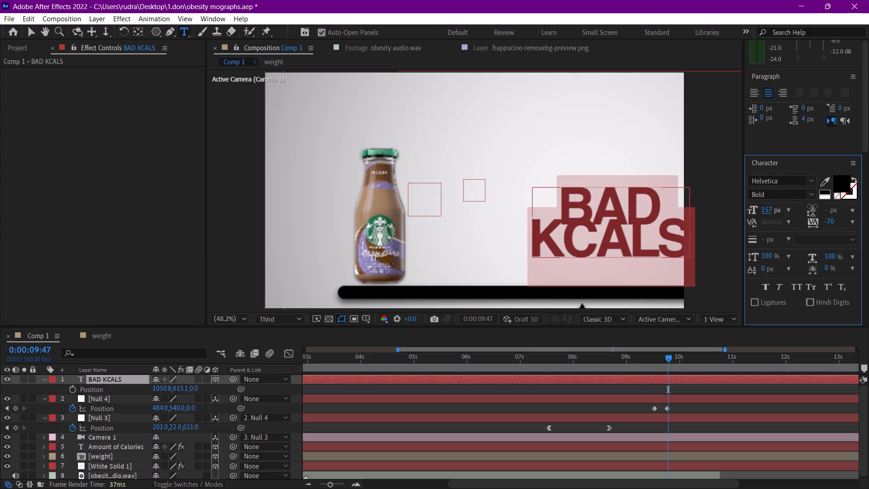
{"action": "left_click_drag", "start_coordinate": [812, 206], "coordinate": [828, 209]}
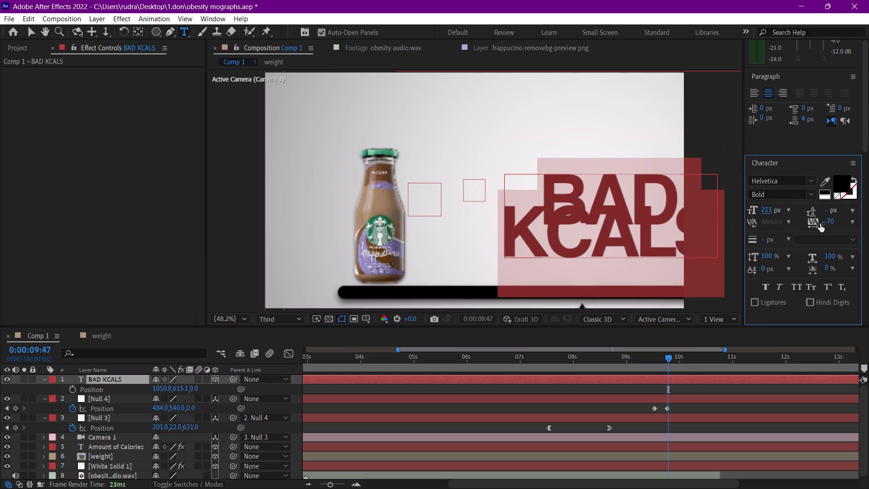
{"action": "double_click", "coordinate": [605, 229]}
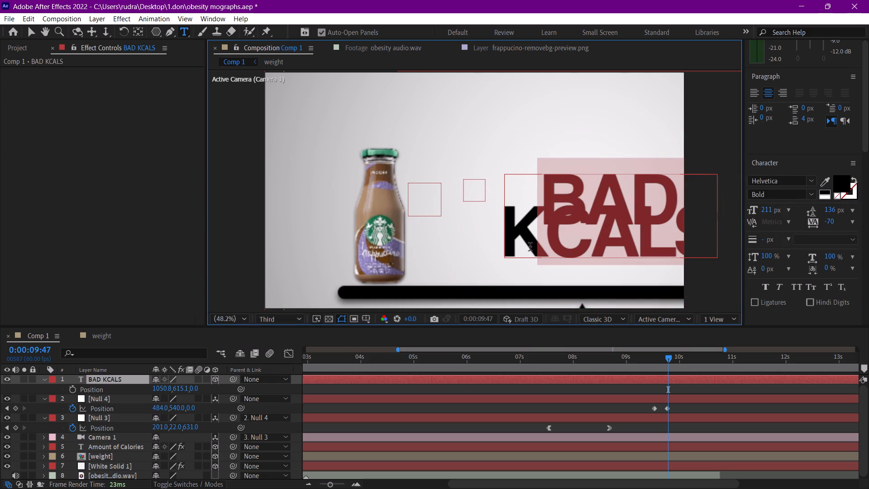
{"action": "double_click", "coordinate": [525, 251]}
{"action": "left_click_drag", "start_coordinate": [769, 208], "coordinate": [721, 209]}
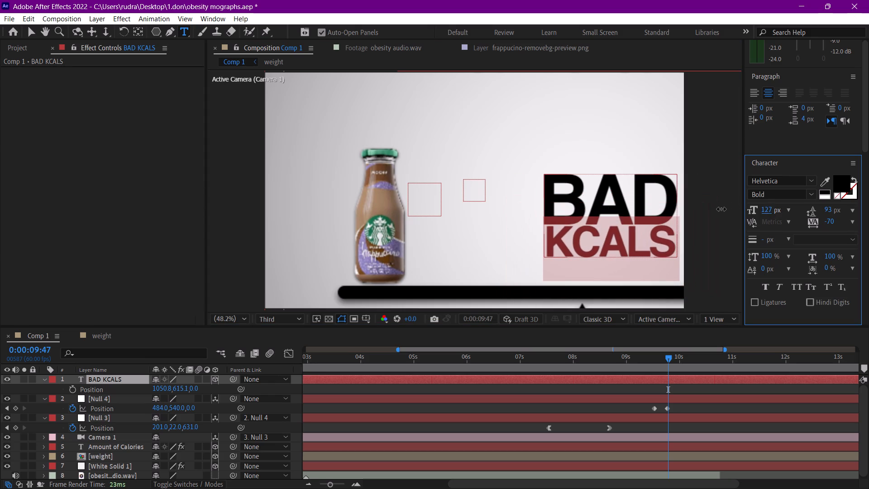
{"action": "left_click_drag", "start_coordinate": [721, 209], "coordinate": [726, 211]}
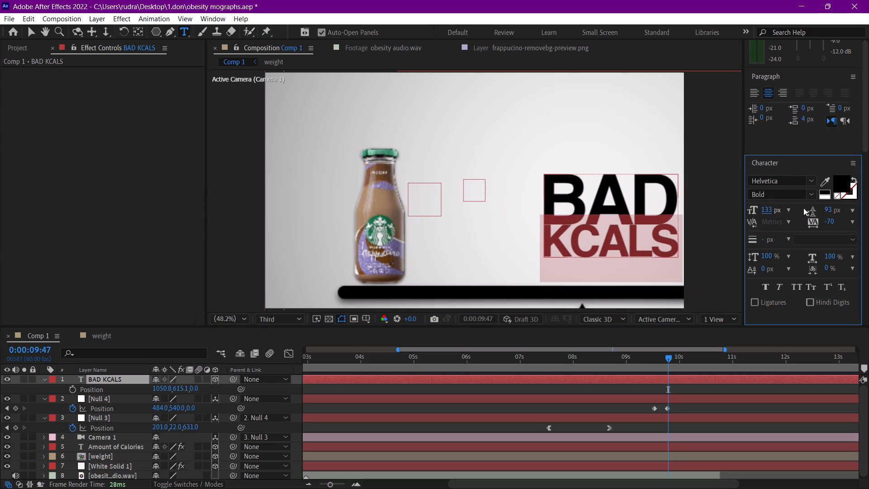
{"action": "left_click_drag", "start_coordinate": [831, 206], "coordinate": [841, 208]}
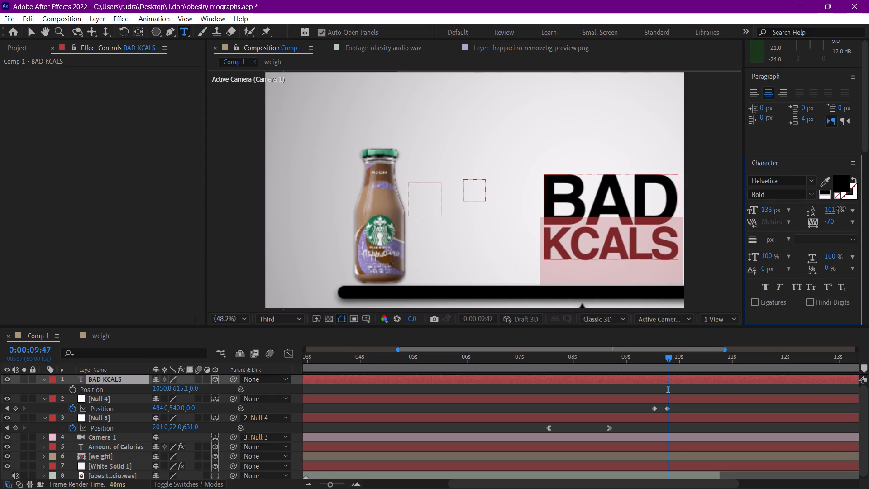
{"action": "left_click_drag", "start_coordinate": [841, 208], "coordinate": [842, 208]}
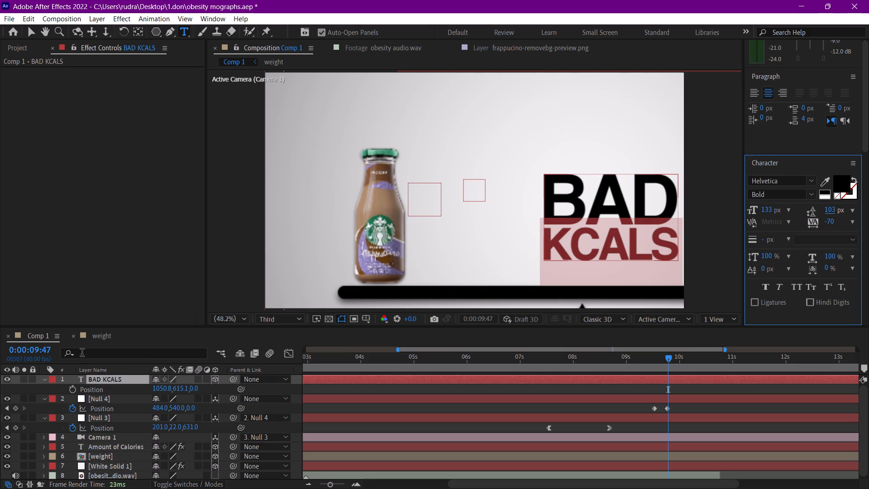
{"action": "left_click", "coordinate": [103, 383]}
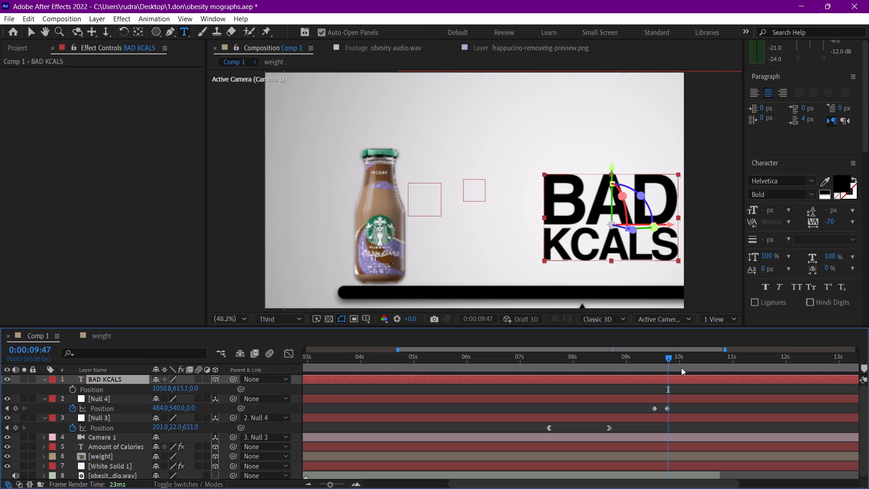
Preview the camera move to the bottle and the BAD KCALS caption, starting from 0:00:07:57.
{"action": "left_click_drag", "start_coordinate": [660, 359], "coordinate": [571, 372]}
{"action": "key", "text": "space"}
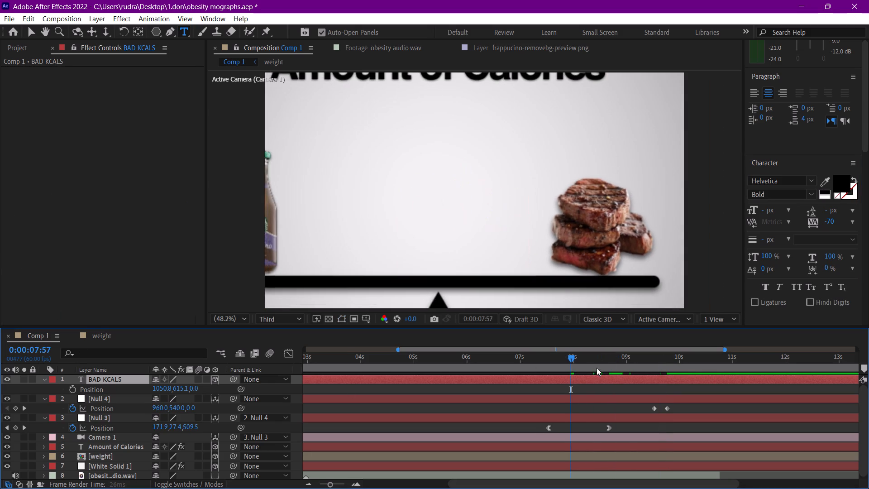
{"action": "key", "text": "space"}
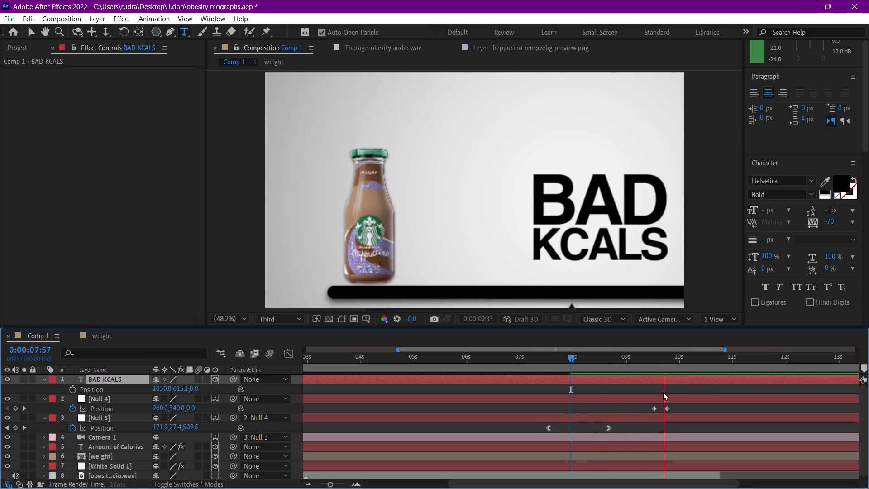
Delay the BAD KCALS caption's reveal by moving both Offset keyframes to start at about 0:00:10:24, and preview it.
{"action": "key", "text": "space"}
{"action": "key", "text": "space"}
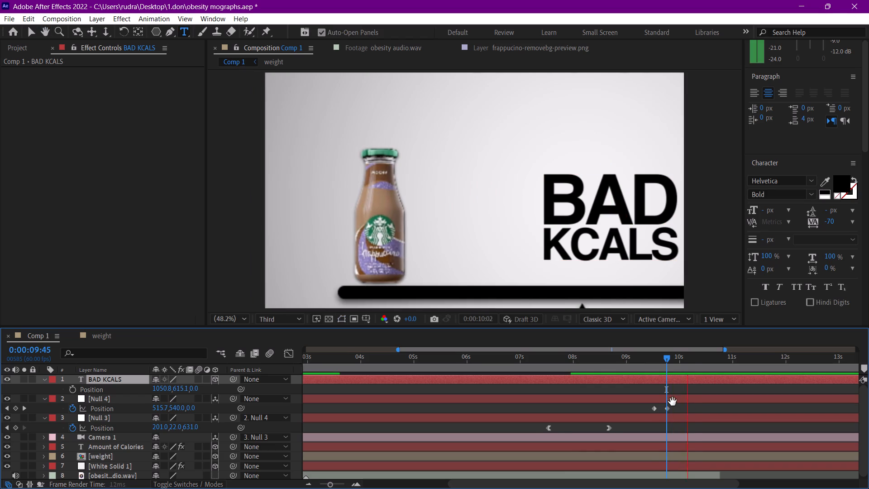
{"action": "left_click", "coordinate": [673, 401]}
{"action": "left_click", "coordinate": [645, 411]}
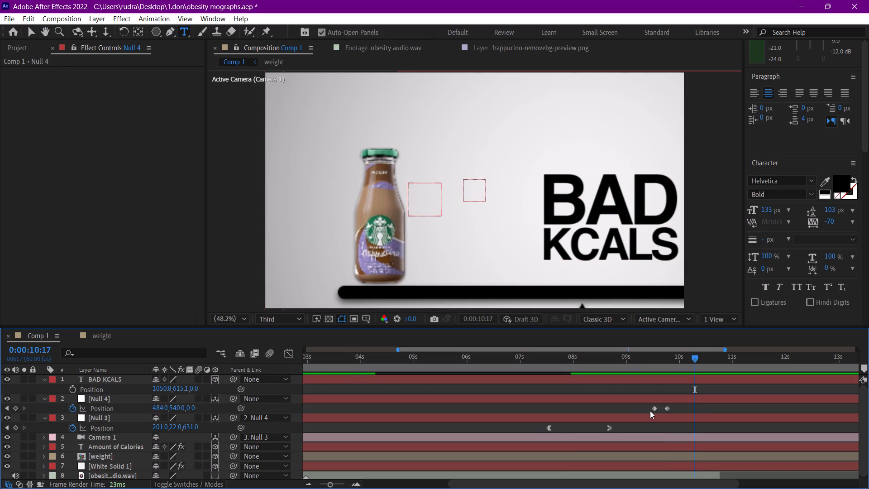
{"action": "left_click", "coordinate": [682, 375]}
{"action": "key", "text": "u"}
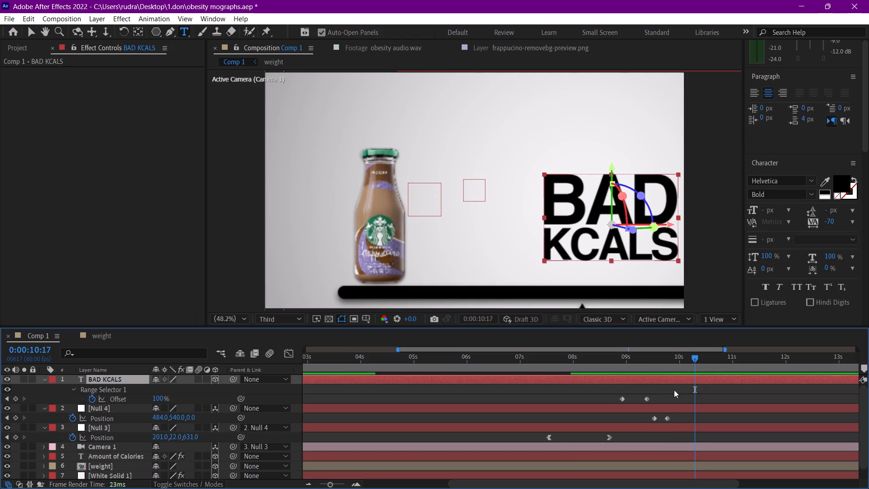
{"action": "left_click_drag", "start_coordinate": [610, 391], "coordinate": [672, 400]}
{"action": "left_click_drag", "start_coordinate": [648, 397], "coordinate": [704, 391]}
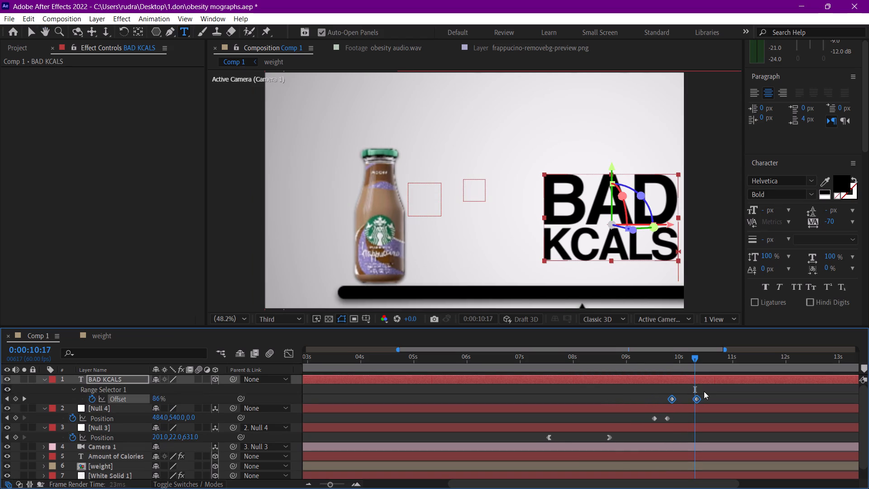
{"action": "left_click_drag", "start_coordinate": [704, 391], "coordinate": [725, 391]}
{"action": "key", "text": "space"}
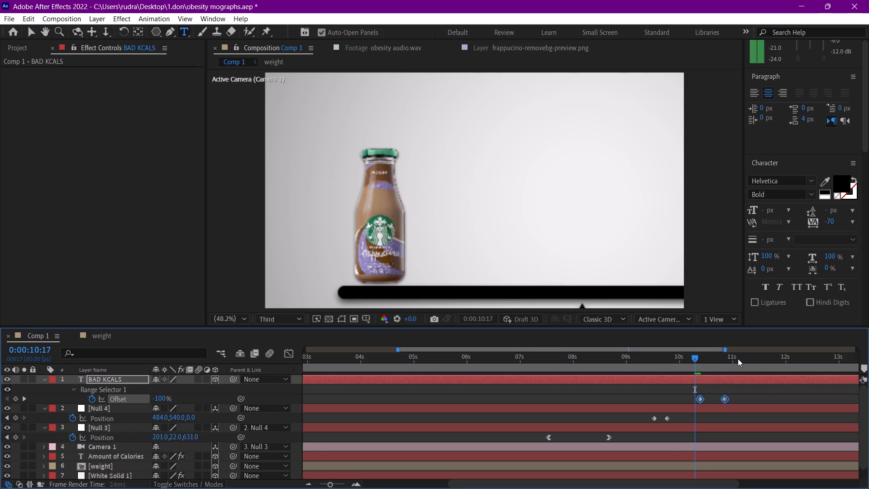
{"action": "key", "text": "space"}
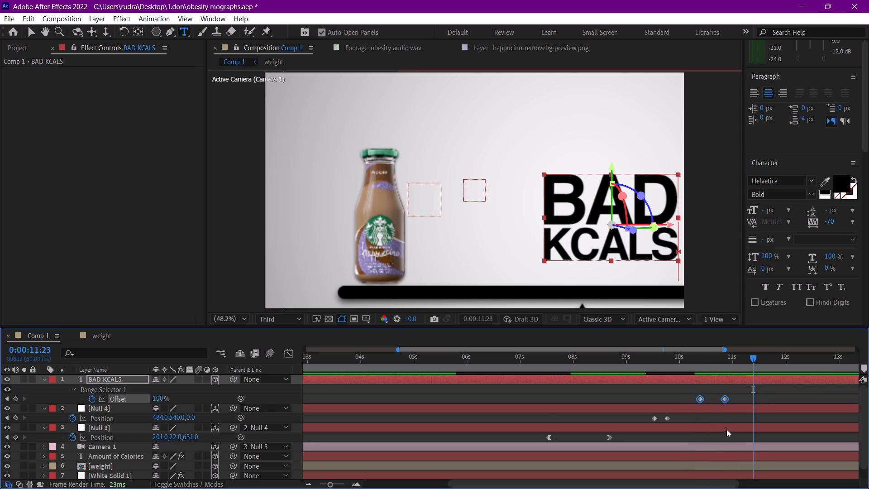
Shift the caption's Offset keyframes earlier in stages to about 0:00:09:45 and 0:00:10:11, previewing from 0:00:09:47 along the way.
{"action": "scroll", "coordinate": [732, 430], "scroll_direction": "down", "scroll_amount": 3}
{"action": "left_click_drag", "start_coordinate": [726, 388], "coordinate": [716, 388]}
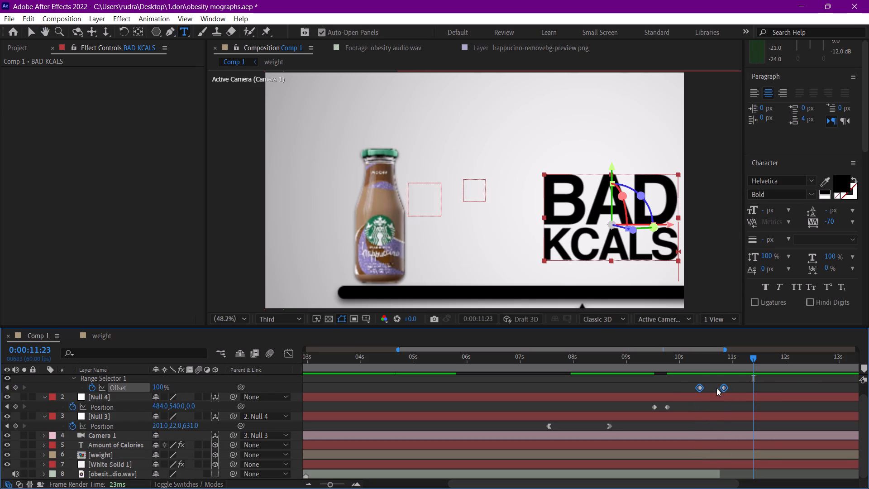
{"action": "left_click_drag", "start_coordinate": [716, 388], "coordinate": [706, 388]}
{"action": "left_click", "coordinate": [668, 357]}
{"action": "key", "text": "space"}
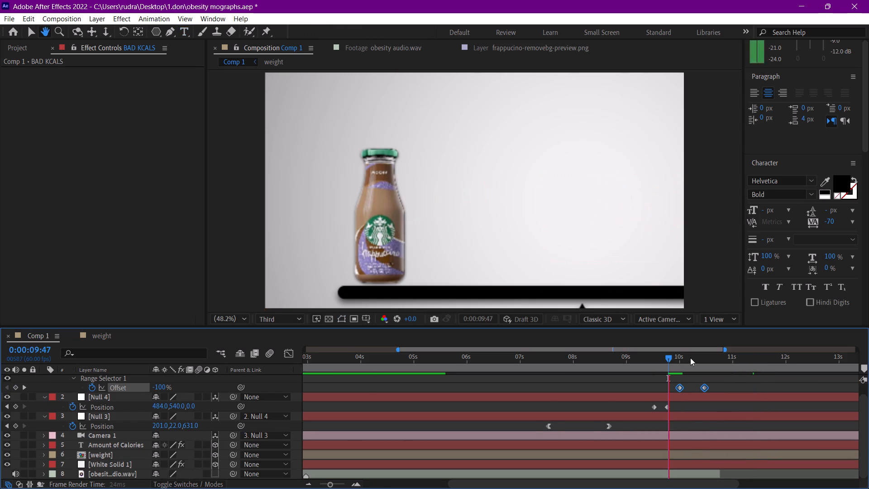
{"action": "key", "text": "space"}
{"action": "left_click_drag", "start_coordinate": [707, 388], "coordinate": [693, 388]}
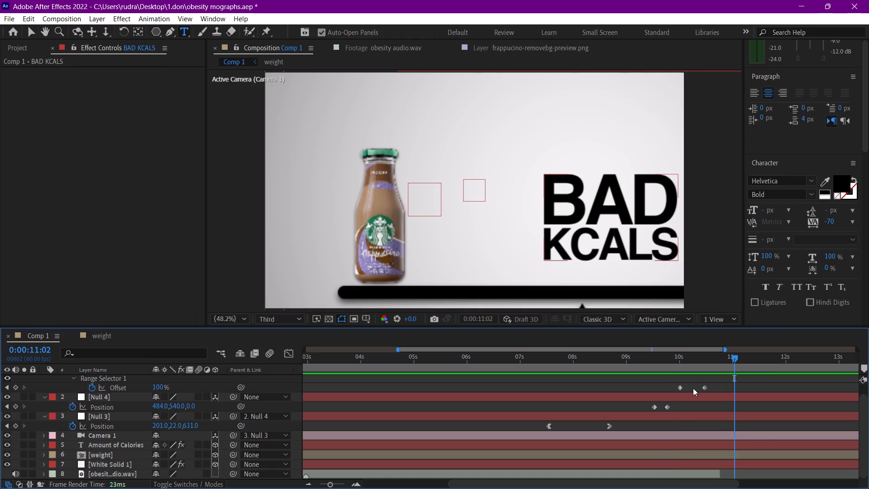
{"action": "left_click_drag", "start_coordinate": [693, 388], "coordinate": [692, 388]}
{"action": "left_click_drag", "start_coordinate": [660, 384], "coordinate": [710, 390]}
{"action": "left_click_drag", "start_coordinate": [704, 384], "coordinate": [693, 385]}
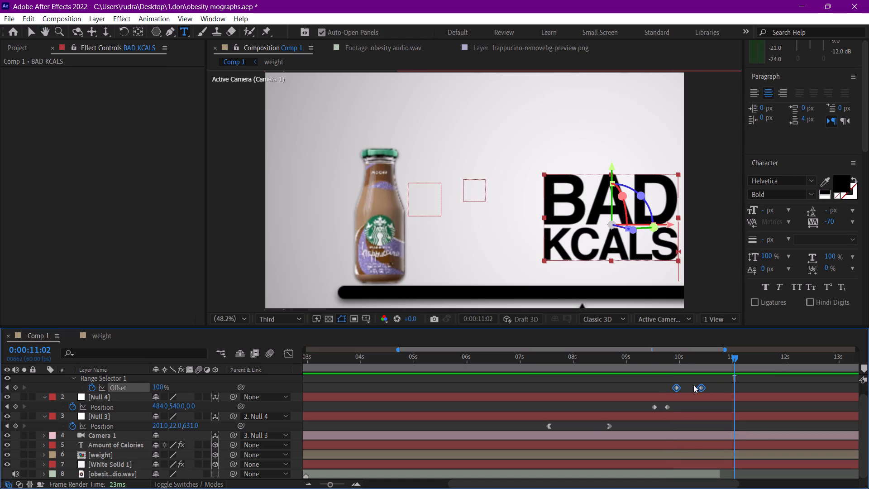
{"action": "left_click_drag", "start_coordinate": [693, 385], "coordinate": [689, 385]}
Move both Null 4 Position keyframes earlier to about 0:00:09:06 and 0:00:09:21, and preview from 0:00:07:02.
{"action": "left_click_drag", "start_coordinate": [675, 404], "coordinate": [648, 412]}
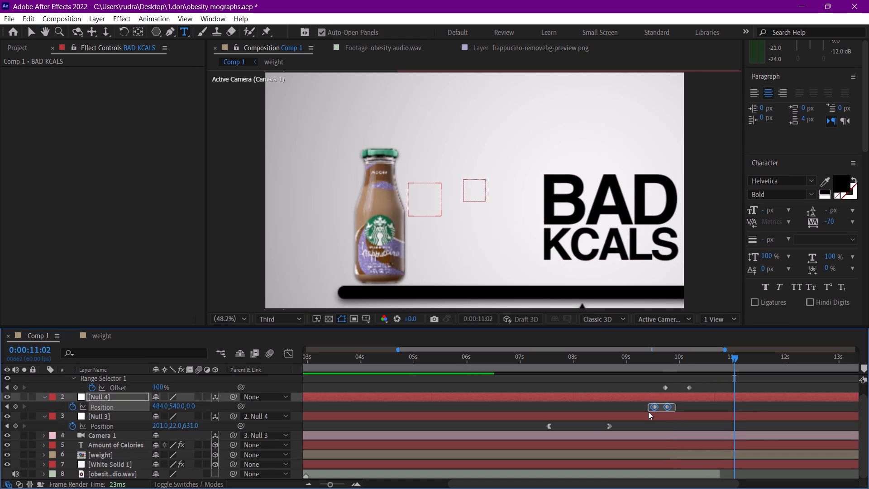
{"action": "left_click_drag", "start_coordinate": [648, 412], "coordinate": [651, 412]}
{"action": "left_click_drag", "start_coordinate": [655, 406], "coordinate": [632, 411]}
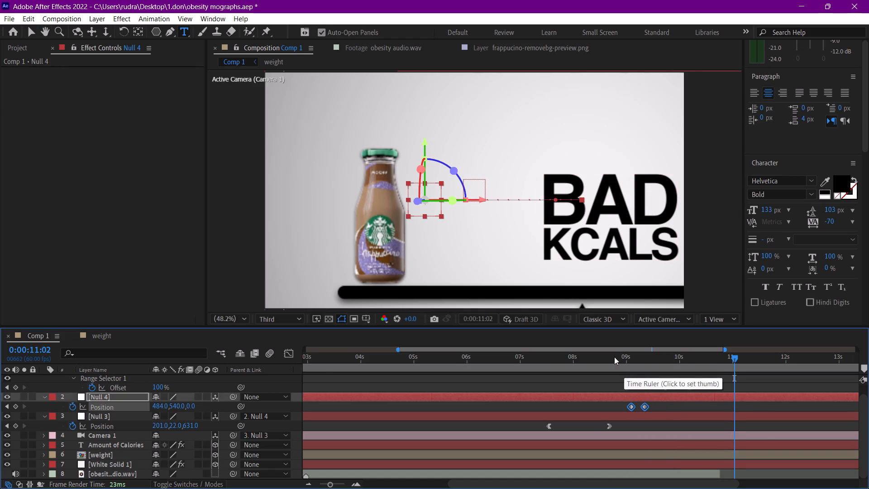
{"action": "left_click_drag", "start_coordinate": [611, 357], "coordinate": [522, 359]}
{"action": "key", "text": "space"}
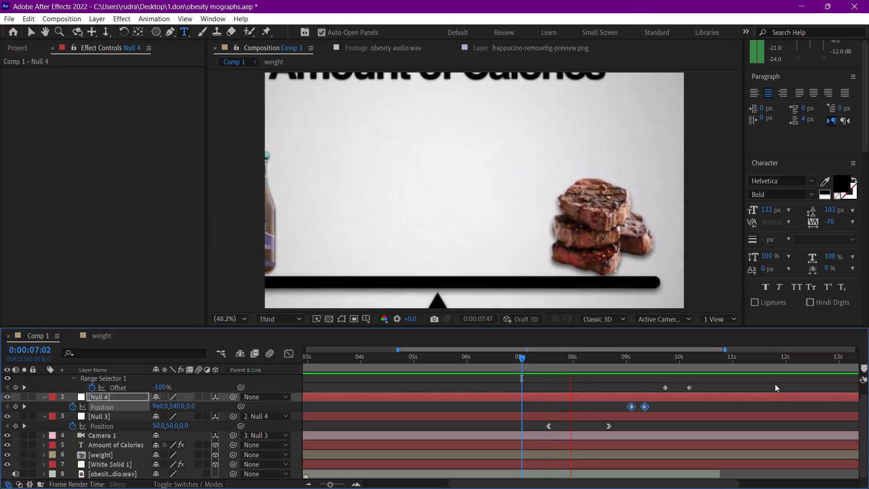
{"action": "key", "text": "space"}
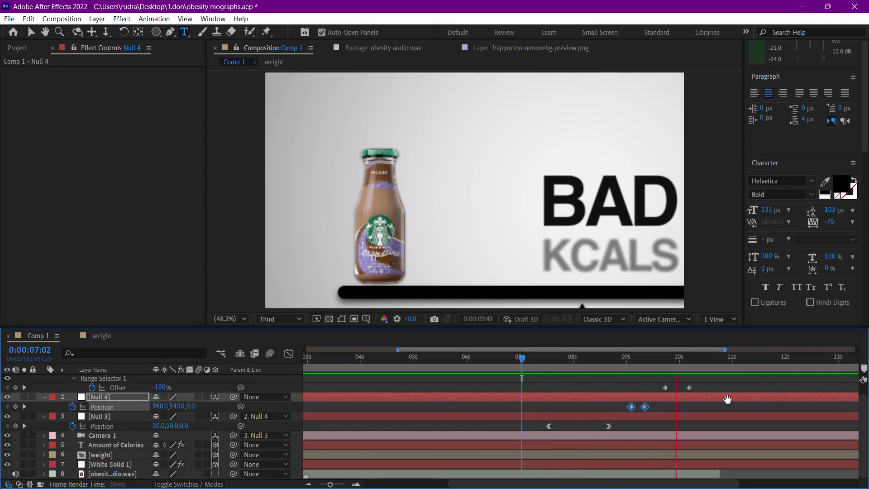
Apply Easy Ease In to both Null 4 Position keyframes.
{"action": "left_click", "coordinate": [288, 353]}
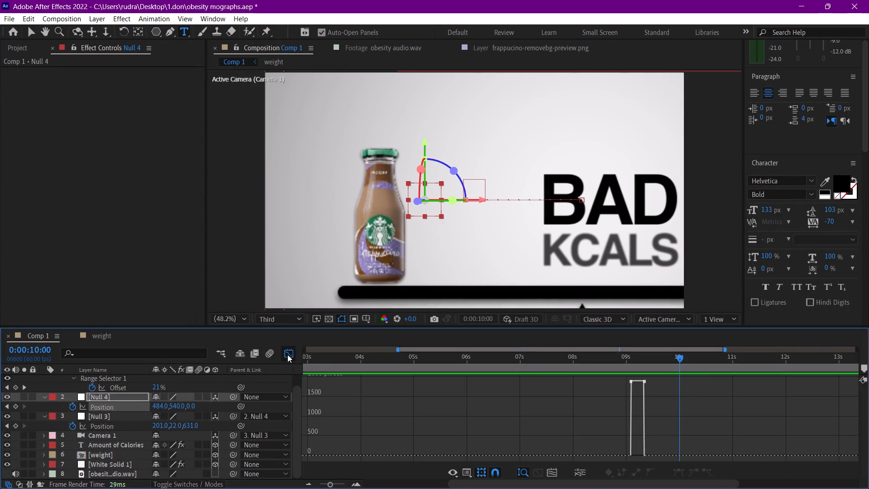
{"action": "left_click", "coordinate": [287, 355]}
{"action": "left_click_drag", "start_coordinate": [668, 406], "coordinate": [621, 407]}
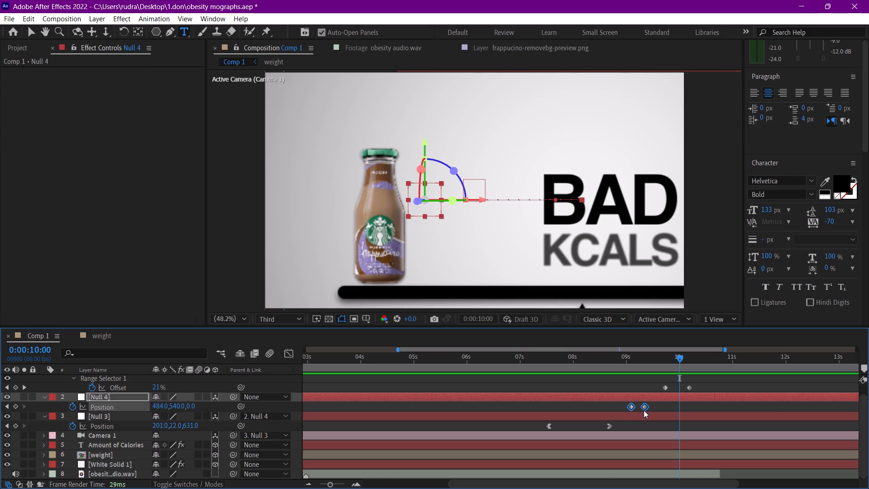
{"action": "right_click", "coordinate": [643, 407]}
{"action": "left_click_drag", "start_coordinate": [498, 340], "coordinate": [494, 340]}
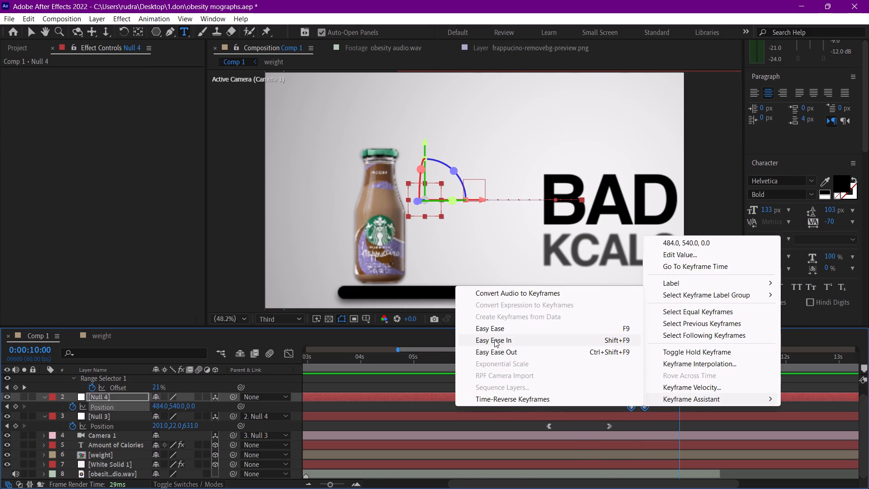
{"action": "left_click_drag", "start_coordinate": [494, 340], "coordinate": [493, 340]}
In the speed graph, extend the last Null 4 Position keyframe's incoming influence to 100% for a fast start and soft landing.
{"action": "left_click", "coordinate": [287, 348]}
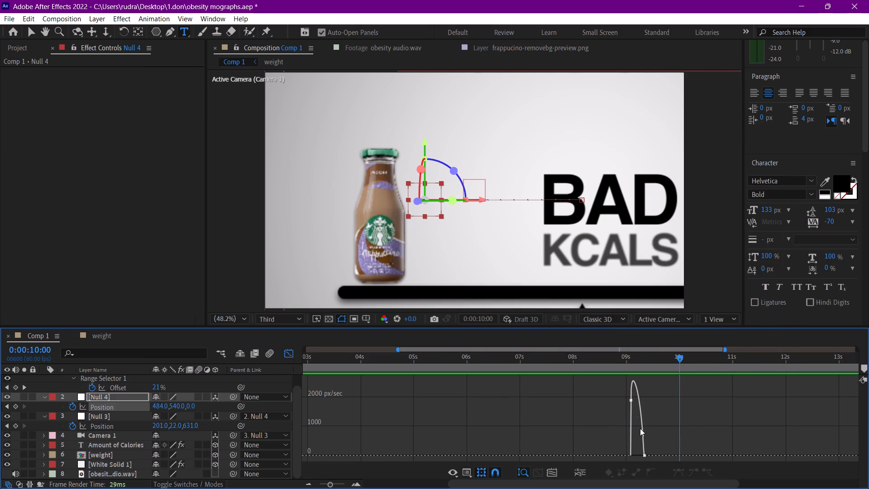
{"action": "left_click", "coordinate": [645, 454]}
{"action": "left_click_drag", "start_coordinate": [641, 456], "coordinate": [628, 455]}
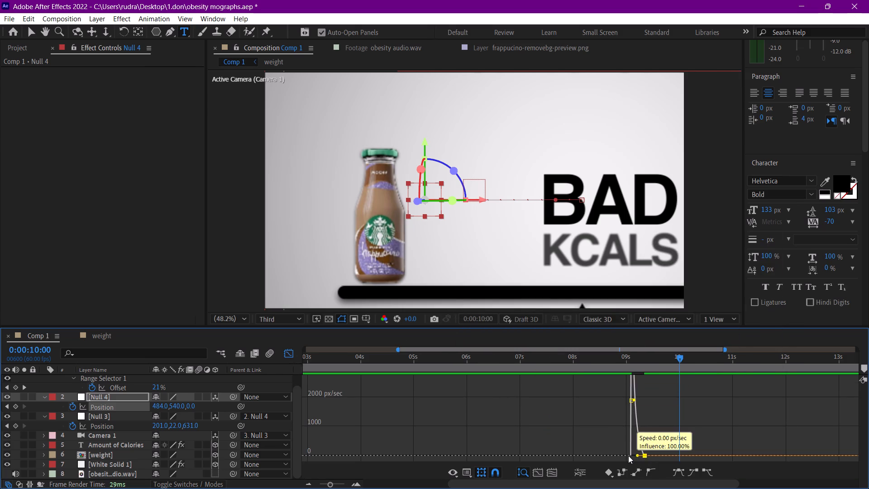
{"action": "left_click_drag", "start_coordinate": [628, 455], "coordinate": [625, 455]}
{"action": "left_click", "coordinate": [292, 351]}
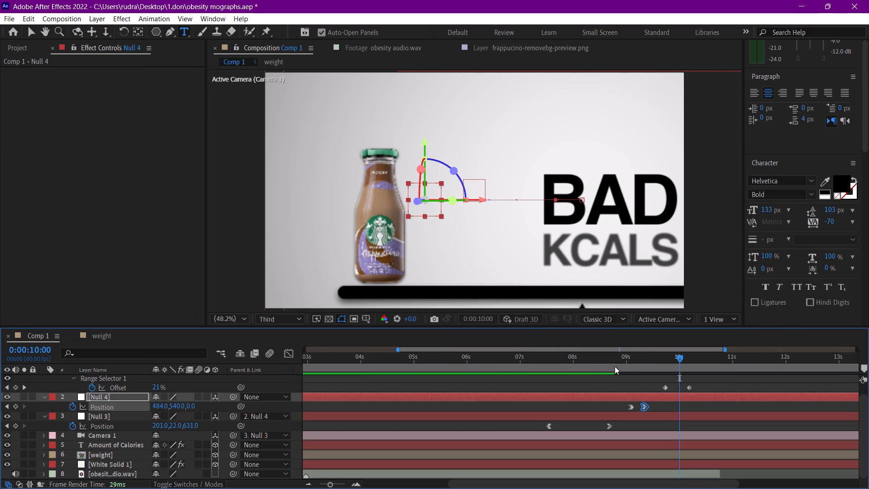
Lengthen the camera slide by moving Null 4's first Position keyframe to about 0:00:08:47, and preview from 0:00:08:32.
{"action": "left_click_drag", "start_coordinate": [631, 410], "coordinate": [614, 410]}
{"action": "left_click", "coordinate": [602, 360]}
{"action": "key", "text": "space"}
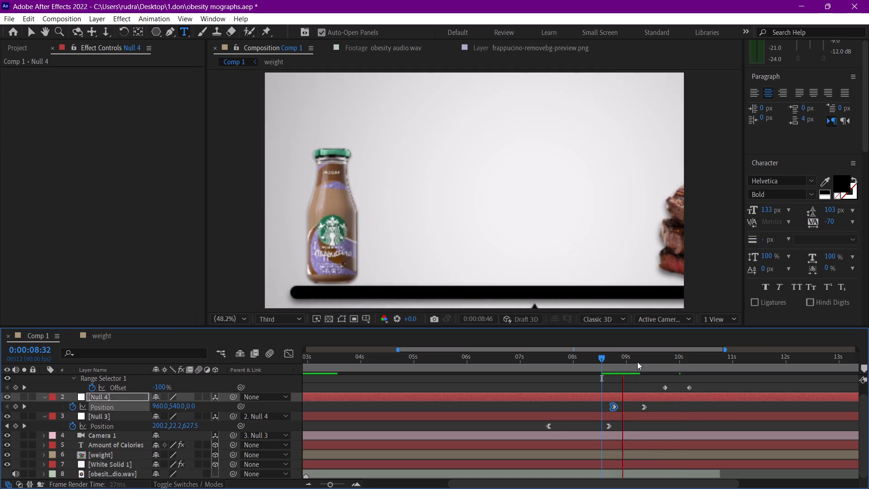
{"action": "key", "text": "space"}
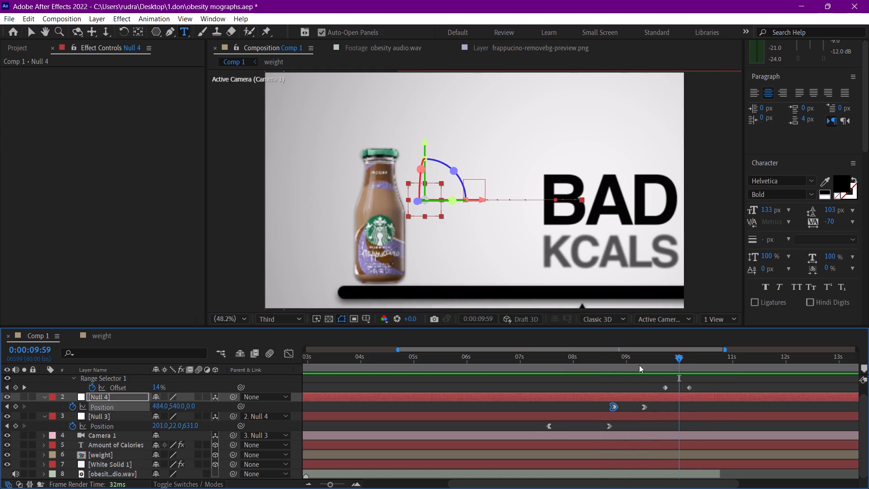
Review the timing between the camera slide to the bottle and the BAD KCALS reveal, playing from 0:00:08:40.
{"action": "left_click_drag", "start_coordinate": [639, 362], "coordinate": [592, 364]}
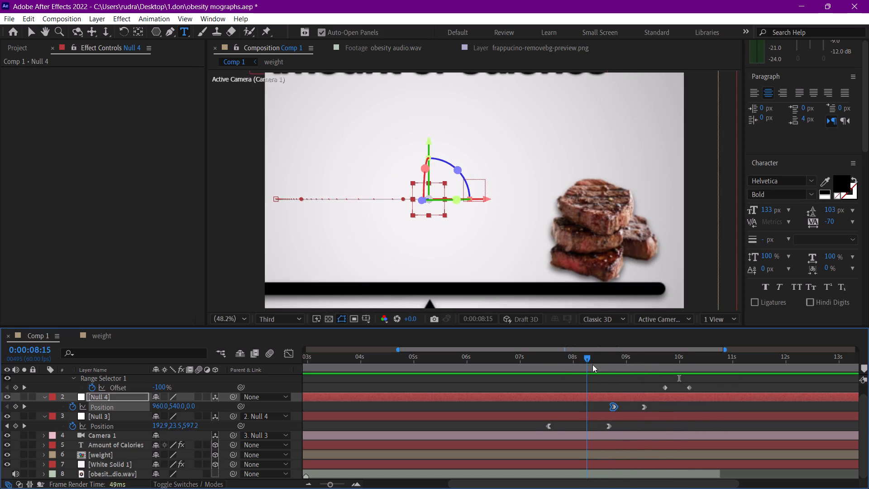
{"action": "left_click_drag", "start_coordinate": [592, 364], "coordinate": [647, 367]}
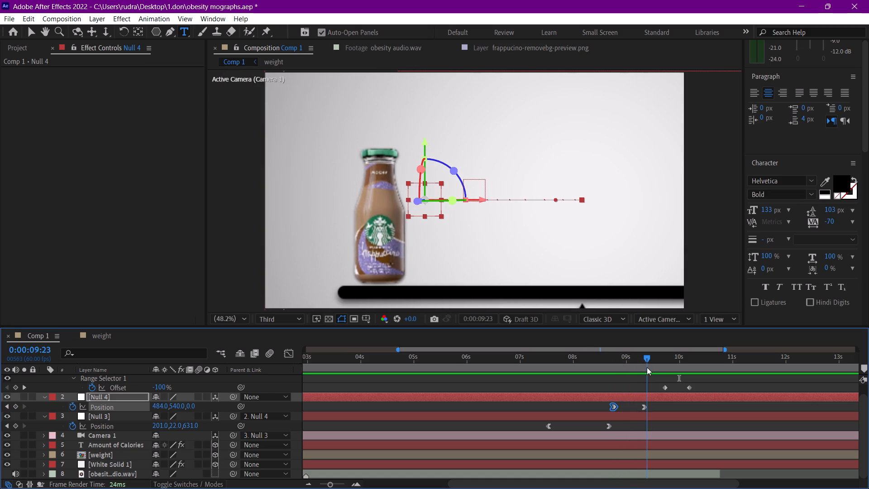
{"action": "left_click_drag", "start_coordinate": [647, 367], "coordinate": [609, 367]}
{"action": "key", "text": "space"}
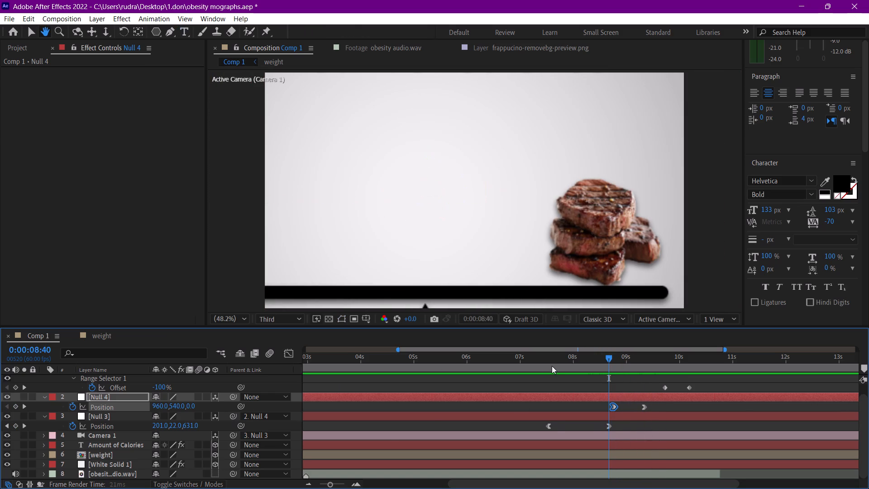
{"action": "key", "text": "space"}
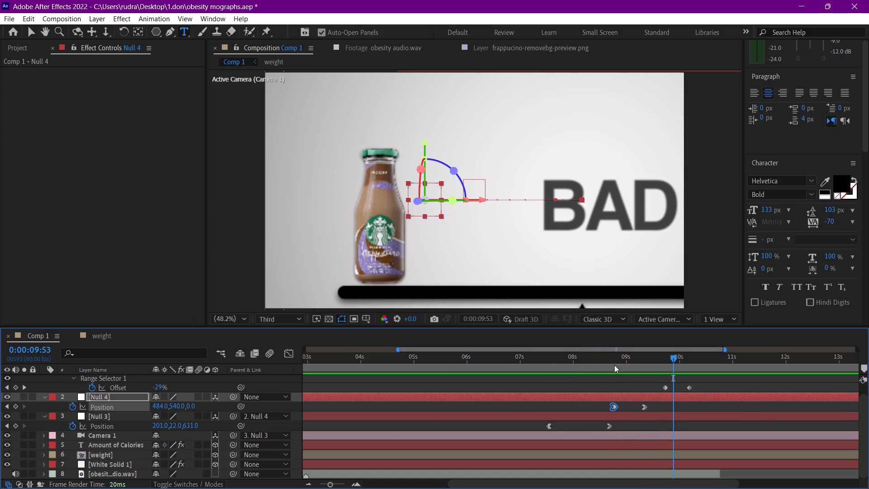
{"action": "key", "text": "space"}
{"action": "key", "text": "space"}
Move the caption's two Offset keyframes to about 0:00:09:27 and 0:00:09:55, and preview from 0:00:09:06.
{"action": "left_click_drag", "start_coordinate": [707, 380], "coordinate": [657, 388]}
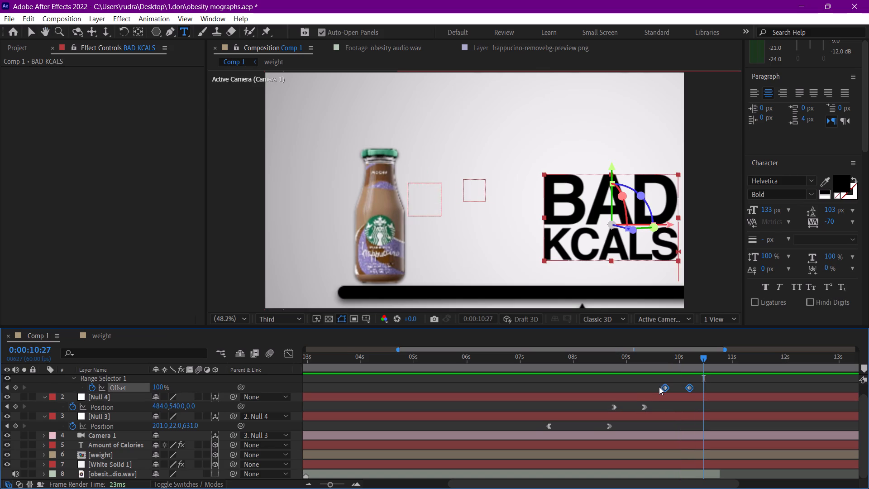
{"action": "left_click_drag", "start_coordinate": [662, 387], "coordinate": [696, 392]}
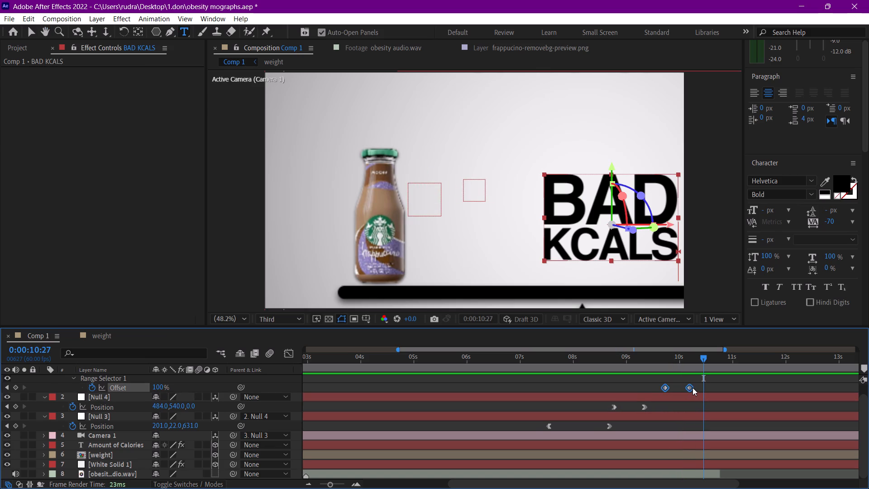
{"action": "left_click_drag", "start_coordinate": [690, 386], "coordinate": [676, 386]}
{"action": "left_click", "coordinate": [632, 355]}
{"action": "key", "text": "space"}
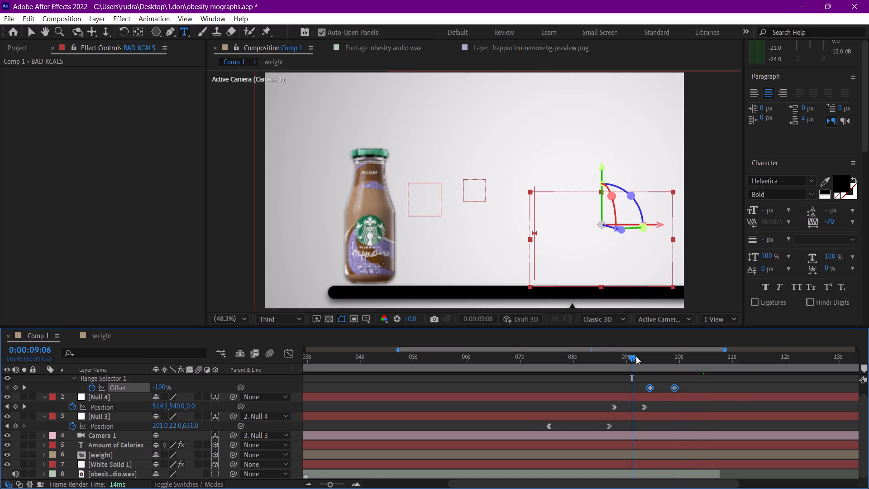
{"action": "key", "text": "space"}
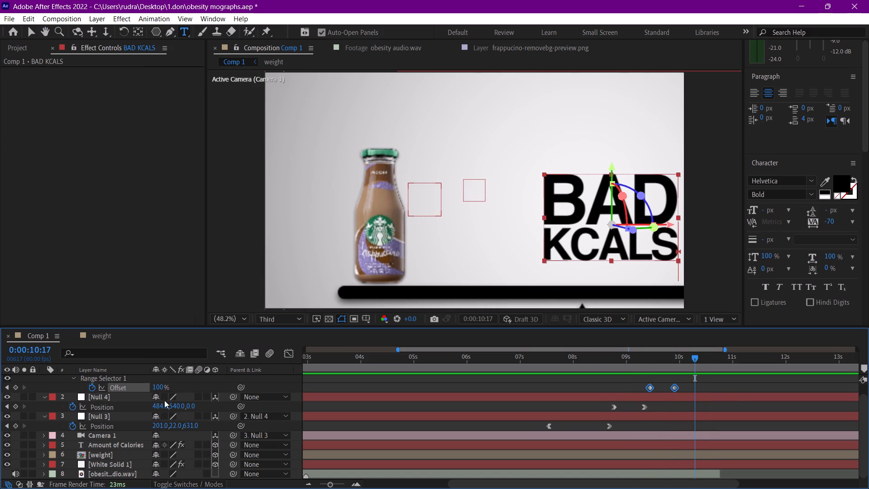
Nudge the BAD KCALS caption slightly down and toward the bottle with the Selection tool.
{"action": "scroll", "coordinate": [122, 410], "scroll_direction": "up", "scroll_amount": 4}
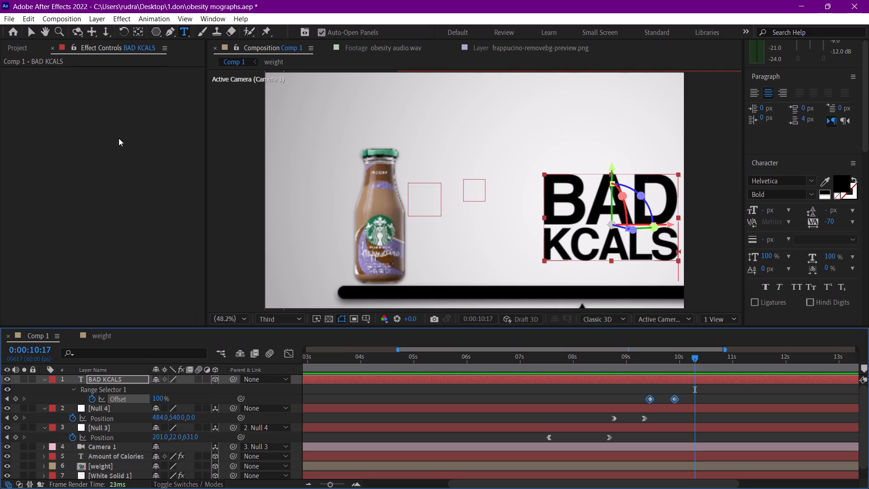
{"action": "left_click", "coordinate": [29, 27]}
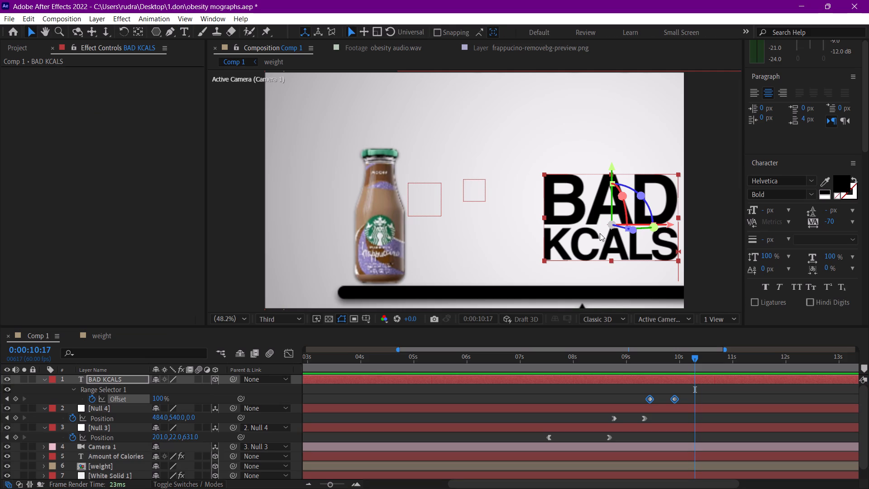
{"action": "left_click", "coordinate": [603, 237]}
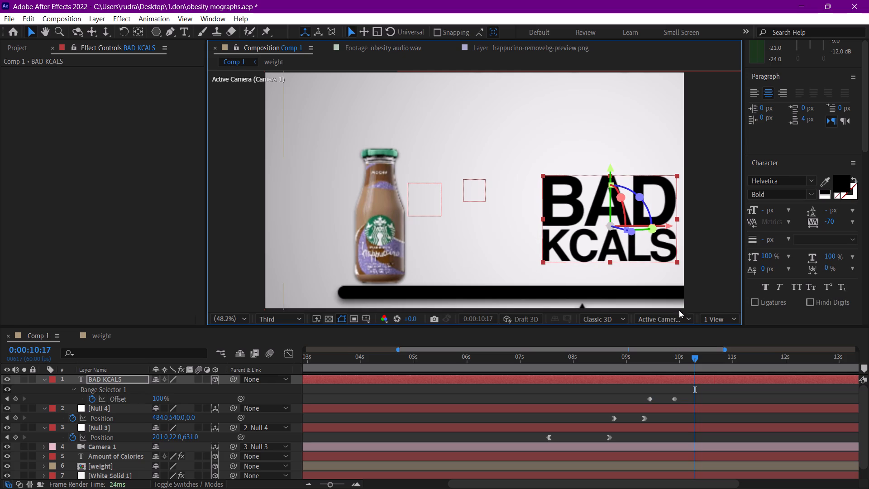
Go back to 0:00:09:22, just before the BAD KCALS reveal, to check the frame.
{"action": "left_click_drag", "start_coordinate": [656, 350], "coordinate": [653, 354]}
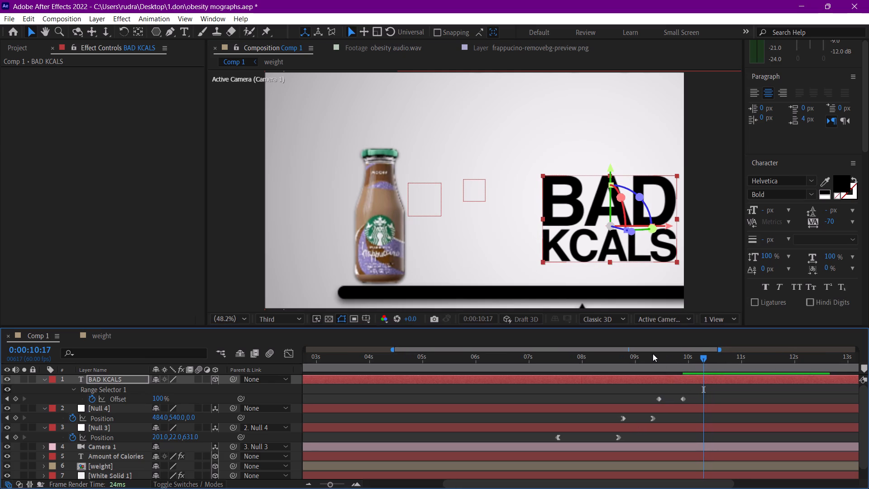
{"action": "left_click_drag", "start_coordinate": [653, 354], "coordinate": [660, 354]}
{"action": "left_click_drag", "start_coordinate": [654, 355], "coordinate": [639, 357]}
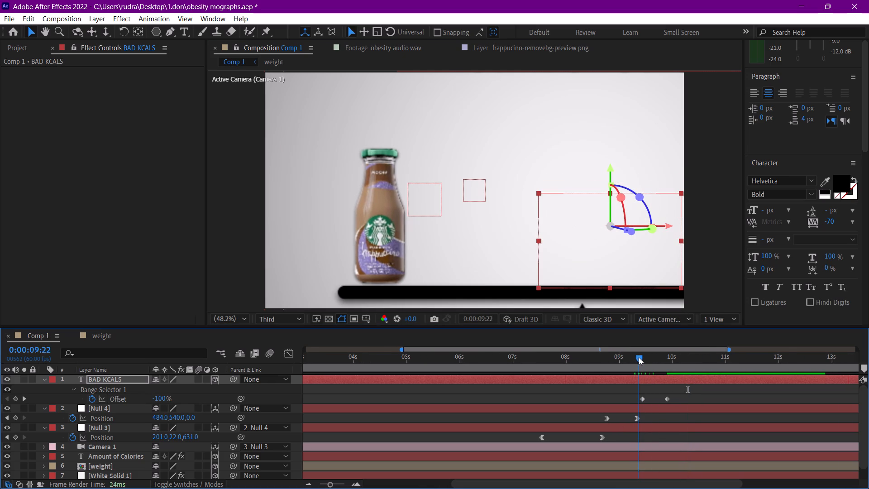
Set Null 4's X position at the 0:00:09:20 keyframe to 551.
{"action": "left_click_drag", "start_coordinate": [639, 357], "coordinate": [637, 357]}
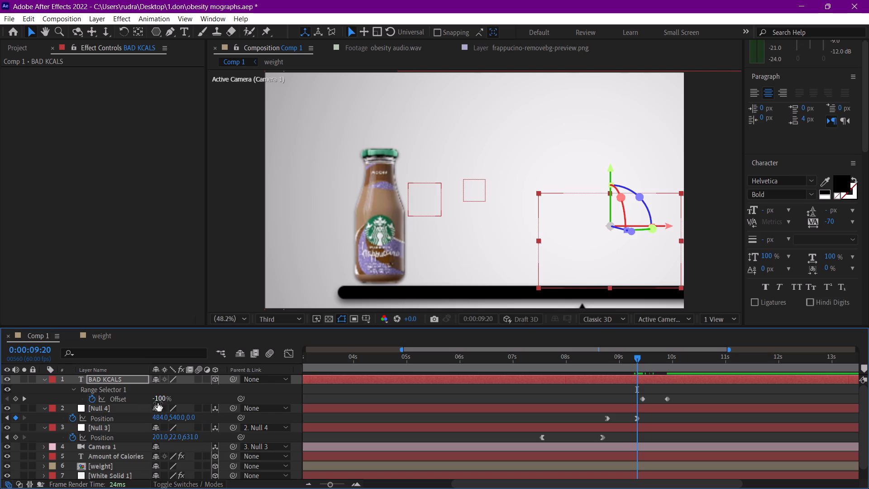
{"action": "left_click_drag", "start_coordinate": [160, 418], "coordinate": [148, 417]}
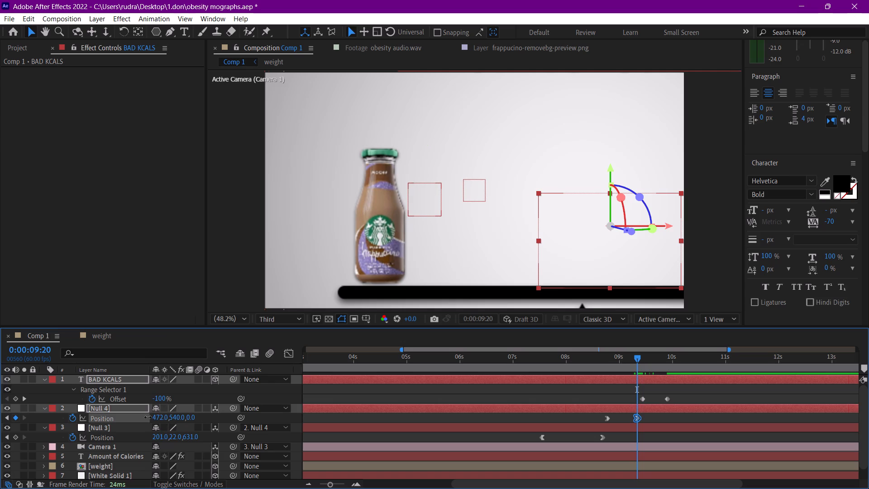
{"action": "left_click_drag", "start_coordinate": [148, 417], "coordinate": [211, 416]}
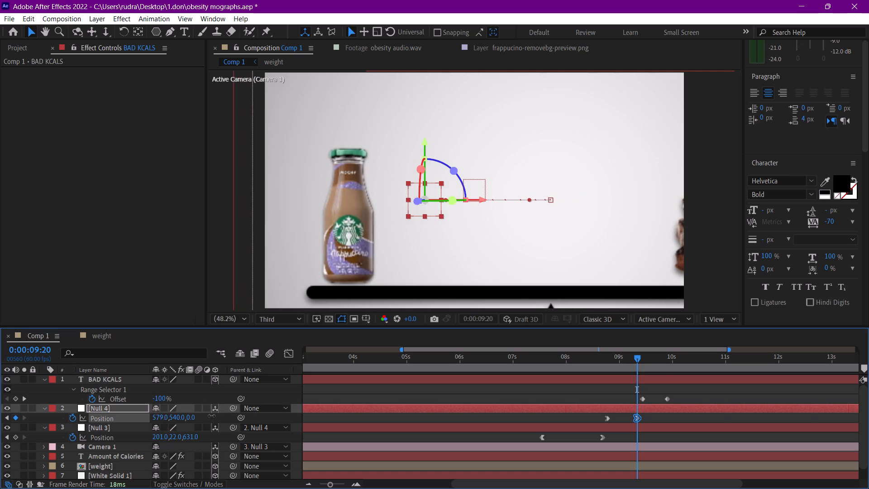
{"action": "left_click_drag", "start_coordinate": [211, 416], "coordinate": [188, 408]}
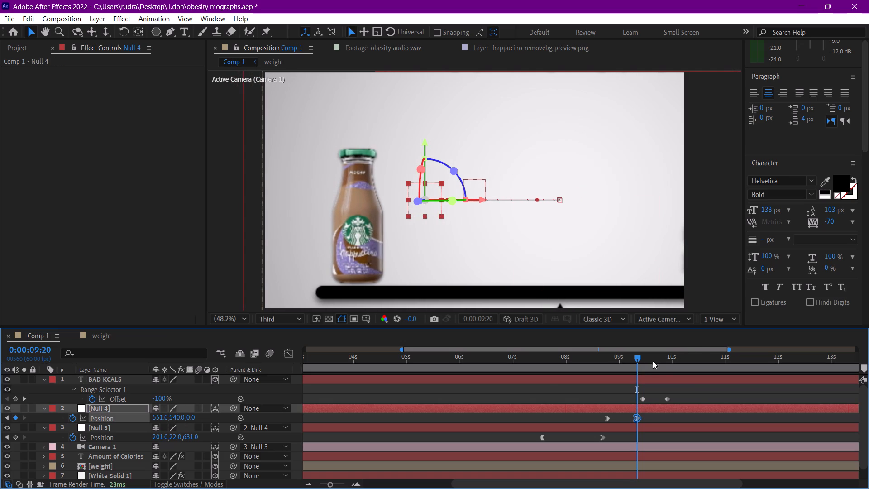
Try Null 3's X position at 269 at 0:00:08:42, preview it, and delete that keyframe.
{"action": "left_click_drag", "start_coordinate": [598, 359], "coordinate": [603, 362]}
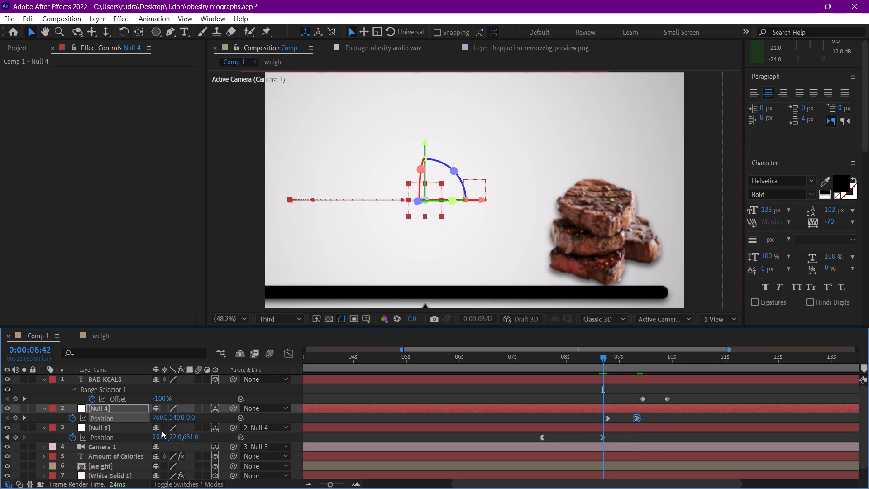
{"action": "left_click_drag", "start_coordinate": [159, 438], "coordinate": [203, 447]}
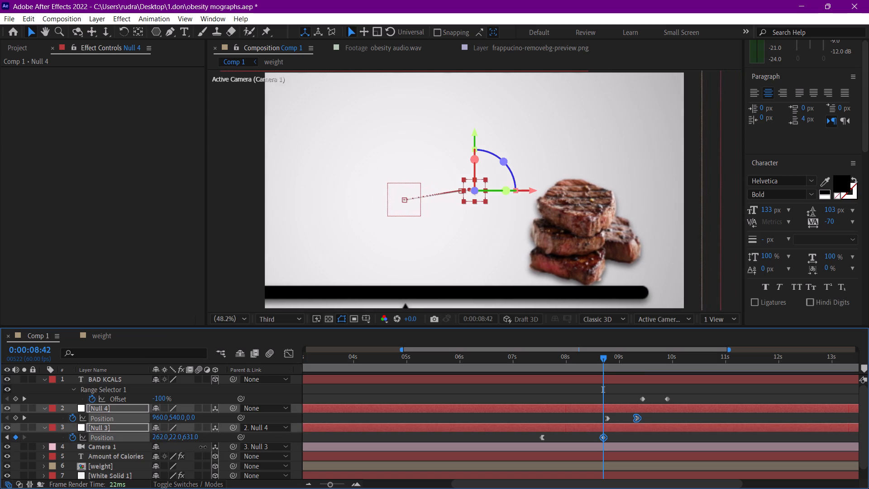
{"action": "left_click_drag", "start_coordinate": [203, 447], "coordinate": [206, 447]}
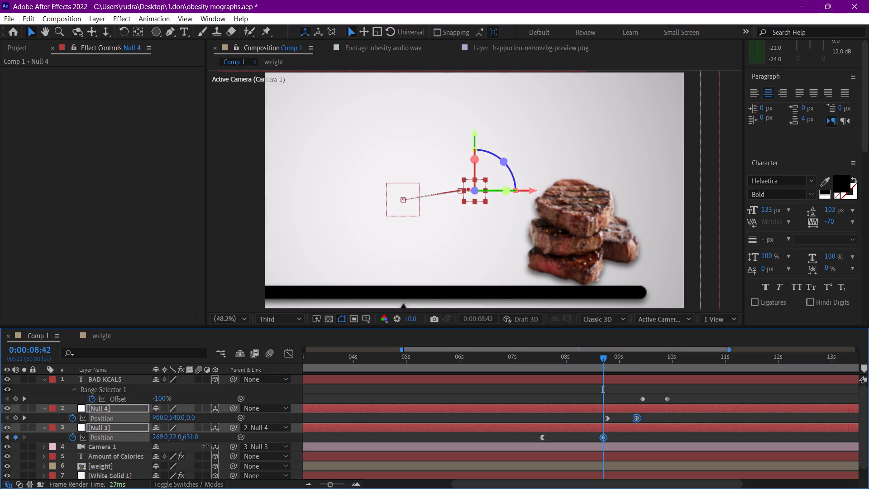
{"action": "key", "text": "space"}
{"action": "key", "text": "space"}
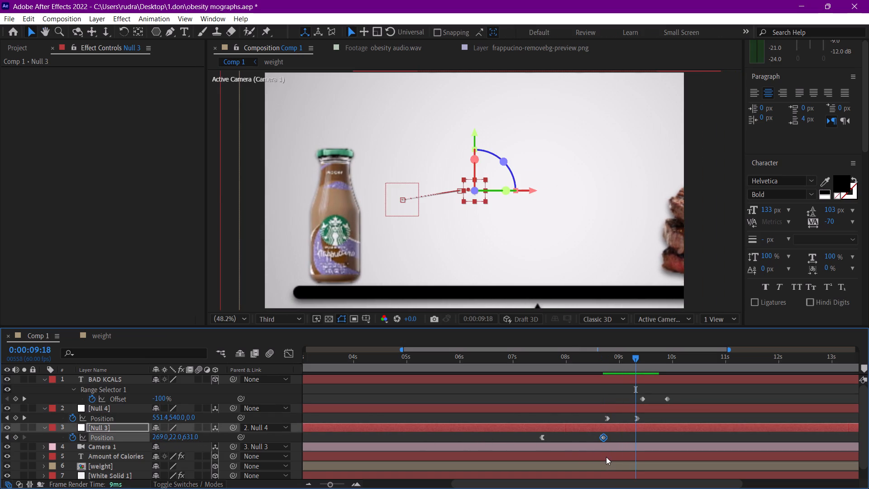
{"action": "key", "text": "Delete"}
Examine the camera slide from steak to bottle frame by frame, from about 0:00:08:39 to 0:00:09:21.
{"action": "left_click", "coordinate": [599, 358]}
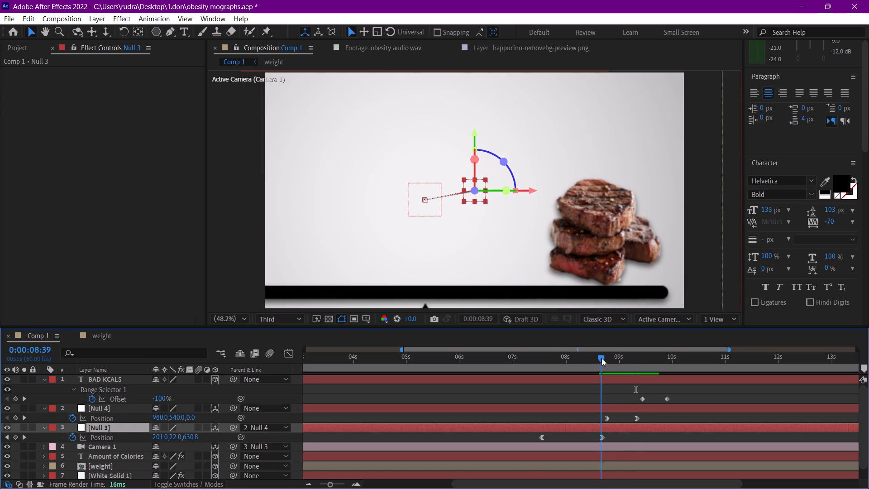
{"action": "left_click_drag", "start_coordinate": [328, 484], "coordinate": [366, 479]}
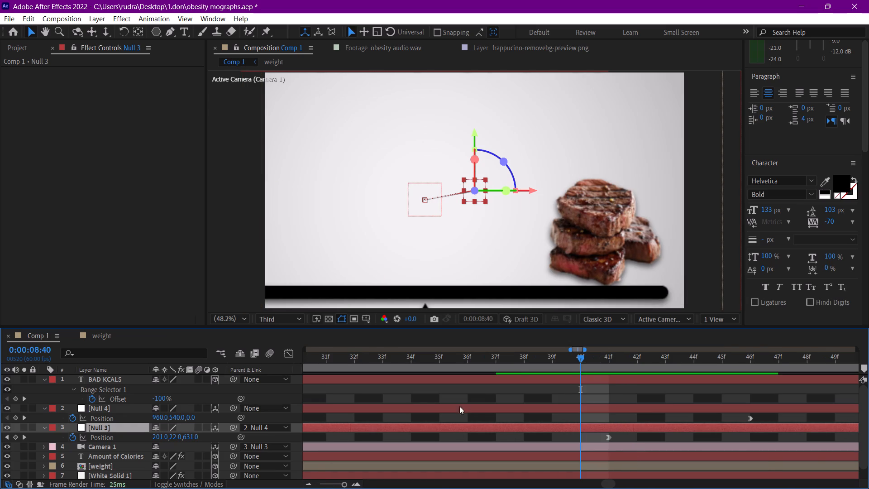
{"action": "left_click_drag", "start_coordinate": [607, 361], "coordinate": [611, 362]}
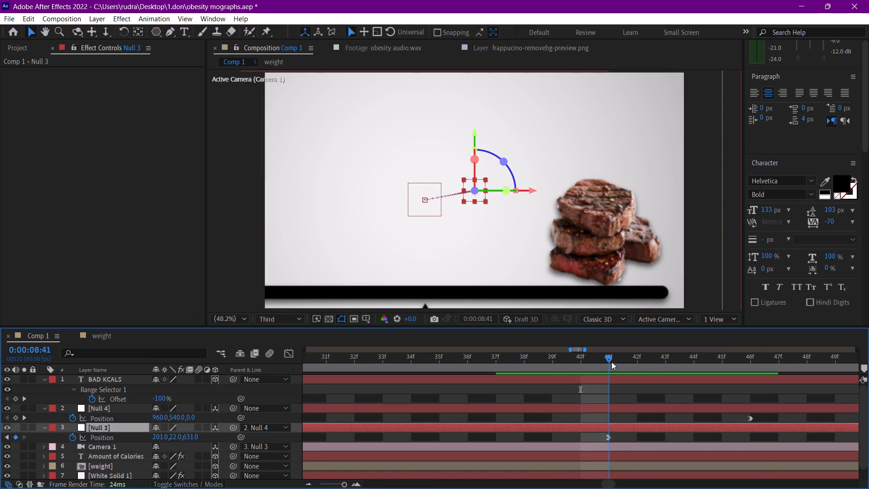
{"action": "left_click_drag", "start_coordinate": [611, 362], "coordinate": [863, 364]}
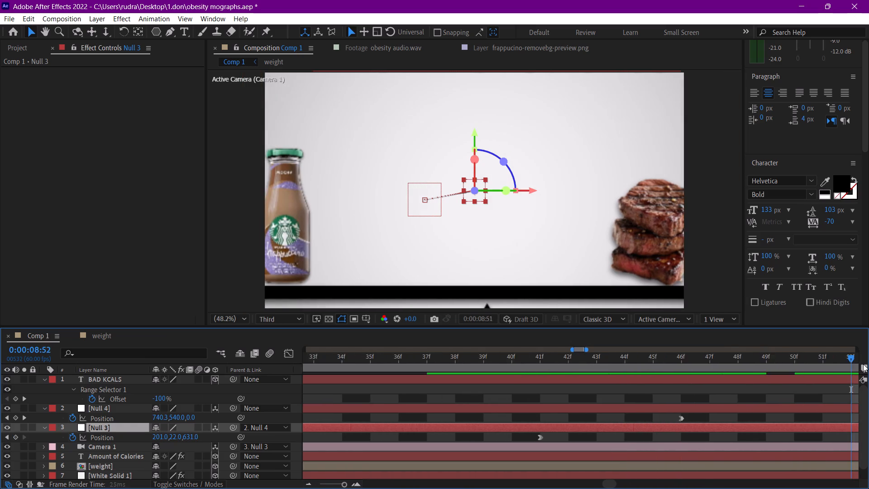
{"action": "left_click_drag", "start_coordinate": [863, 364], "coordinate": [867, 365]}
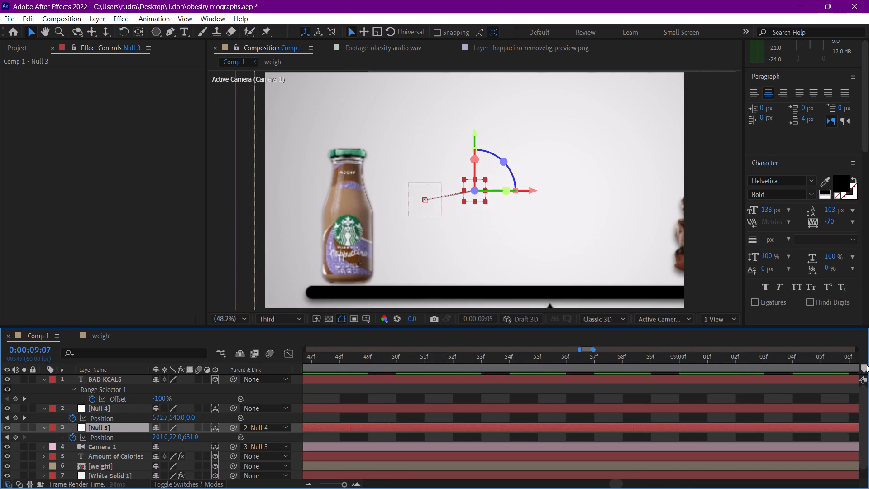
{"action": "left_click_drag", "start_coordinate": [867, 365], "coordinate": [799, 375]}
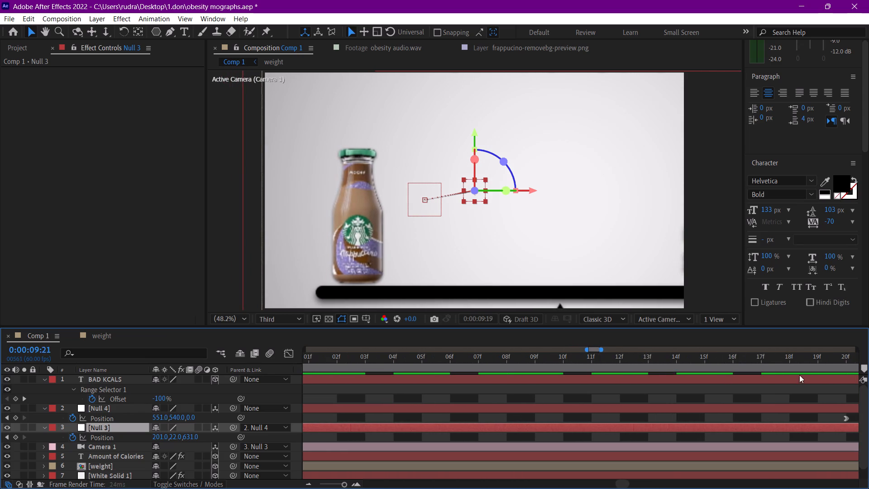
{"action": "left_click_drag", "start_coordinate": [799, 375], "coordinate": [653, 375]}
{"action": "left_click_drag", "start_coordinate": [343, 484], "coordinate": [334, 484]}
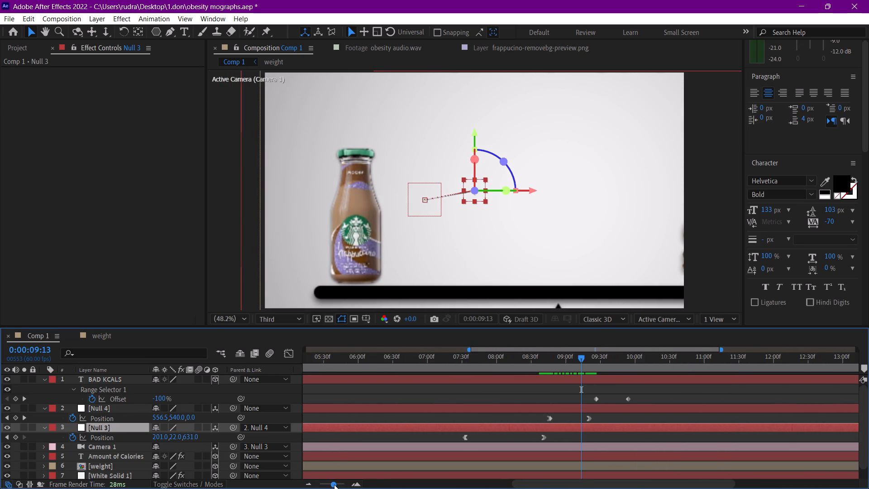
{"action": "left_click_drag", "start_coordinate": [334, 484], "coordinate": [338, 484]}
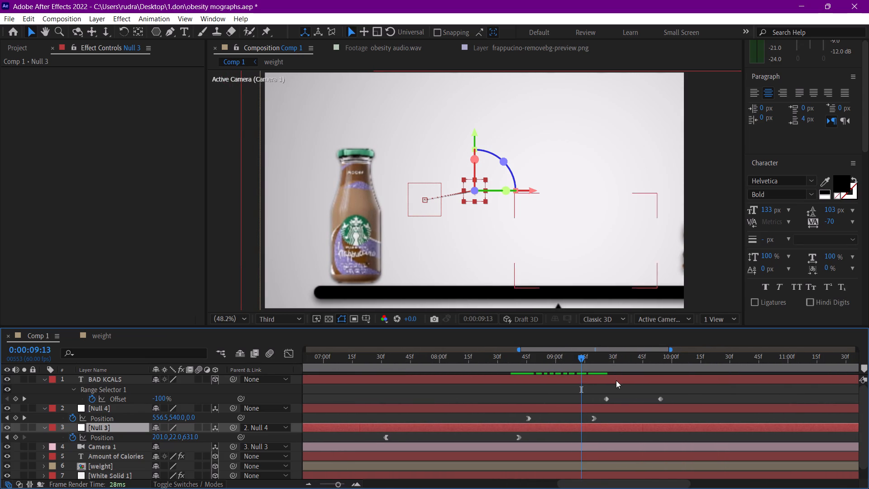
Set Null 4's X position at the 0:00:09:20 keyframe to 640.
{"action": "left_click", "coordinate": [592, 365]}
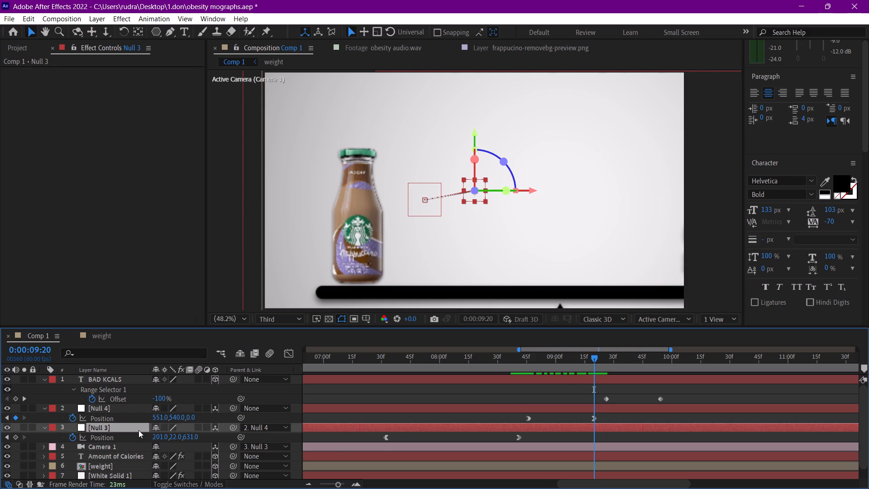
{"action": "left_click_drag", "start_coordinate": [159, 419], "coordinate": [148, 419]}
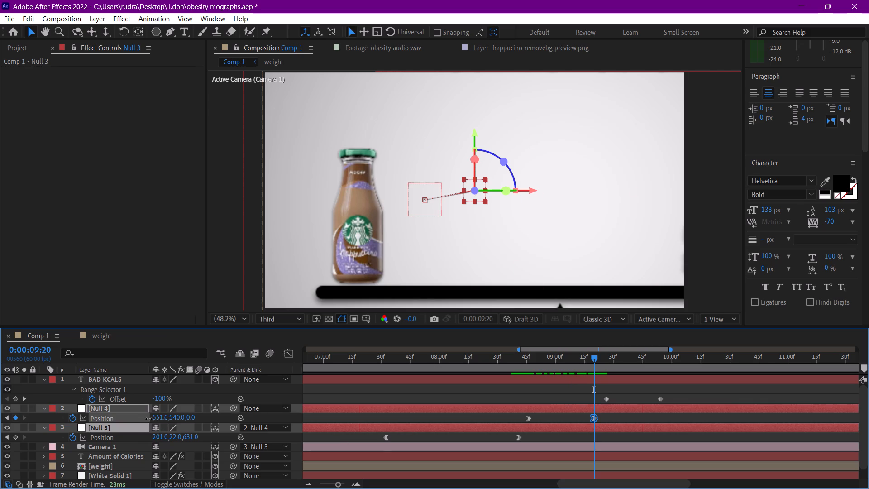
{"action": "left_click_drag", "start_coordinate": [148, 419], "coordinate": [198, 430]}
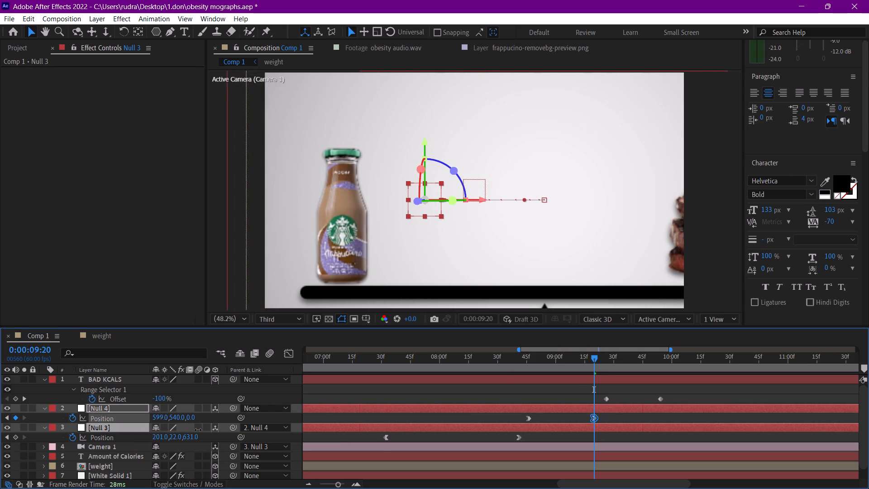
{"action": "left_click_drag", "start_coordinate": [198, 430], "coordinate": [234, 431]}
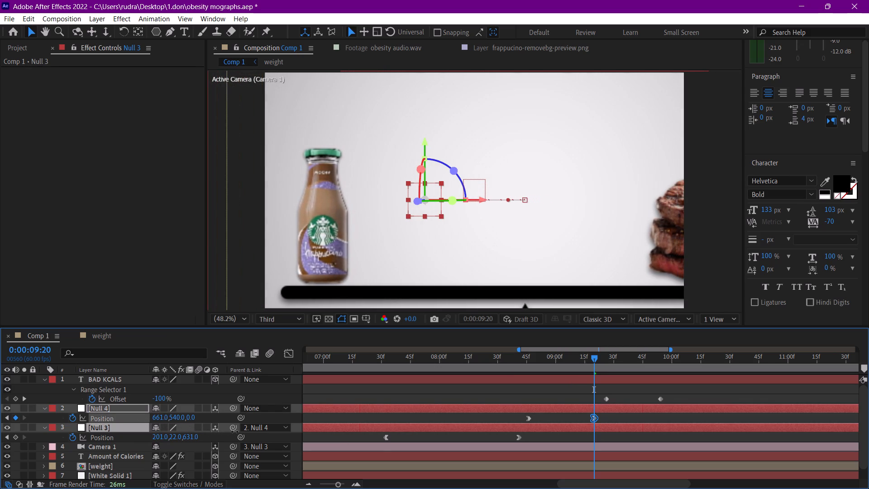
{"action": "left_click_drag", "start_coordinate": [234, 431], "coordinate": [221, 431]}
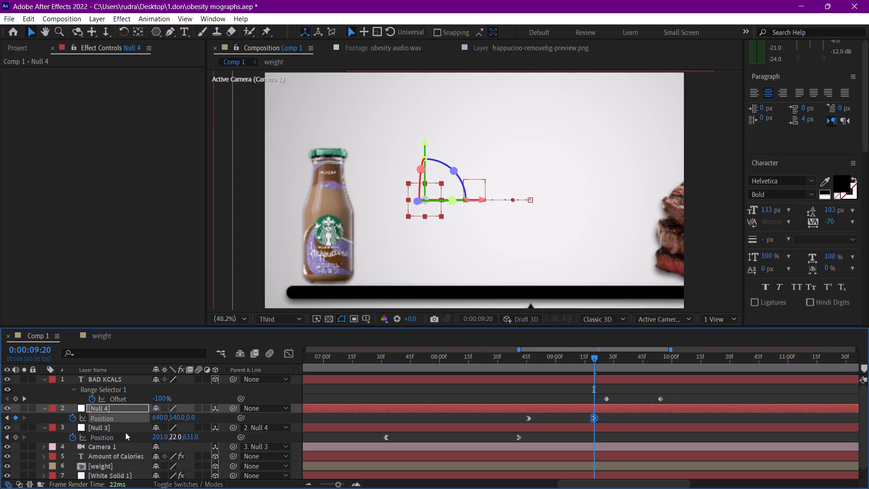
Set Null 3's Position at the 0:00:08:41 keyframe to 236, 44, 709 and preview the move.
{"action": "left_click", "coordinate": [519, 364]}
{"action": "left_click_drag", "start_coordinate": [191, 440], "coordinate": [210, 440]}
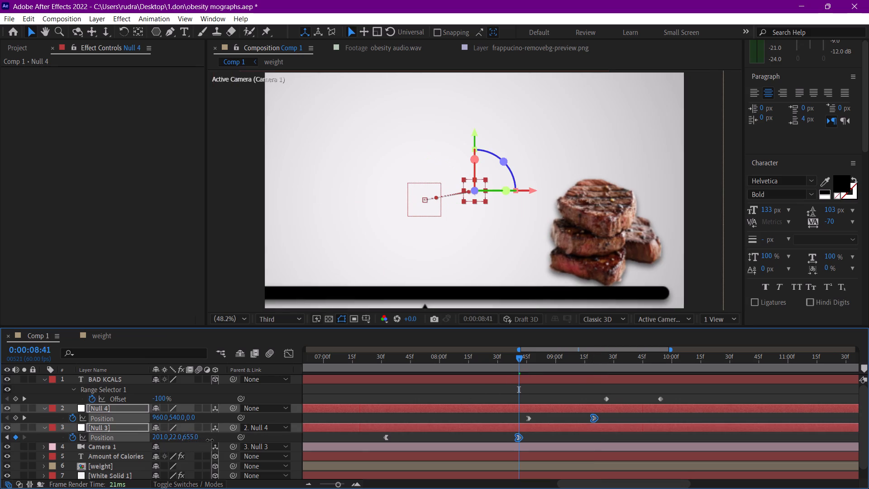
{"action": "left_click_drag", "start_coordinate": [210, 440], "coordinate": [239, 444]}
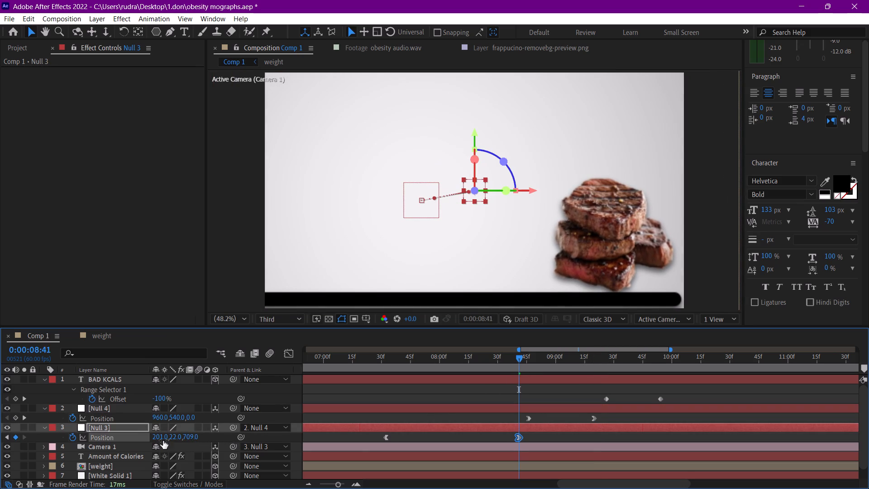
{"action": "left_click_drag", "start_coordinate": [159, 437], "coordinate": [186, 443]}
{"action": "left_click_drag", "start_coordinate": [174, 435], "coordinate": [168, 435]}
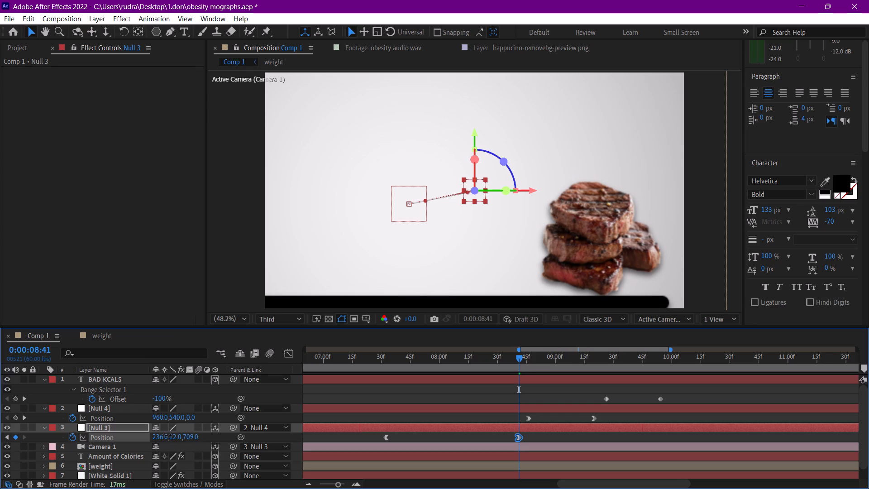
{"action": "left_click_drag", "start_coordinate": [168, 435], "coordinate": [182, 439]}
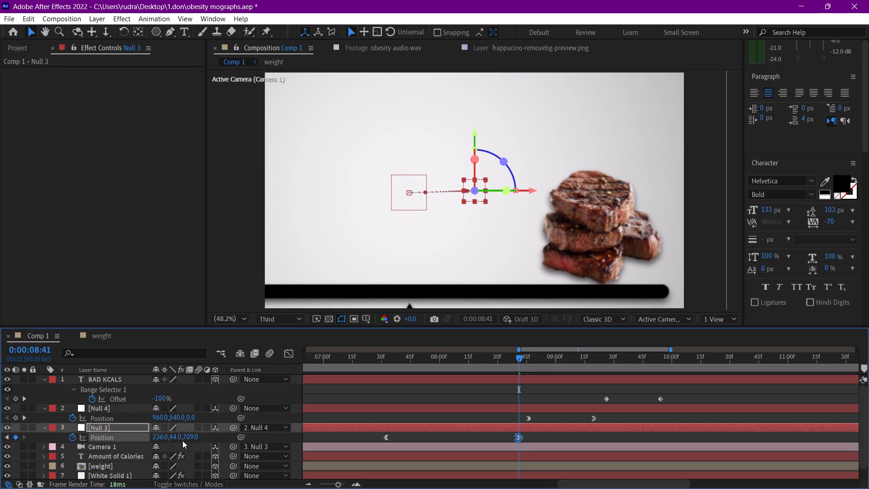
{"action": "key", "text": "space"}
{"action": "key", "text": "space"}
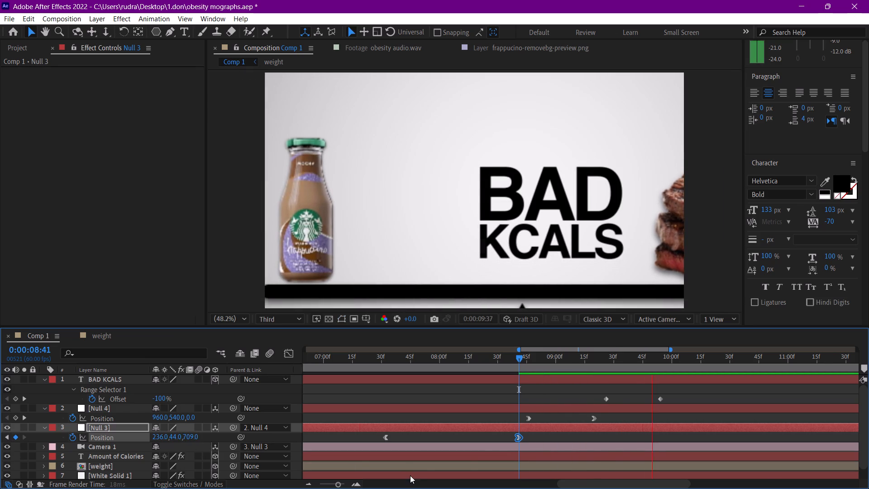
Set Null 4's X position at the 0:00:09:20 keyframe to 553 and preview from 0:00:07:05.
{"action": "left_click", "coordinate": [596, 356]}
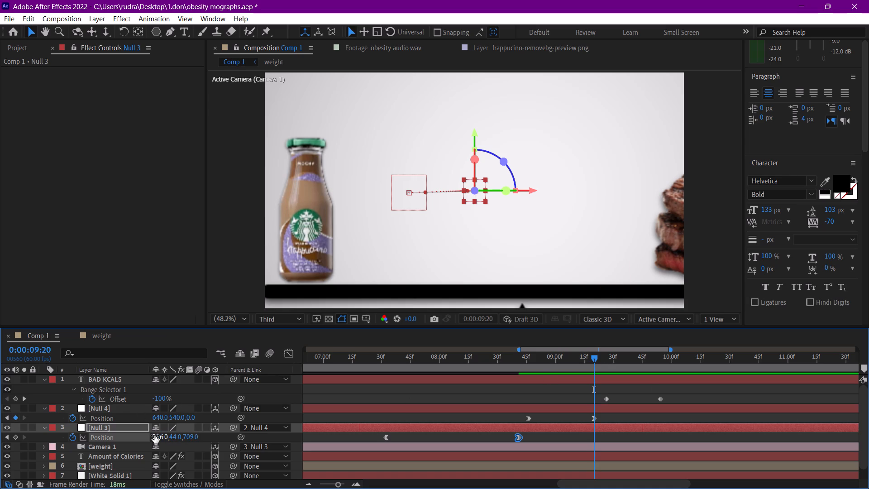
{"action": "left_click_drag", "start_coordinate": [160, 417], "coordinate": [173, 417]}
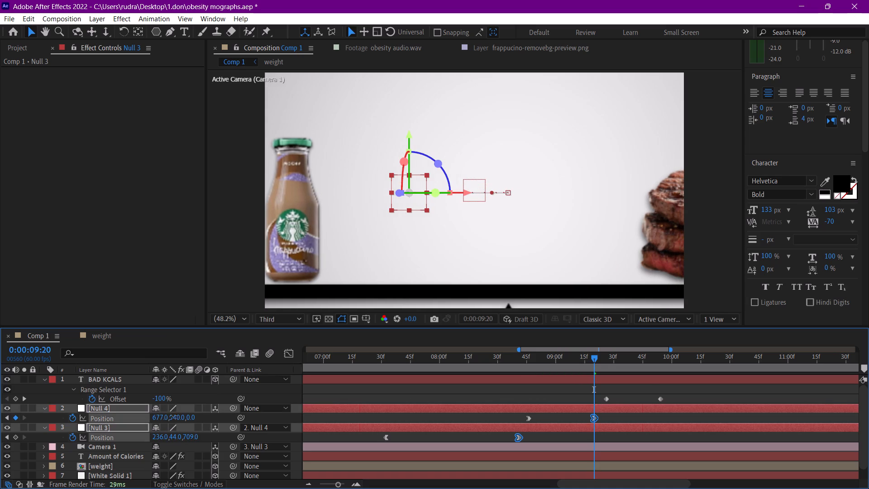
{"action": "left_click_drag", "start_coordinate": [173, 417], "coordinate": [116, 416]}
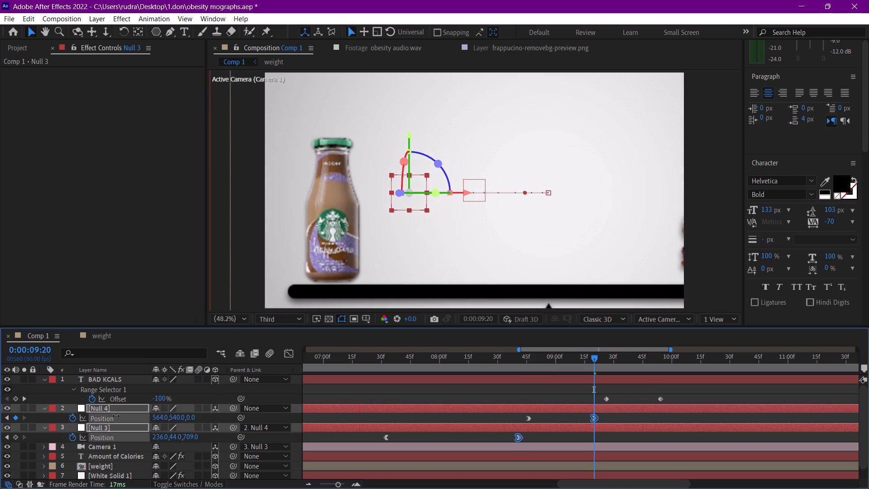
{"action": "left_click_drag", "start_coordinate": [116, 416], "coordinate": [110, 416]}
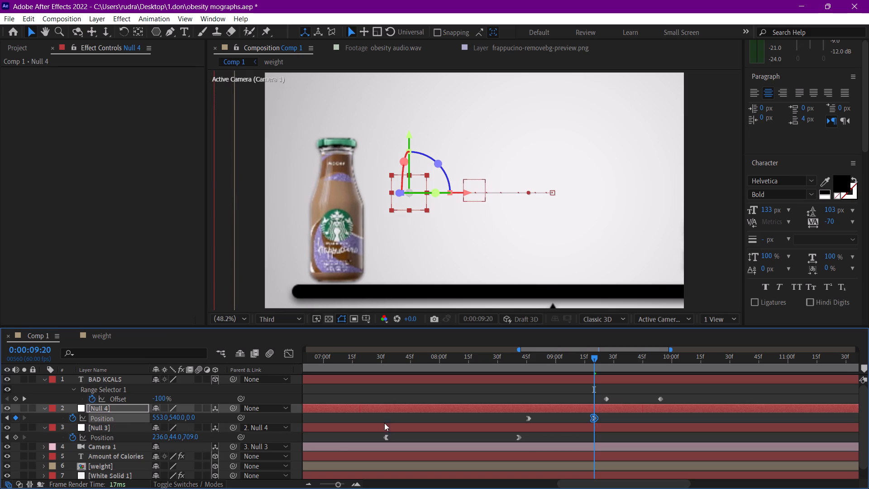
{"action": "left_click_drag", "start_coordinate": [440, 359], "coordinate": [332, 360]}
{"action": "key", "text": "space"}
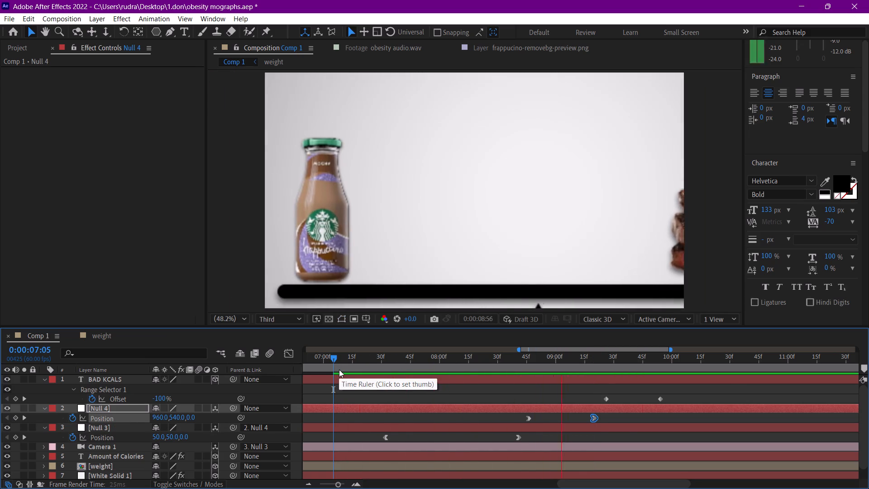
{"action": "key", "text": "space"}
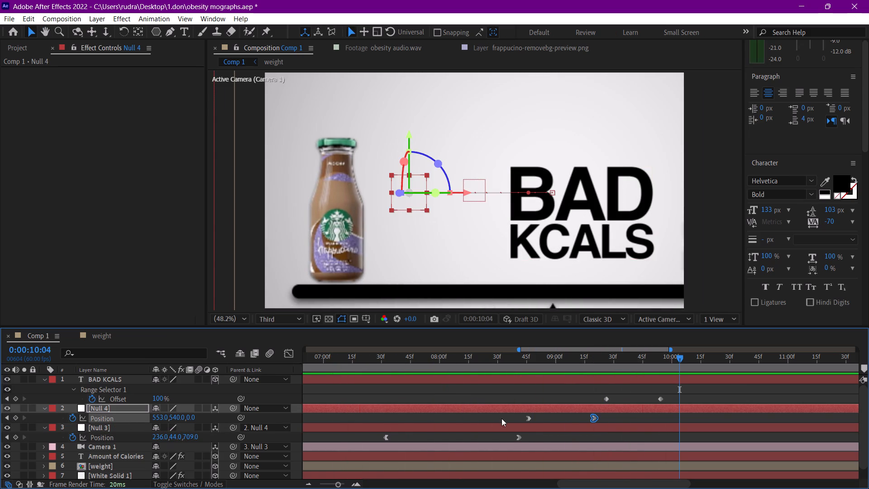
Move Null 3's second Position keyframe earlier to about 0:00:08:14 and preview from 0:00:07:18.
{"action": "left_click_drag", "start_coordinate": [518, 439], "coordinate": [466, 438]}
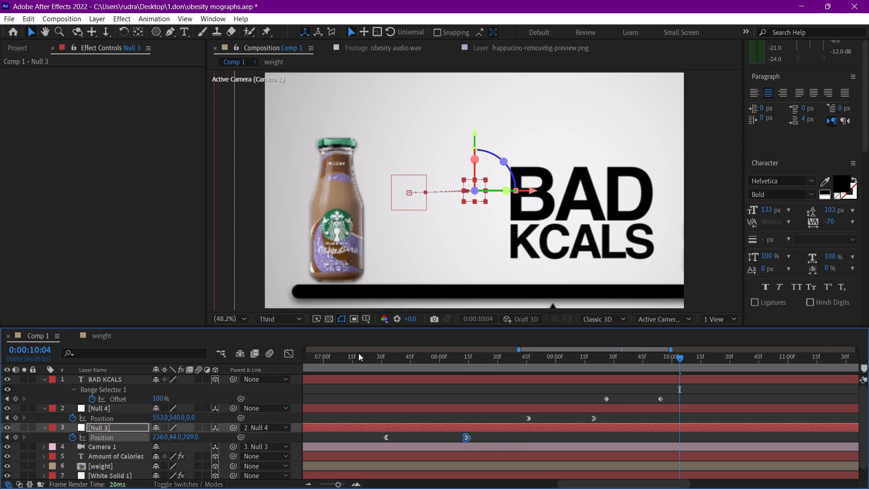
{"action": "left_click", "coordinate": [358, 353]}
{"action": "key", "text": "space"}
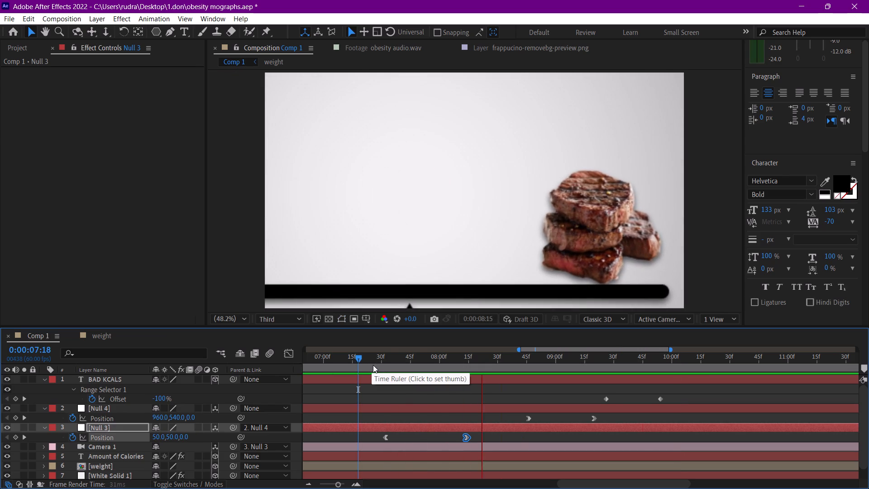
{"action": "key", "text": "space"}
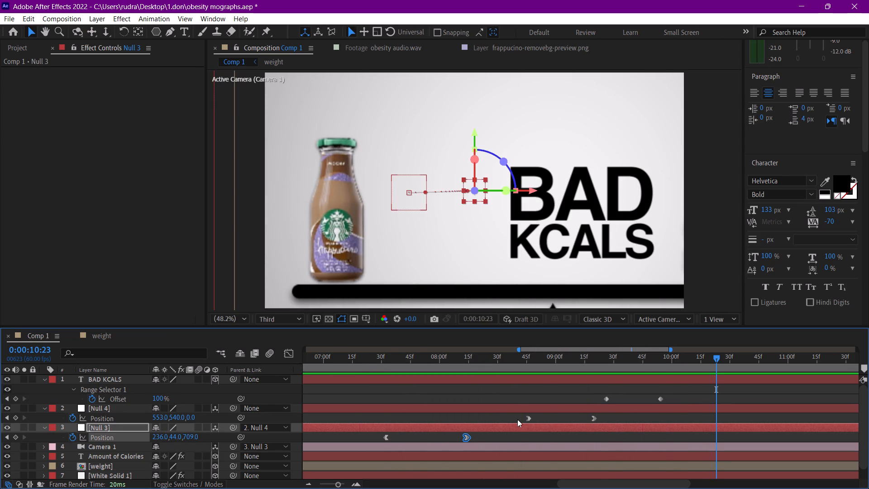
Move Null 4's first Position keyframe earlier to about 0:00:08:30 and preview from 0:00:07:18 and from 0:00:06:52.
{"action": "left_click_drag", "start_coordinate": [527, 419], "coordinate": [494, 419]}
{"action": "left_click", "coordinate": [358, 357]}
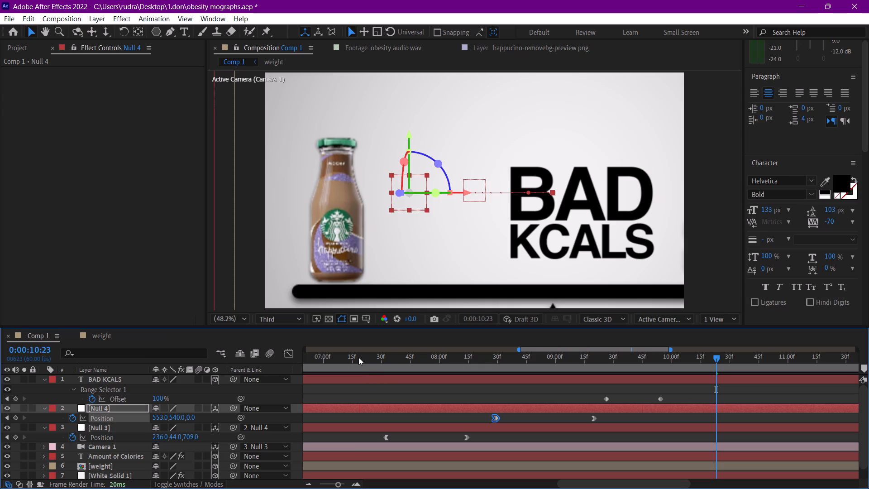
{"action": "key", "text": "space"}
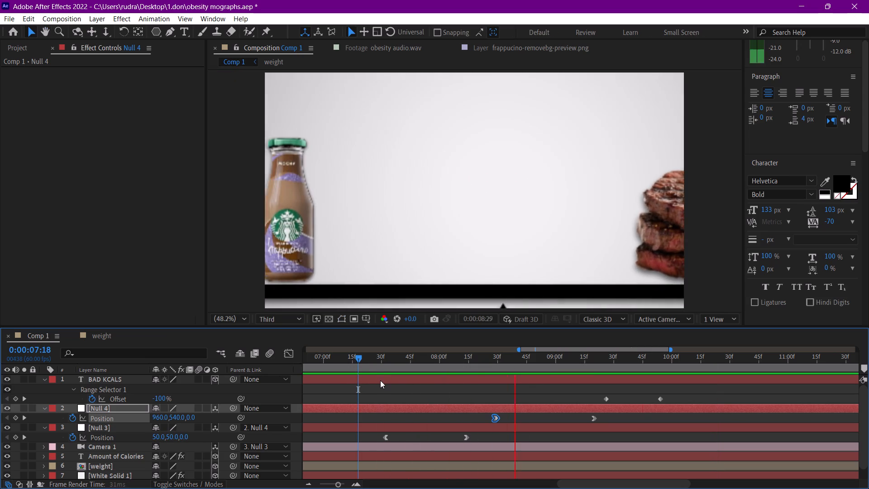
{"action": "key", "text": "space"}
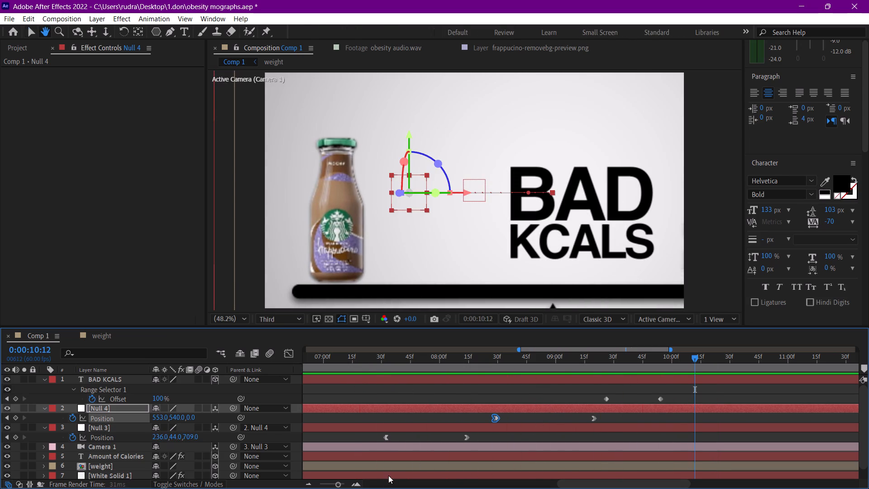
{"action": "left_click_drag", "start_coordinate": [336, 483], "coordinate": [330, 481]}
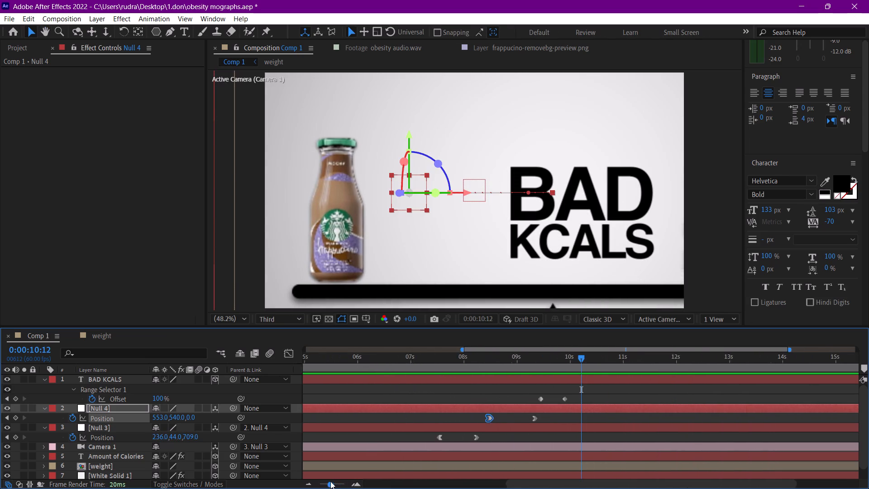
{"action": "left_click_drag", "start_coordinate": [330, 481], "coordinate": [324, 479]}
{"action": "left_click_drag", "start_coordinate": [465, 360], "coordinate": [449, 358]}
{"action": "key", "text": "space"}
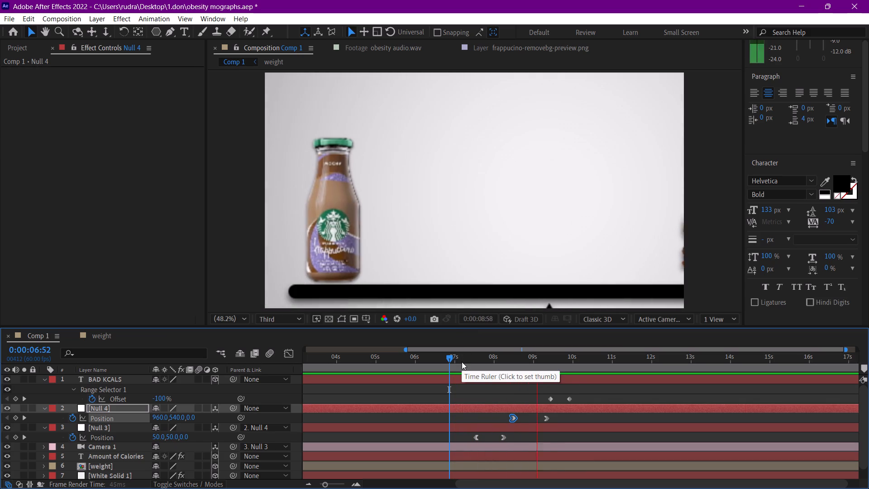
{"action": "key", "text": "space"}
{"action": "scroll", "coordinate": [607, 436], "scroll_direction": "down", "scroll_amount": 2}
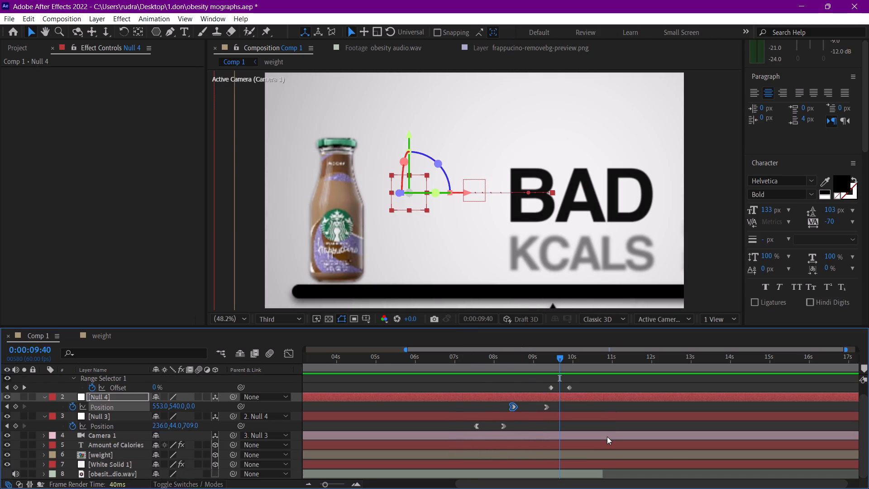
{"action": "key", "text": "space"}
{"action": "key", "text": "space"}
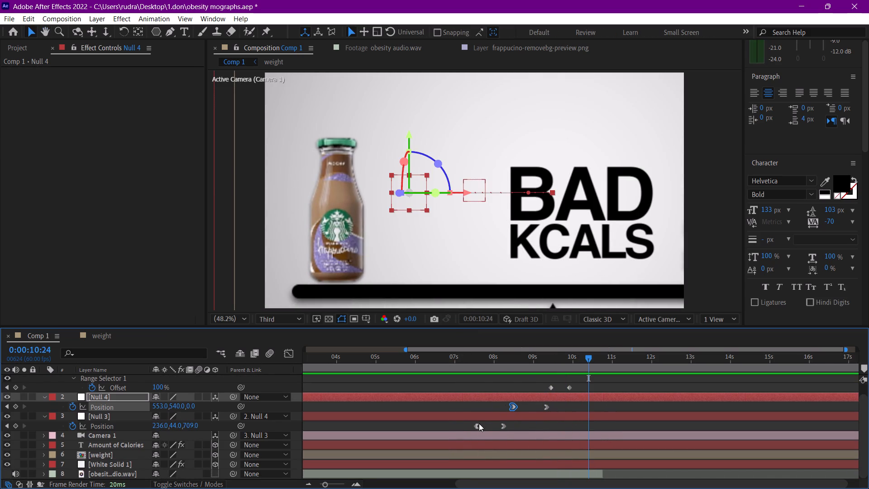
Move Null 3's two Position keyframes earlier to about 0:00:06:37 and 0:00:07:51, and preview from 0:00:05:22.
{"action": "left_click_drag", "start_coordinate": [462, 422], "coordinate": [518, 431]}
{"action": "left_click_drag", "start_coordinate": [473, 425], "coordinate": [437, 424]}
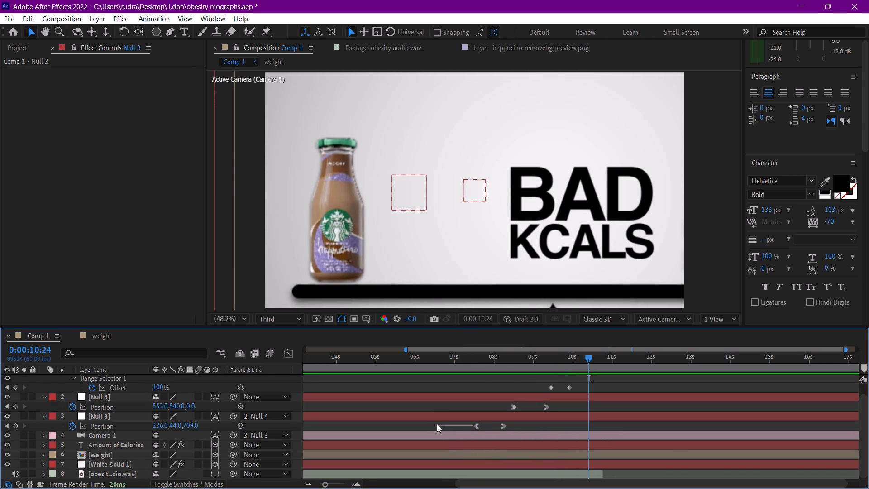
{"action": "left_click_drag", "start_coordinate": [437, 424], "coordinate": [519, 427]}
{"action": "left_click_drag", "start_coordinate": [475, 427], "coordinate": [438, 423]}
{"action": "left_click", "coordinate": [484, 423]}
{"action": "left_click_drag", "start_coordinate": [464, 425], "coordinate": [486, 426]}
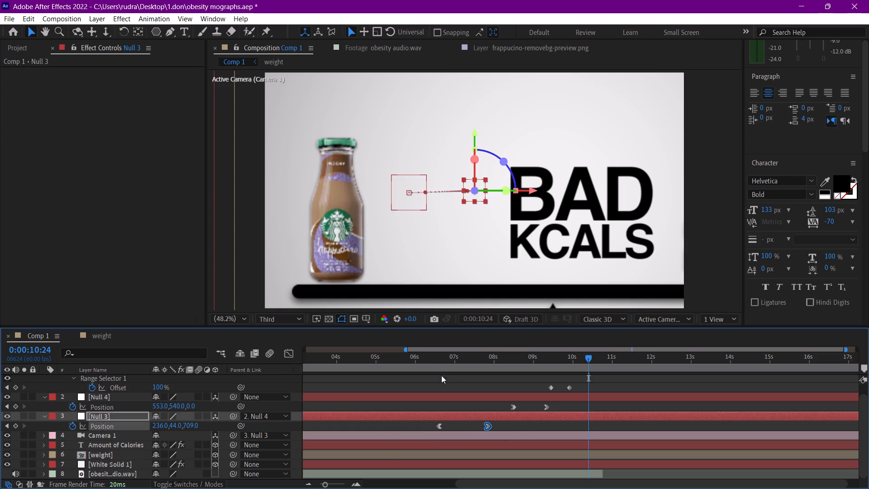
{"action": "left_click_drag", "start_coordinate": [404, 359], "coordinate": [391, 360]}
{"action": "key", "text": "space"}
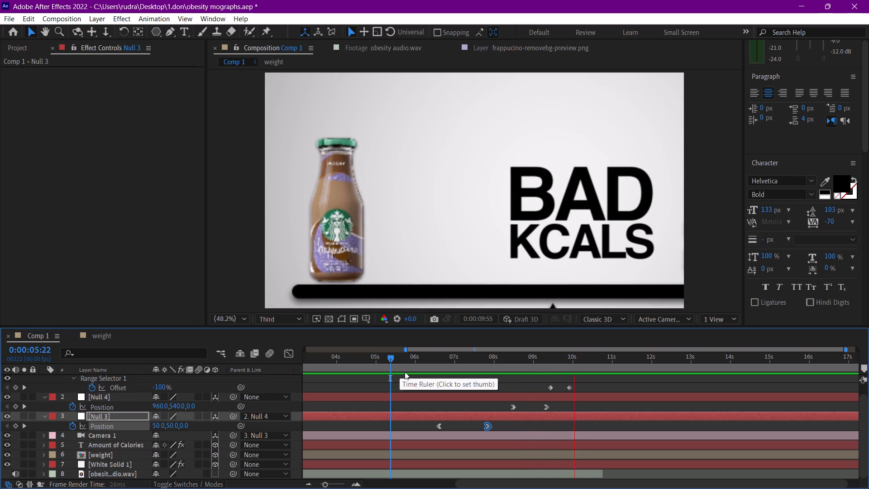
{"action": "key", "text": "space"}
Move the second Range Selector Offset keyframe of the BAD KCALS text later to about 0:00:10:30.
{"action": "left_click_drag", "start_coordinate": [571, 389], "coordinate": [591, 392]}
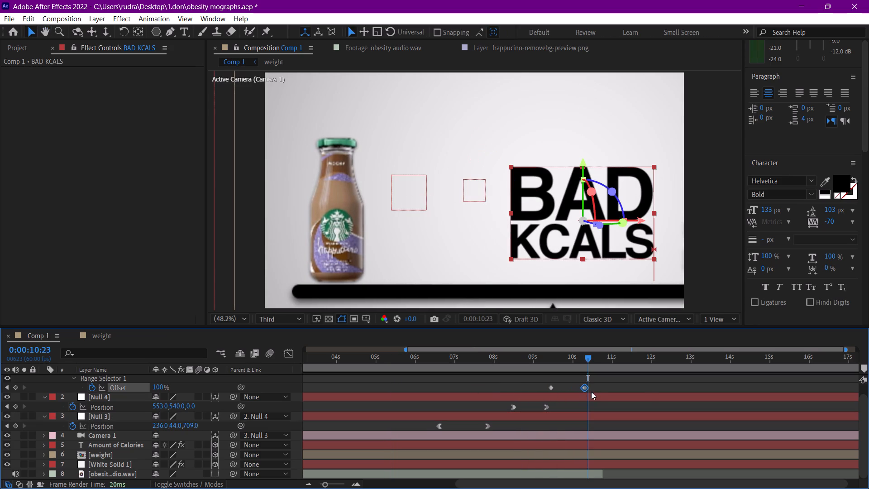
{"action": "left_click_drag", "start_coordinate": [591, 392], "coordinate": [595, 393]}
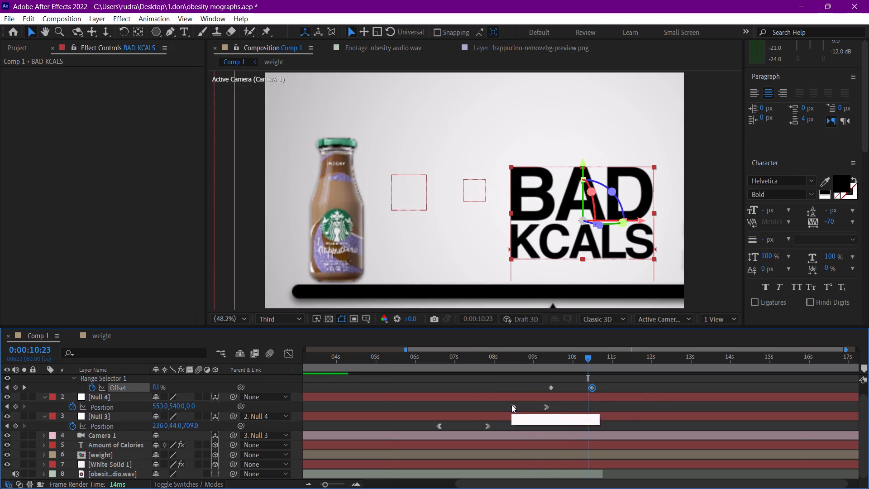
Move Null 4's first Position keyframe earlier to about 0:00:08:05 and preview from 0:00:05:56.
{"action": "left_click_drag", "start_coordinate": [512, 405], "coordinate": [496, 405]}
{"action": "left_click", "coordinate": [413, 358]}
{"action": "key", "text": "space"}
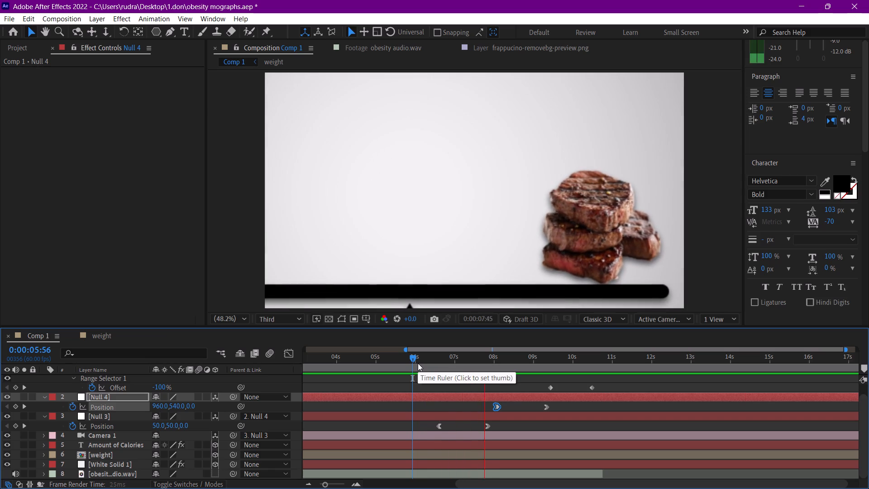
{"action": "key", "text": "space"}
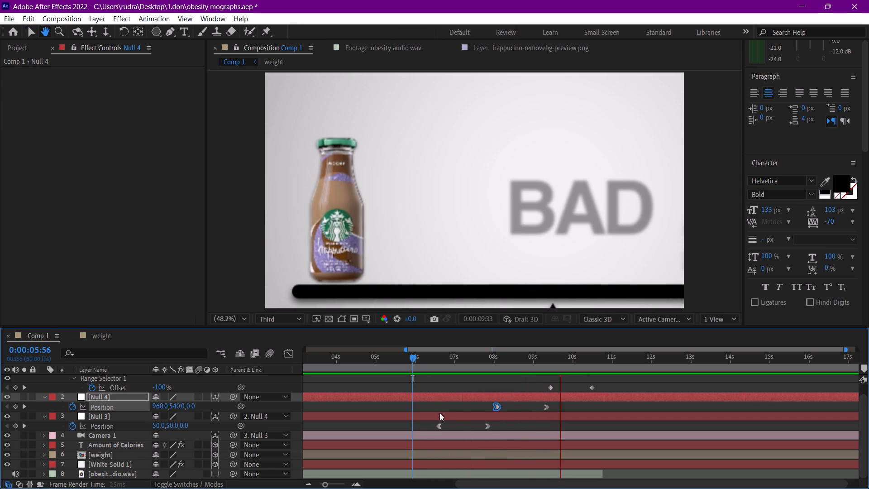
Ease Null 3's first Position keyframe more gently by lengthening its outgoing influence in the speed graph, and preview from 0:00:06:22.
{"action": "left_click", "coordinate": [442, 424]}
{"action": "left_click", "coordinate": [437, 427]}
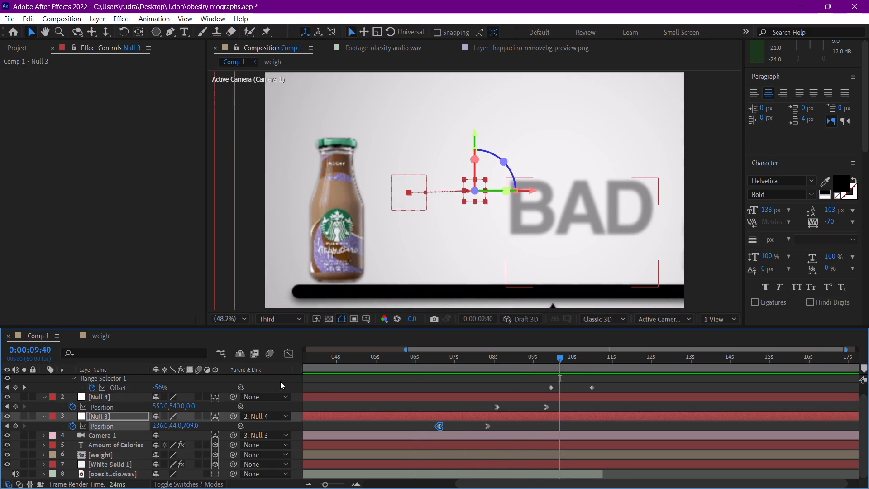
{"action": "left_click", "coordinate": [287, 359]}
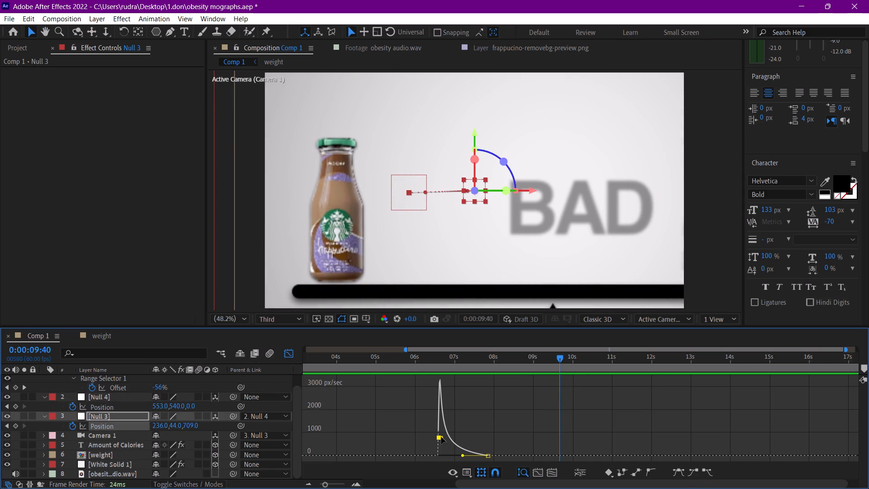
{"action": "left_click_drag", "start_coordinate": [441, 437], "coordinate": [453, 438]}
{"action": "left_click", "coordinate": [289, 355]}
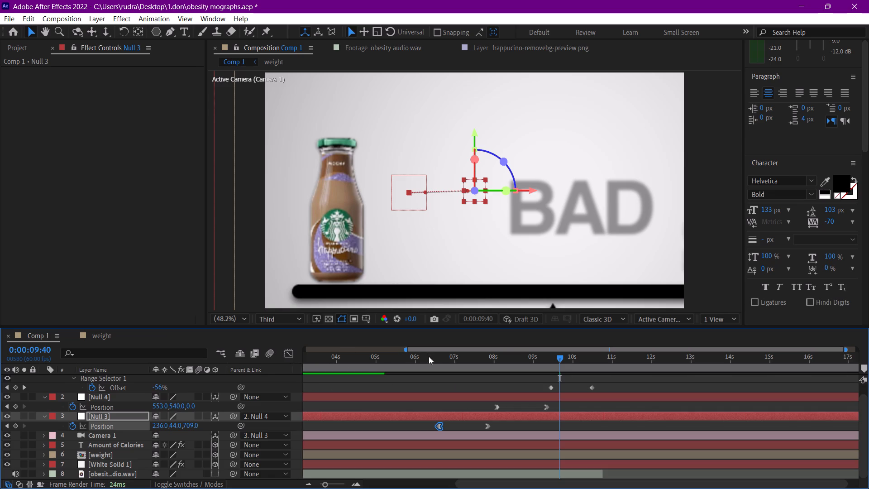
{"action": "left_click", "coordinate": [430, 359]}
{"action": "key", "text": "space"}
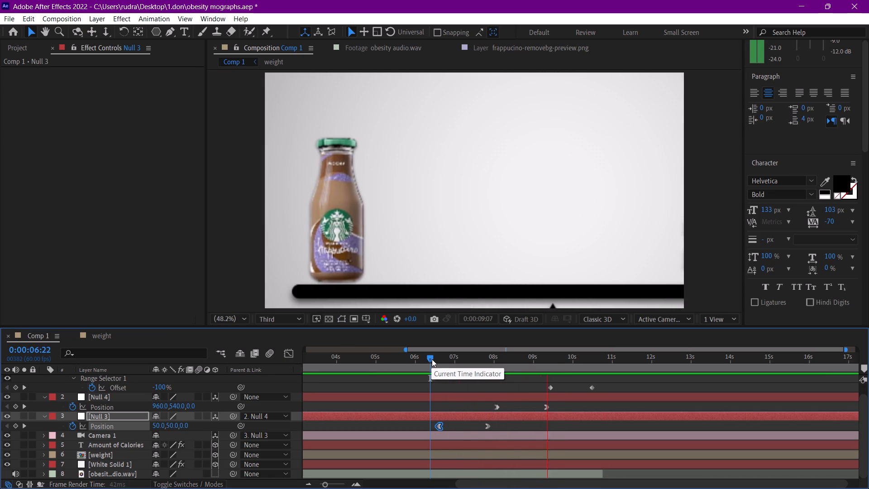
{"action": "key", "text": "space"}
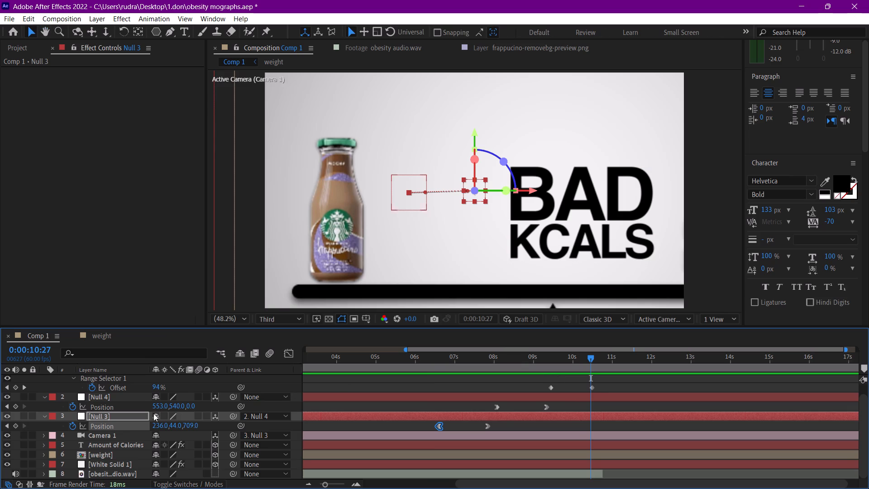
Set the BAD KCALS text's X position to 1107.7.
{"action": "scroll", "coordinate": [106, 432], "scroll_direction": "up", "scroll_amount": 3}
{"action": "left_click", "coordinate": [114, 380]}
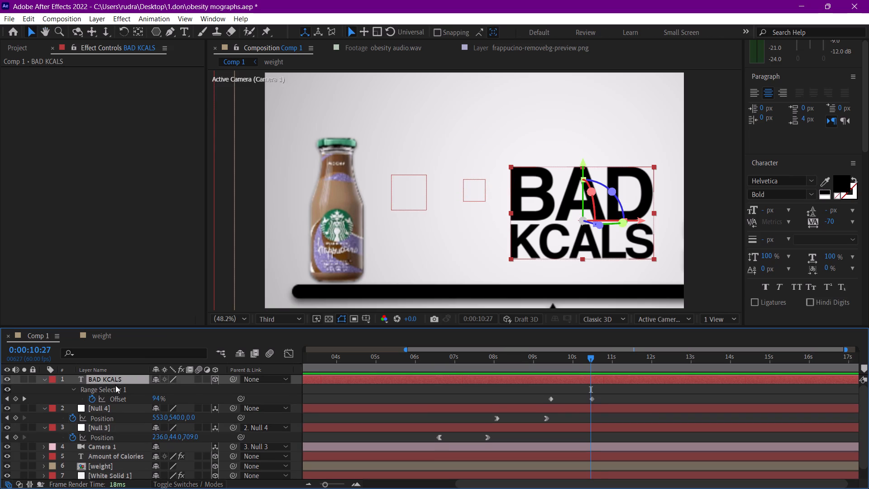
{"action": "key", "text": "p"}
{"action": "left_click_drag", "start_coordinate": [161, 390], "coordinate": [191, 391]}
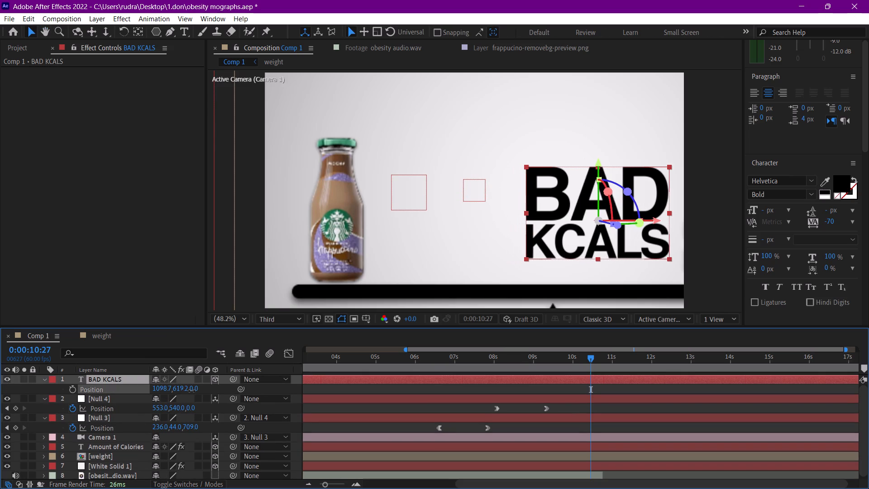
{"action": "left_click_drag", "start_coordinate": [191, 391], "coordinate": [196, 391]}
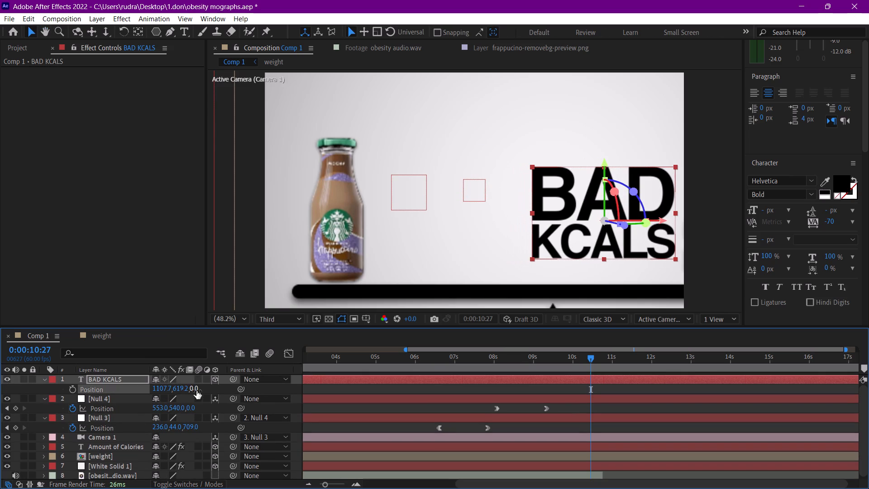
Scale the BAD KCALS text up to 111%.
{"action": "key", "text": "s"}
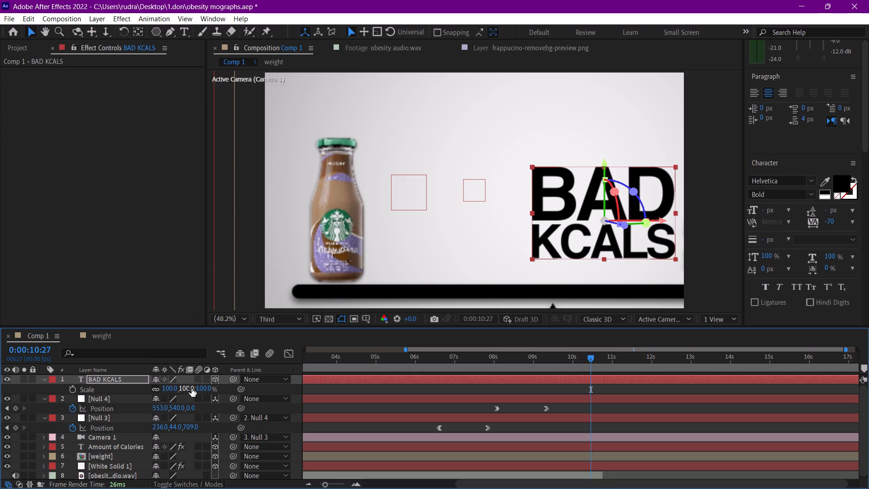
{"action": "left_click_drag", "start_coordinate": [172, 388], "coordinate": [181, 389]}
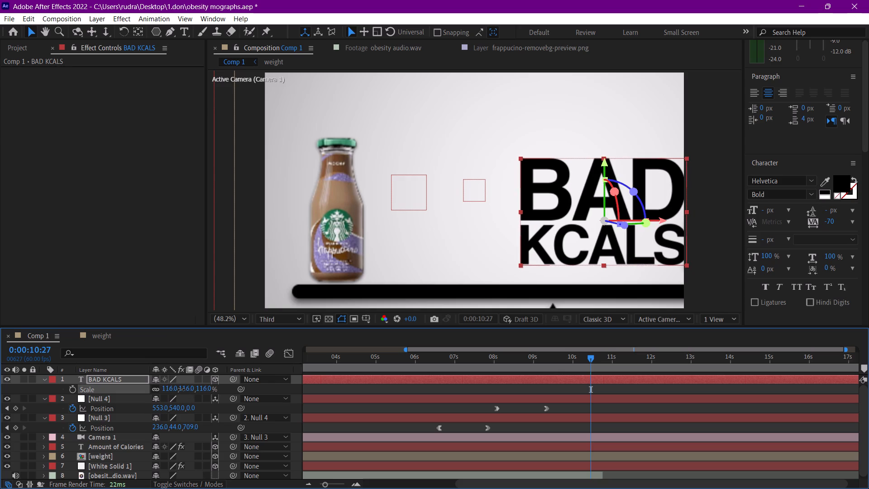
{"action": "left_click_drag", "start_coordinate": [181, 389], "coordinate": [178, 389]}
Nudge the enlarged BAD KCALS text slightly toward the bottle and slightly higher so it fits within the frame.
{"action": "left_click_drag", "start_coordinate": [607, 243], "coordinate": [603, 244]}
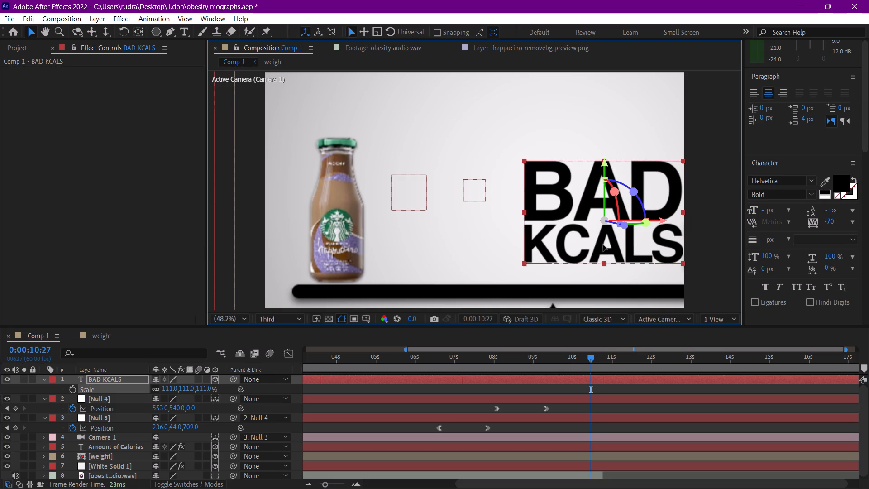
{"action": "left_click_drag", "start_coordinate": [603, 244], "coordinate": [598, 244]}
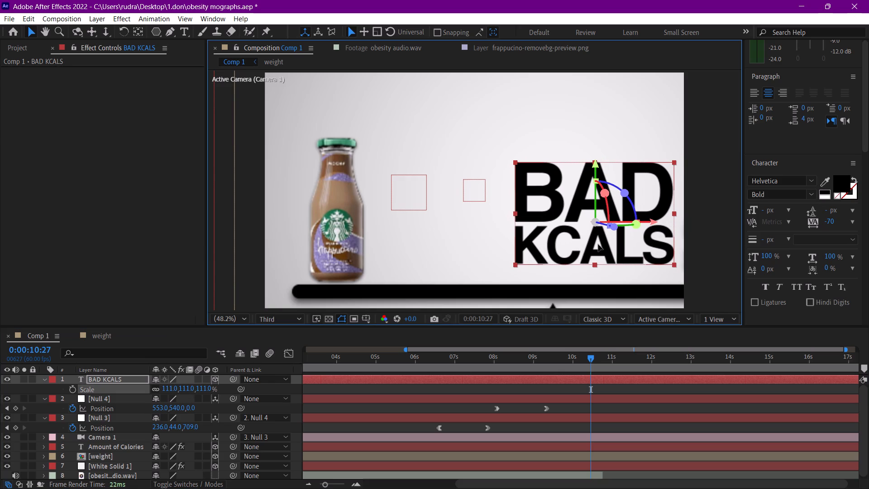
{"action": "left_click_drag", "start_coordinate": [598, 244], "coordinate": [598, 242]}
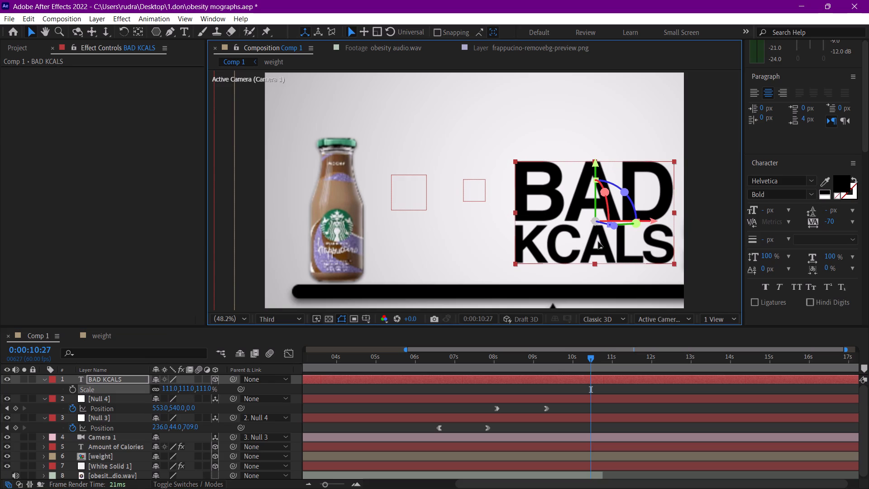
{"action": "left_click_drag", "start_coordinate": [598, 242], "coordinate": [598, 240]}
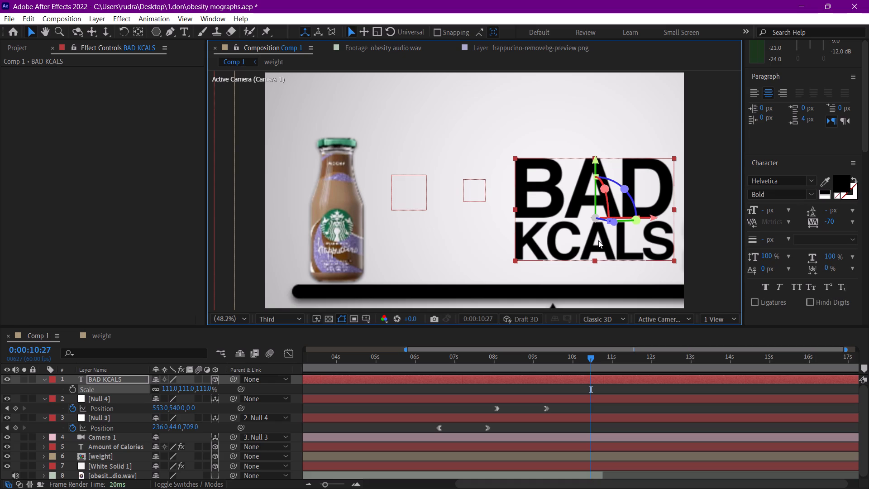
{"action": "left_click", "coordinate": [554, 435]}
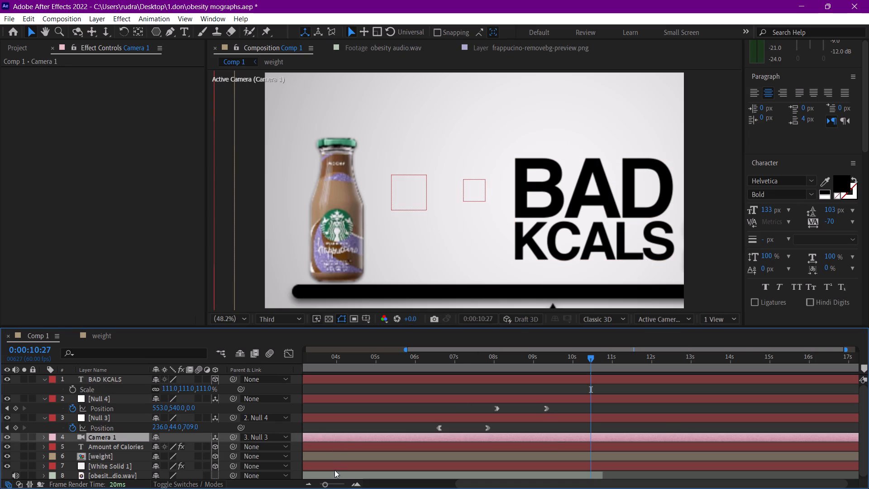
Preview the whole animation from 0:00:00:00 to check the camera move and caption timing.
{"action": "left_click_drag", "start_coordinate": [330, 485], "coordinate": [267, 480]}
{"action": "left_click_drag", "start_coordinate": [331, 359], "coordinate": [189, 369]}
{"action": "key", "text": "space"}
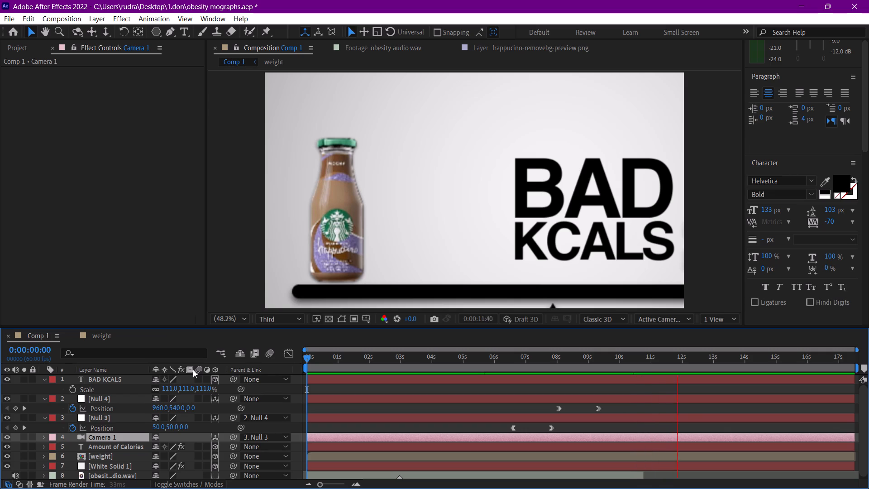
{"action": "key", "text": "space"}
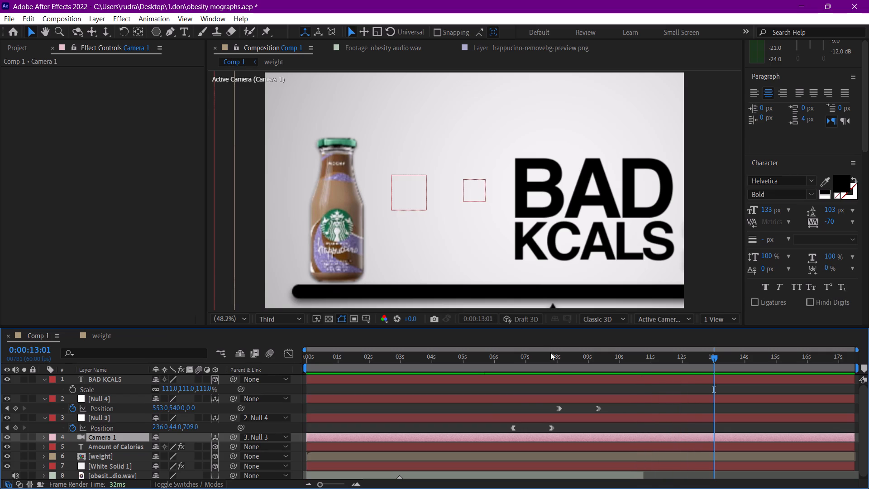
Shift all Null 3 and Null 4 Position keyframes earlier together, starting at about 0:00:03:45, and preview from 0:00:02:54.
{"action": "left_click_drag", "start_coordinate": [487, 406], "coordinate": [626, 427]}
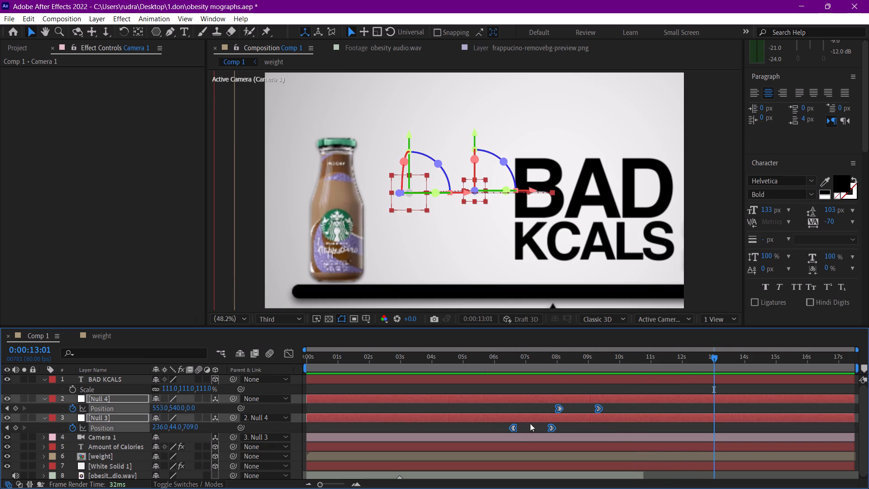
{"action": "left_click_drag", "start_coordinate": [515, 429], "coordinate": [425, 424]}
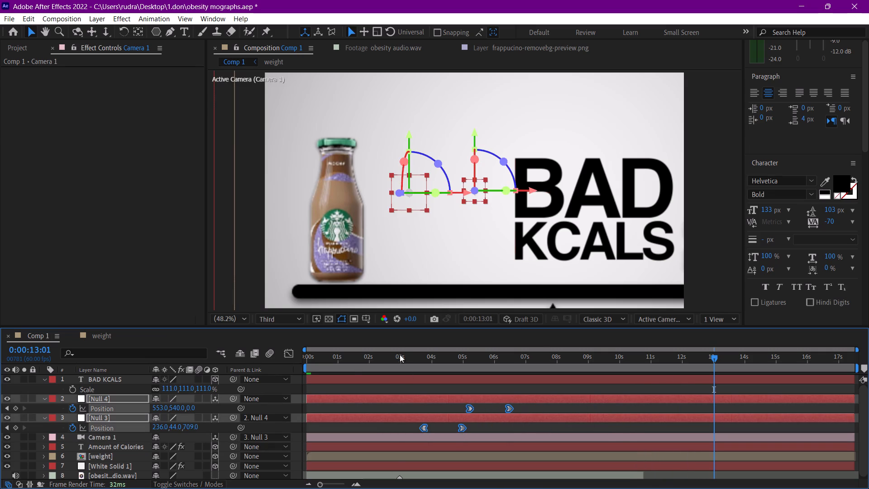
{"action": "left_click", "coordinate": [397, 355]}
{"action": "key", "text": "space"}
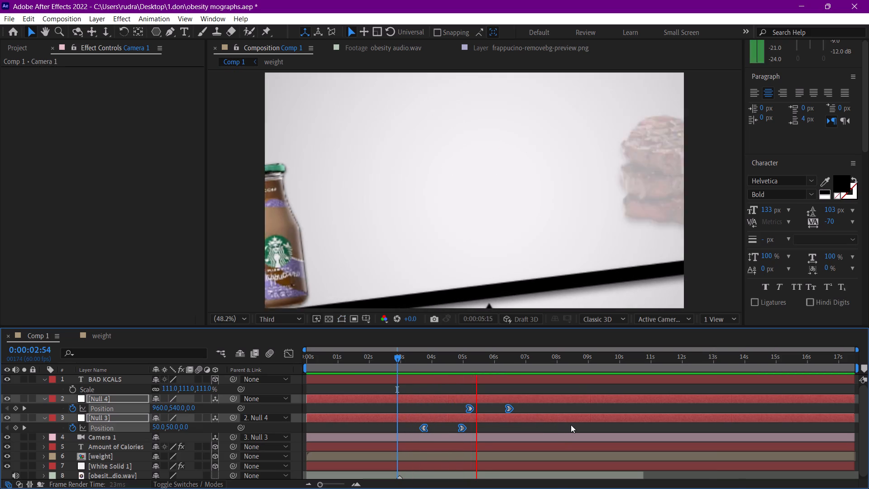
{"action": "key", "text": "space"}
Shift the selected Null 3 and Null 4 Position keyframes together to start at about 0:00:05:11, and preview from 0:00:04:30.
{"action": "left_click_drag", "start_coordinate": [423, 426], "coordinate": [478, 429]}
{"action": "left_click", "coordinate": [448, 353]}
{"action": "key", "text": "space"}
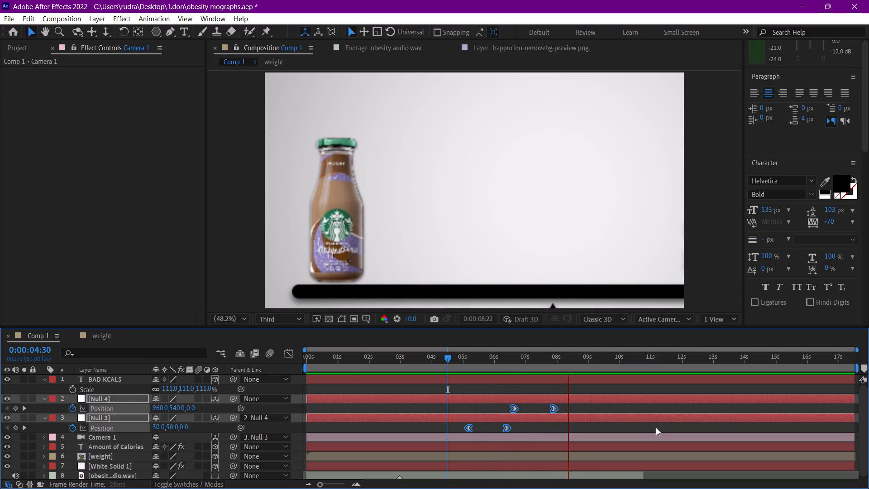
Shift the selected Null 3 and Null 4 Position keyframes later together so they start just past 6 seconds, previewing from 0:00:04:55 and 0:00:05:39.
{"action": "key", "text": "space"}
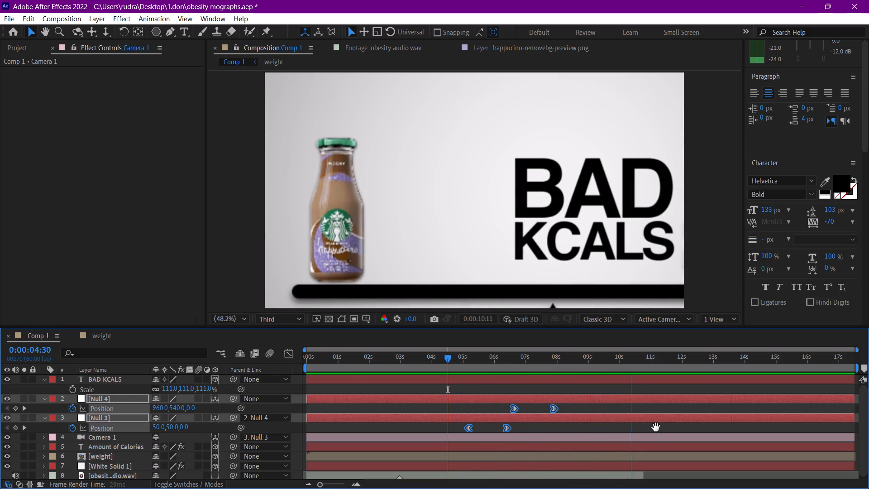
{"action": "left_click_drag", "start_coordinate": [468, 430], "coordinate": [483, 431]}
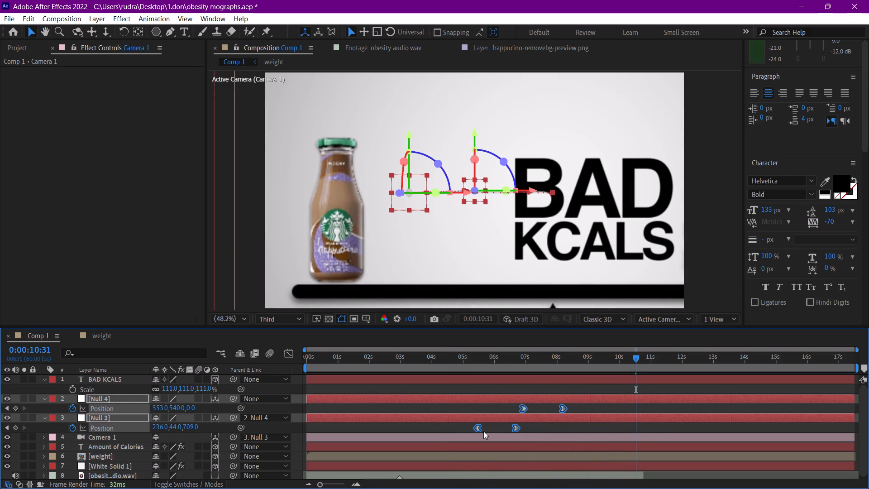
{"action": "left_click_drag", "start_coordinate": [483, 431], "coordinate": [485, 431]}
{"action": "left_click", "coordinate": [460, 355]}
{"action": "key", "text": "space"}
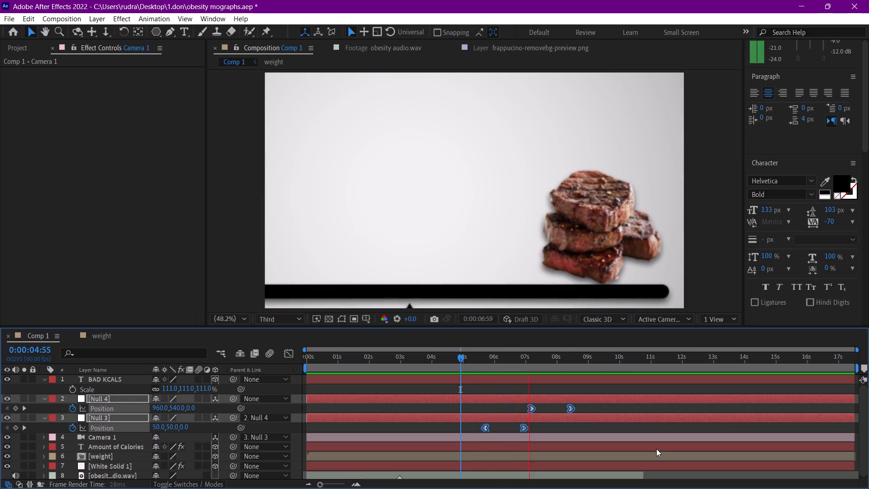
{"action": "key", "text": "space"}
{"action": "left_click_drag", "start_coordinate": [486, 430], "coordinate": [499, 433]}
{"action": "left_click", "coordinate": [484, 357]}
{"action": "key", "text": "space"}
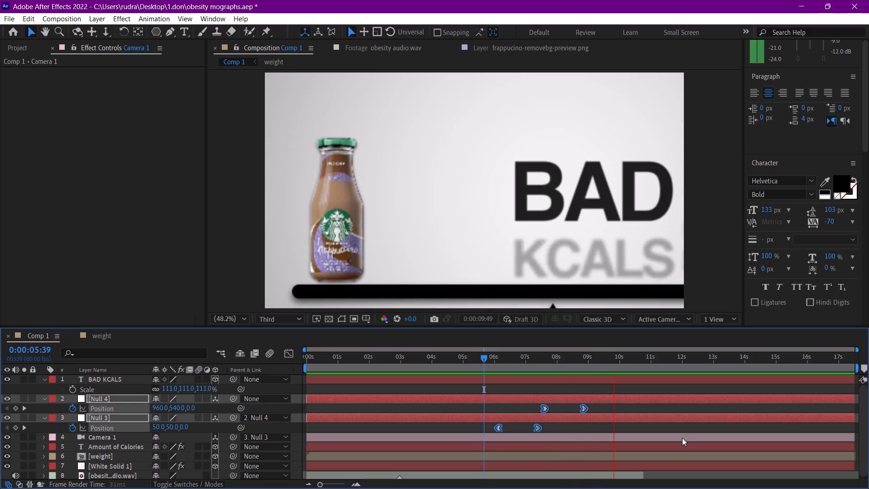
{"action": "key", "text": "space"}
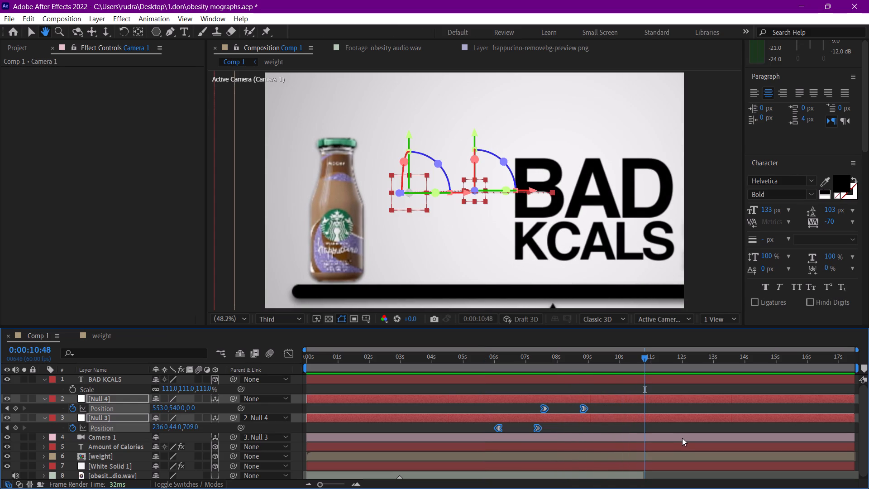
{"action": "scroll", "coordinate": [680, 436], "scroll_direction": "down", "scroll_amount": 2}
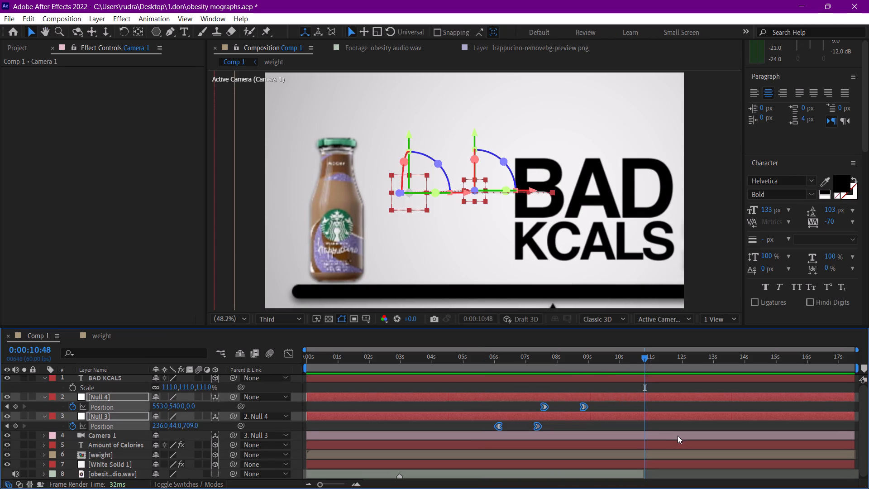
{"action": "key", "text": "space"}
{"action": "key", "text": "space"}
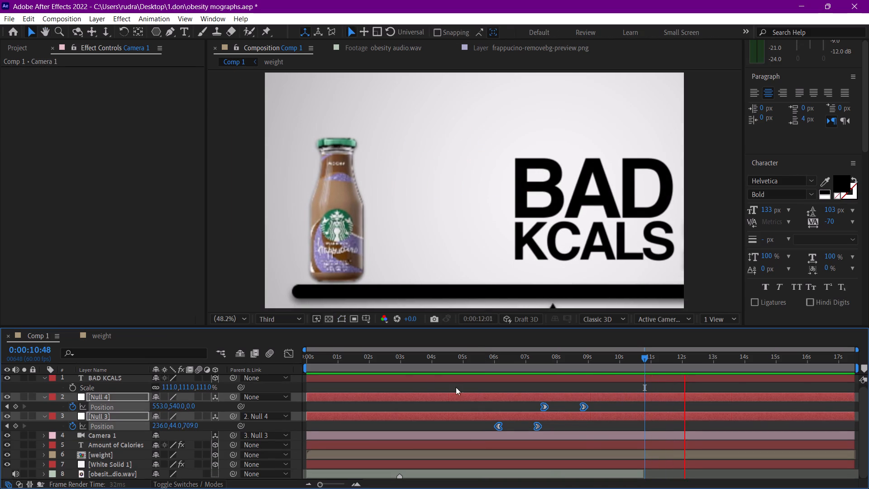
Save the project with the time at 0:00:00:00, and preview the camera move from the start and again from 0:00:03:30.
{"action": "left_click_drag", "start_coordinate": [380, 355], "coordinate": [147, 355]}
{"action": "key", "text": "ctrl+s"}
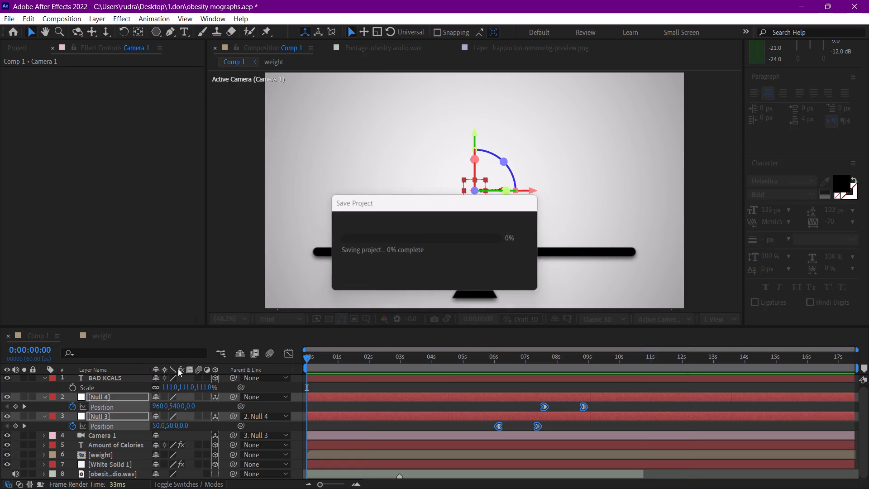
{"action": "key", "text": "space"}
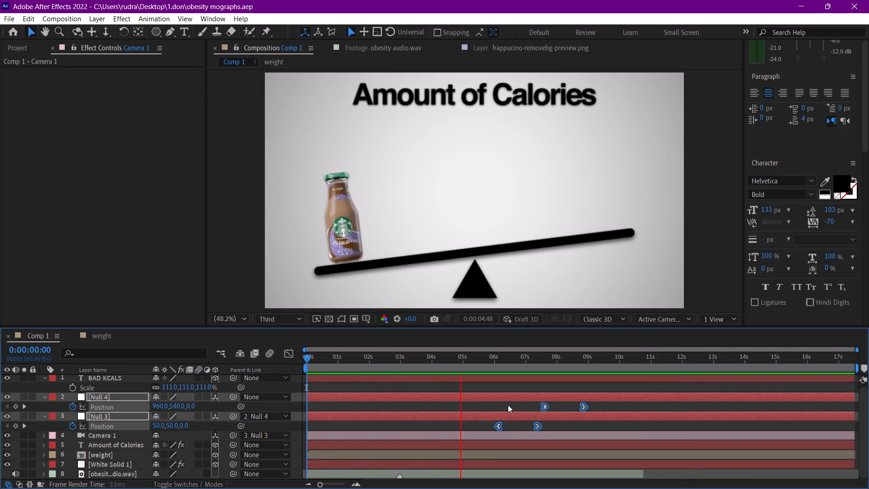
{"action": "key", "text": "space"}
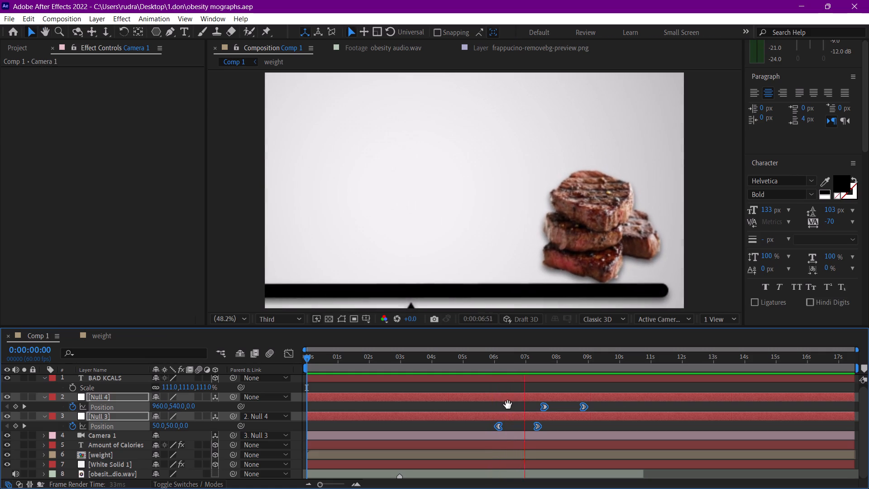
{"action": "left_click_drag", "start_coordinate": [442, 357], "coordinate": [416, 357]}
{"action": "key", "text": "space"}
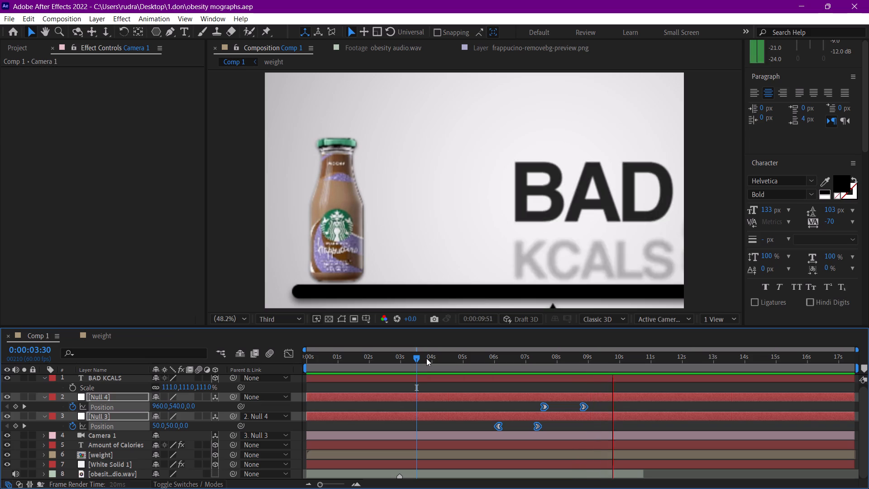
{"action": "key", "text": "space"}
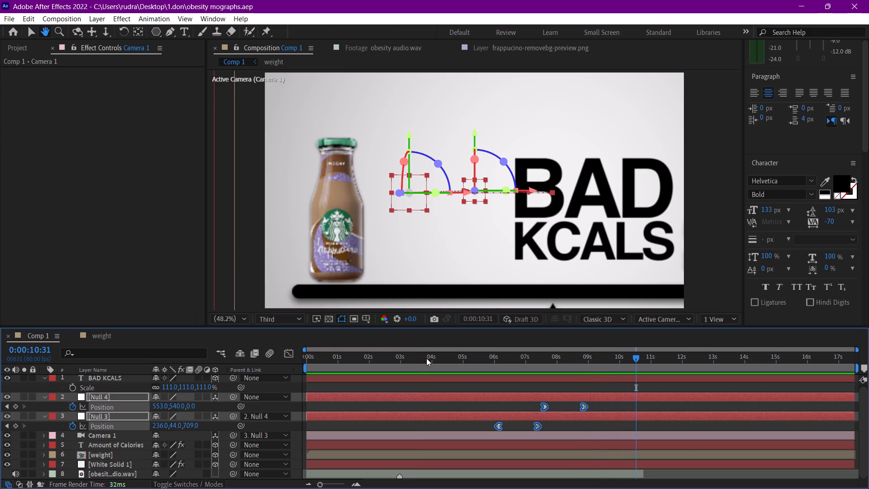
Sample the bottle cap's green as the BAD KCALS text fill, and change the fill to light red E74141.
{"action": "left_click", "coordinate": [115, 376]}
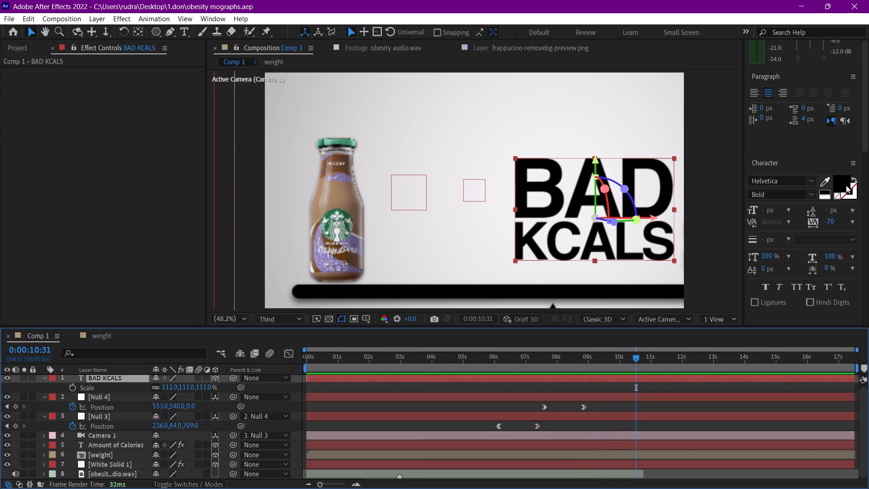
{"action": "left_click_drag", "start_coordinate": [828, 183], "coordinate": [820, 183]}
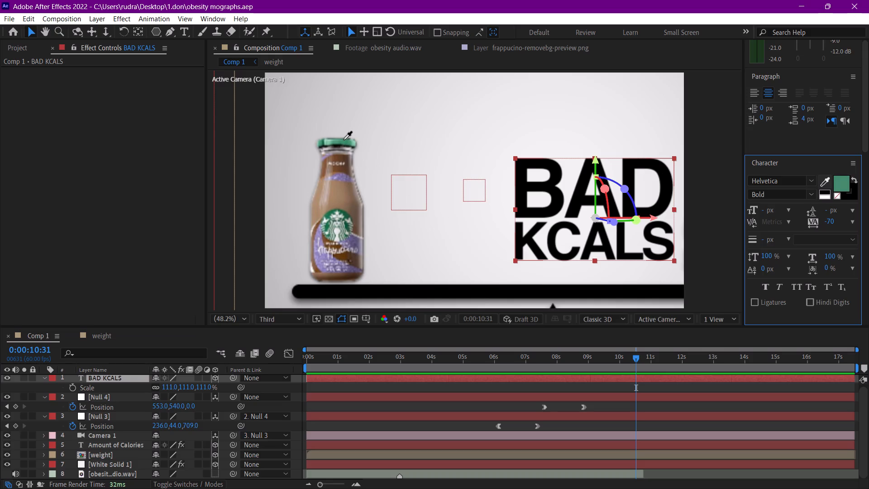
{"action": "left_click", "coordinate": [344, 142]}
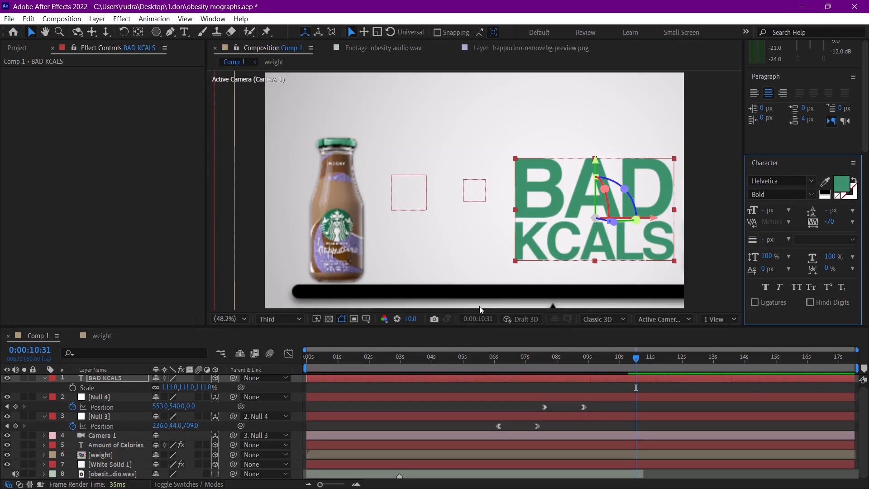
{"action": "left_click", "coordinate": [842, 184]}
{"action": "left_click_drag", "start_coordinate": [189, 118], "coordinate": [183, 110]}
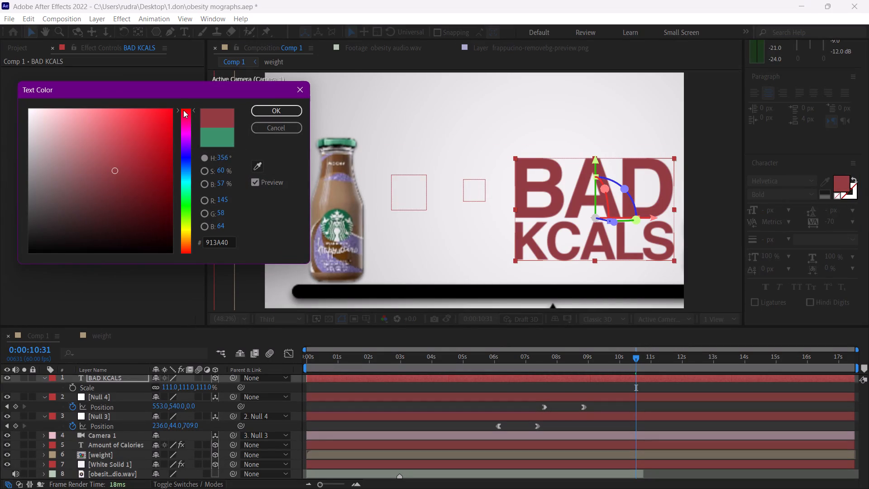
{"action": "left_click_drag", "start_coordinate": [183, 110], "coordinate": [184, 101]}
{"action": "left_click_drag", "start_coordinate": [149, 124], "coordinate": [147, 101]}
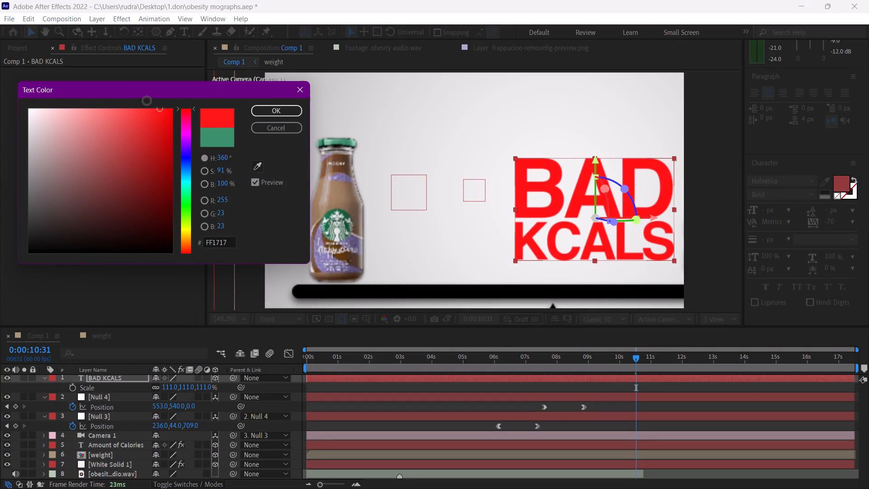
{"action": "left_click_drag", "start_coordinate": [147, 101], "coordinate": [132, 120]}
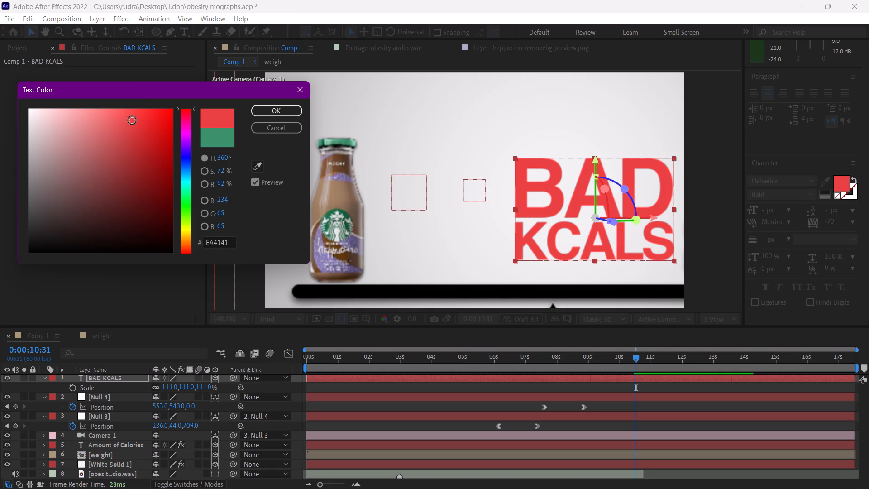
{"action": "left_click_drag", "start_coordinate": [132, 120], "coordinate": [132, 122]}
{"action": "left_click", "coordinate": [272, 115]}
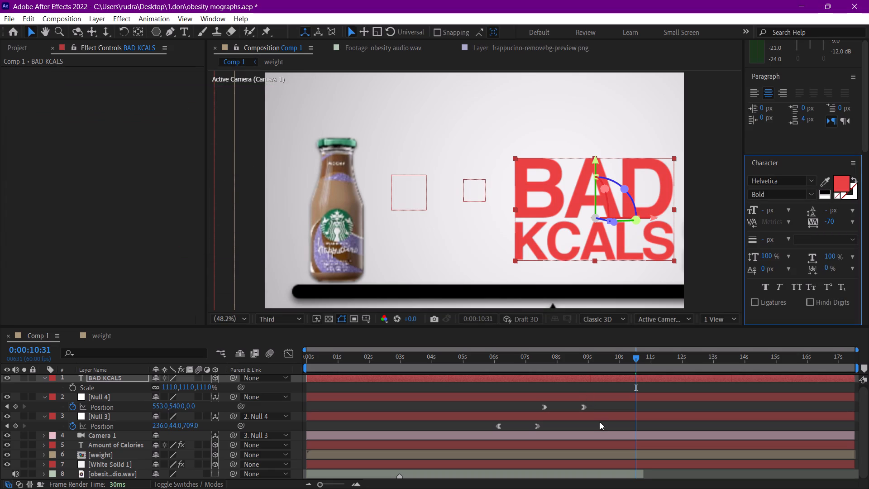
Deselect the text layer and preview the animation from 0:00:00:00 through the BAD KCALS caption reveal.
{"action": "left_click", "coordinate": [600, 426]}
{"action": "left_click_drag", "start_coordinate": [422, 356], "coordinate": [410, 358]}
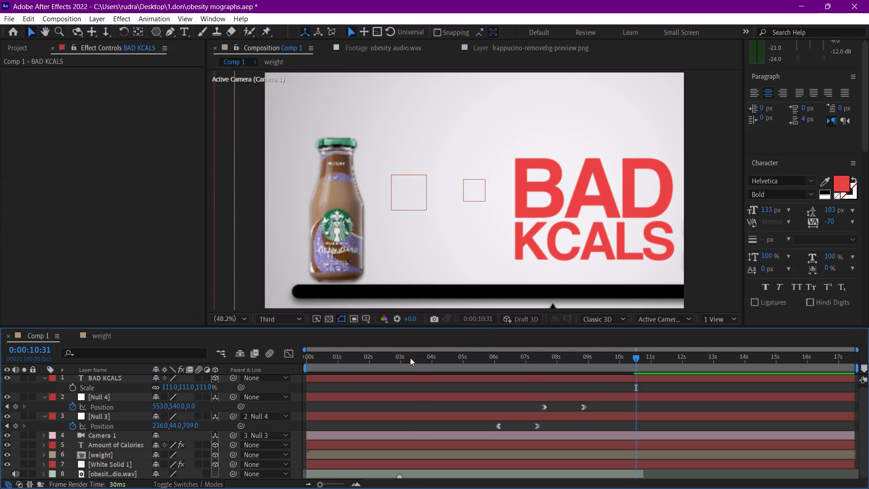
{"action": "left_click_drag", "start_coordinate": [410, 358], "coordinate": [230, 358]}
{"action": "key", "text": "space"}
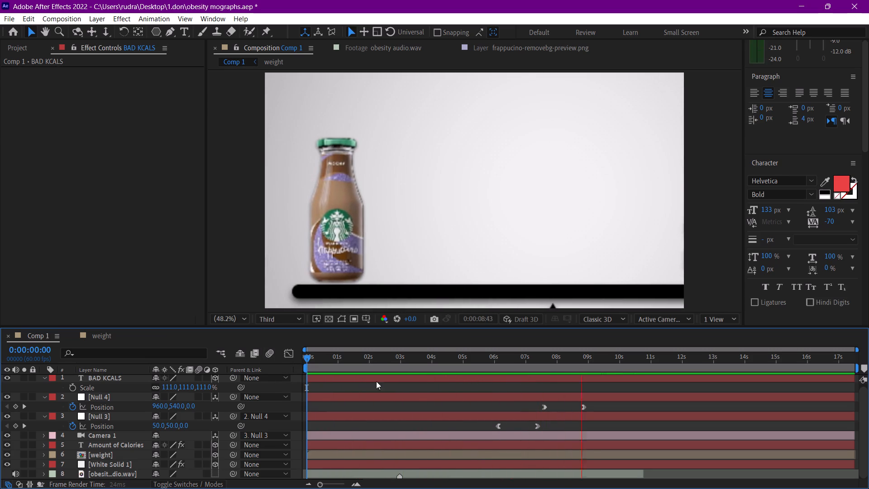
{"action": "key", "text": "space"}
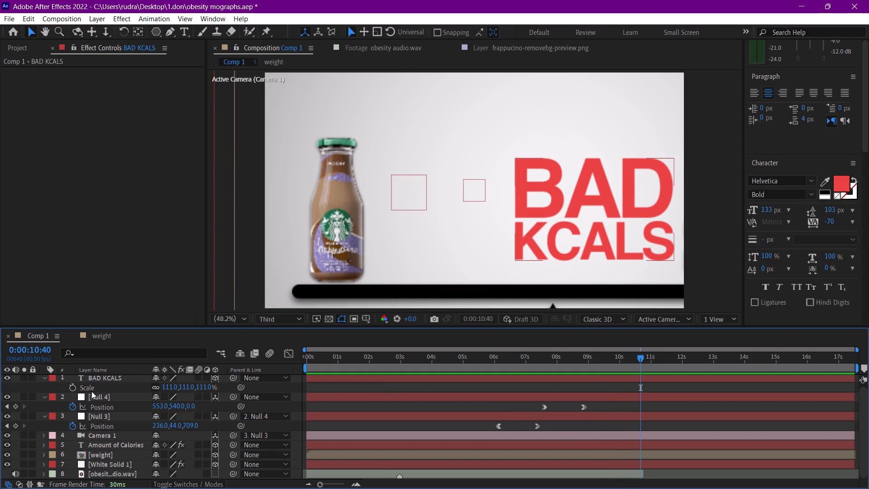
Copy the Drop Shadow effect from the Amount of Calories layer onto the BAD KCALS text layer.
{"action": "left_click", "coordinate": [106, 443]}
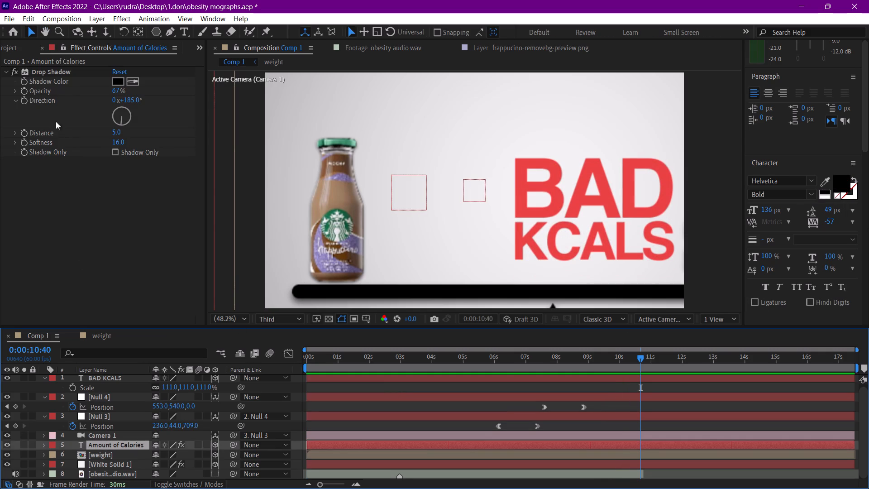
{"action": "left_click", "coordinate": [67, 69]}
{"action": "key", "text": "ctrl+c"}
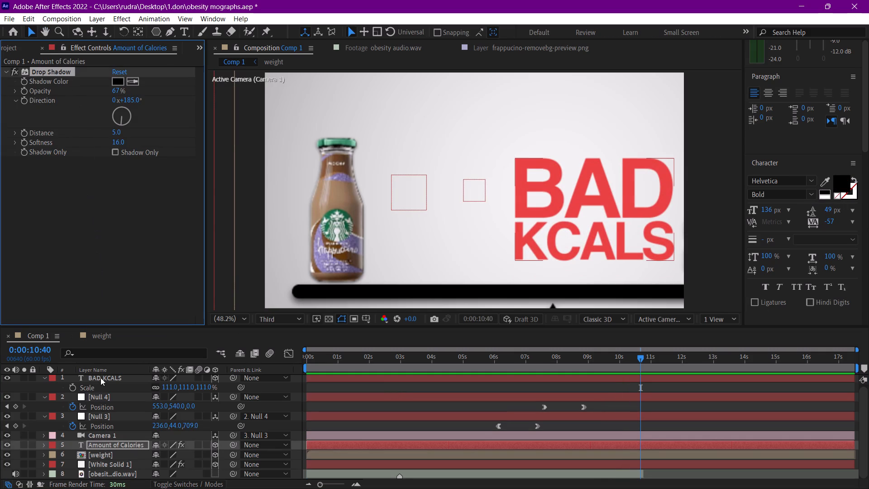
{"action": "left_click", "coordinate": [100, 378]}
{"action": "key", "text": "ctrl+v"}
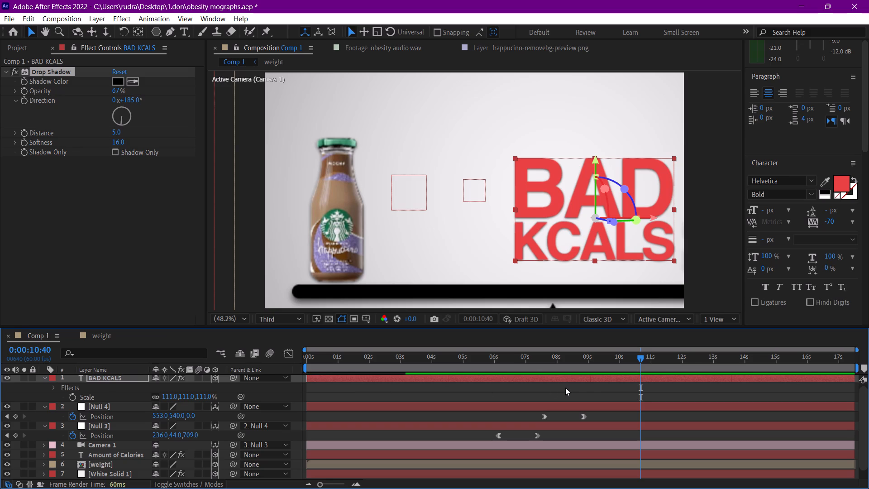
Darken the BAD KCALS text fill to red D63636 and preview the caption reveal from 0:00:06:55.
{"action": "left_click", "coordinate": [845, 184]}
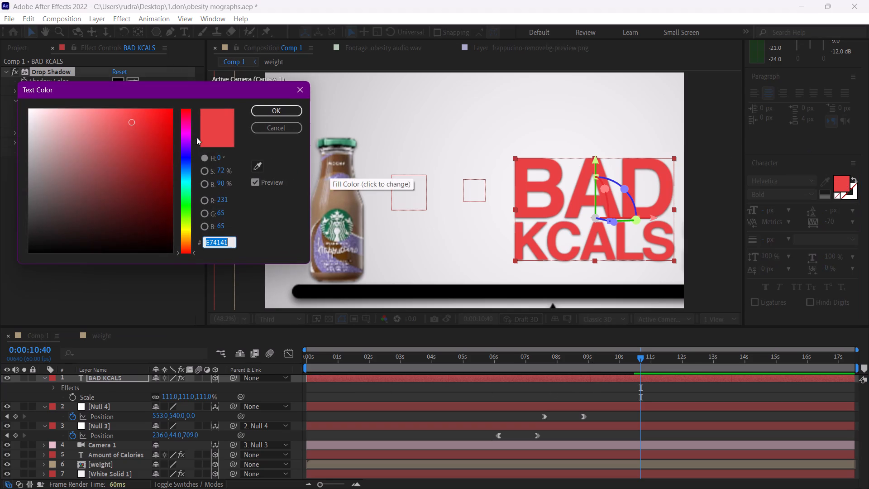
{"action": "left_click_drag", "start_coordinate": [142, 120], "coordinate": [156, 158]}
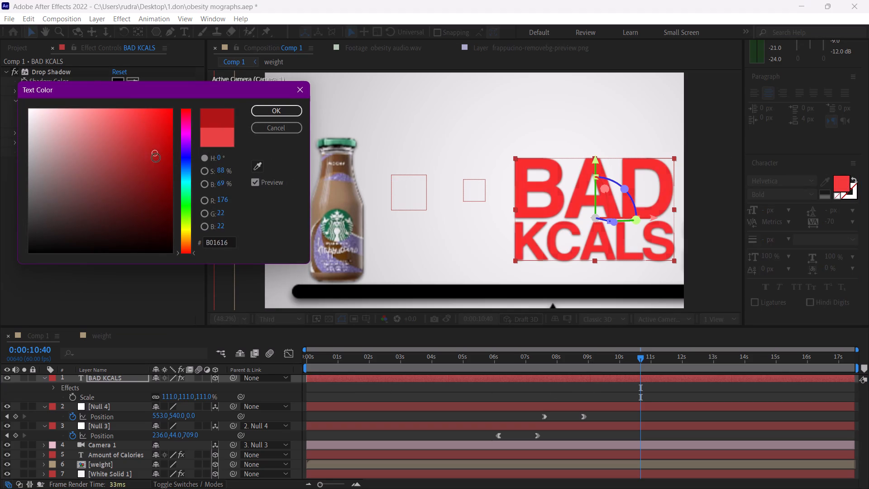
{"action": "left_click_drag", "start_coordinate": [156, 158], "coordinate": [136, 132]}
{"action": "left_click", "coordinate": [266, 109]}
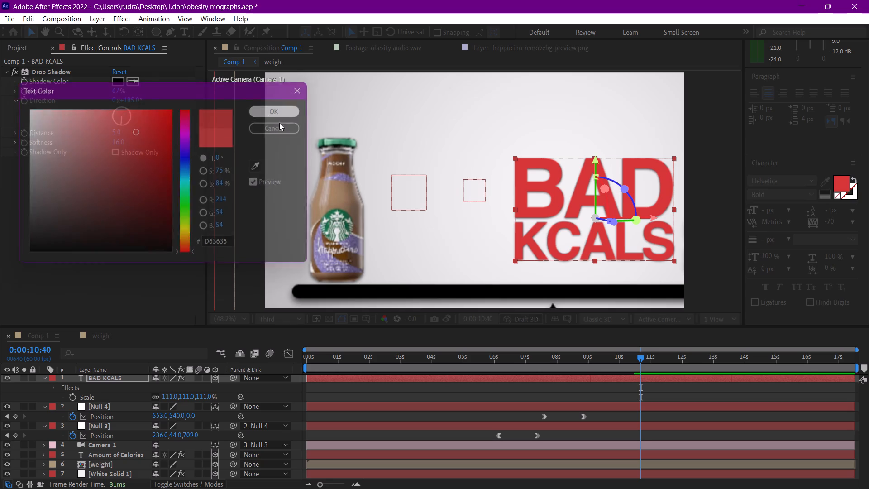
{"action": "left_click", "coordinate": [523, 362]}
{"action": "key", "text": "space"}
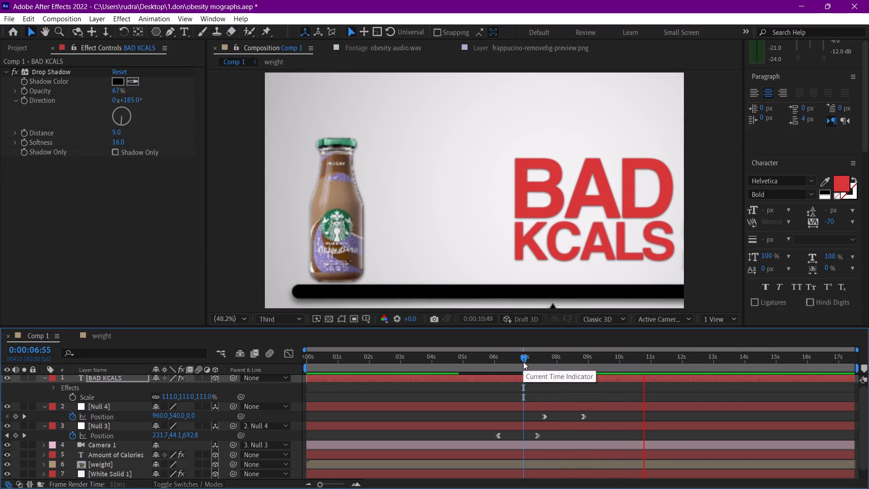
{"action": "key", "text": "space"}
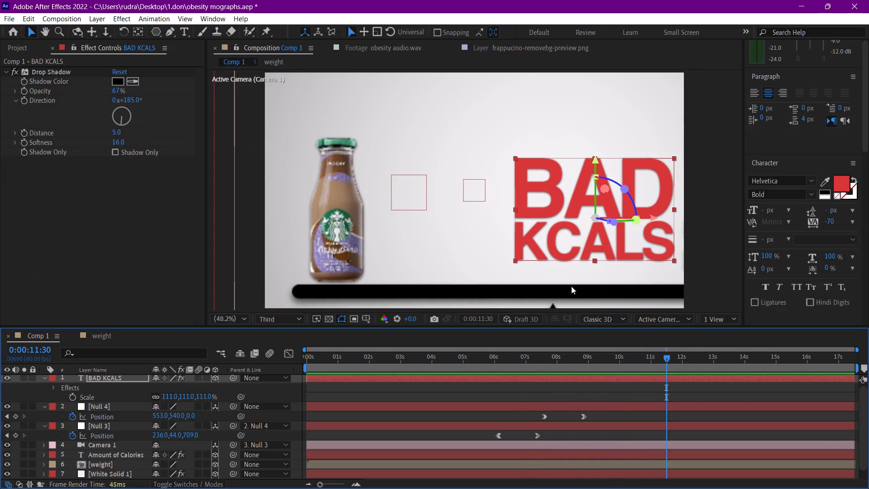
Increase the leading of the BAD KCALS text to 127 px.
{"action": "double_click", "coordinate": [127, 379]}
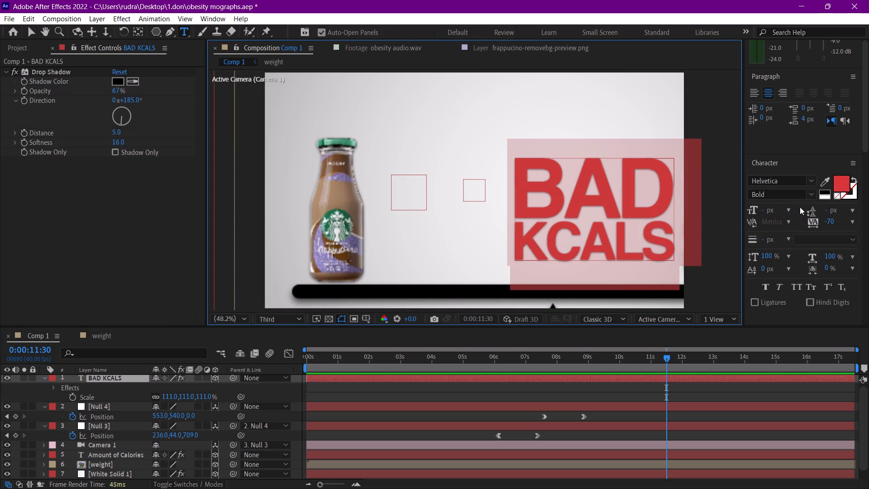
{"action": "left_click_drag", "start_coordinate": [826, 211], "coordinate": [868, 207]}
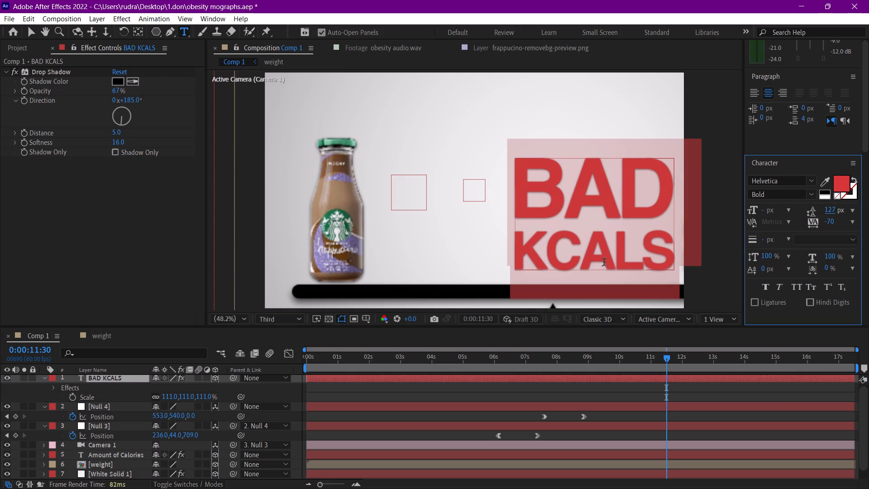
Raise the BAD KCALS text layer to a Y position of 602.5 and preview the animation from the start.
{"action": "left_click", "coordinate": [100, 379]}
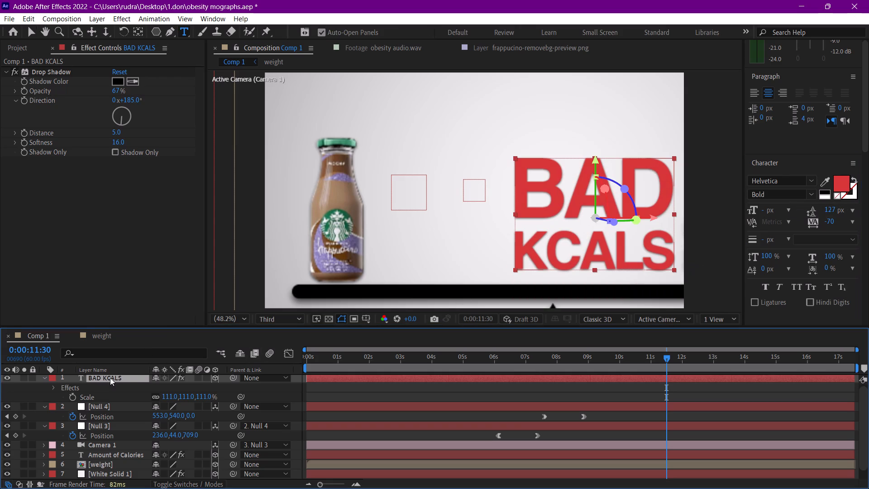
{"action": "key", "text": "p"}
{"action": "left_click_drag", "start_coordinate": [196, 388], "coordinate": [180, 385]}
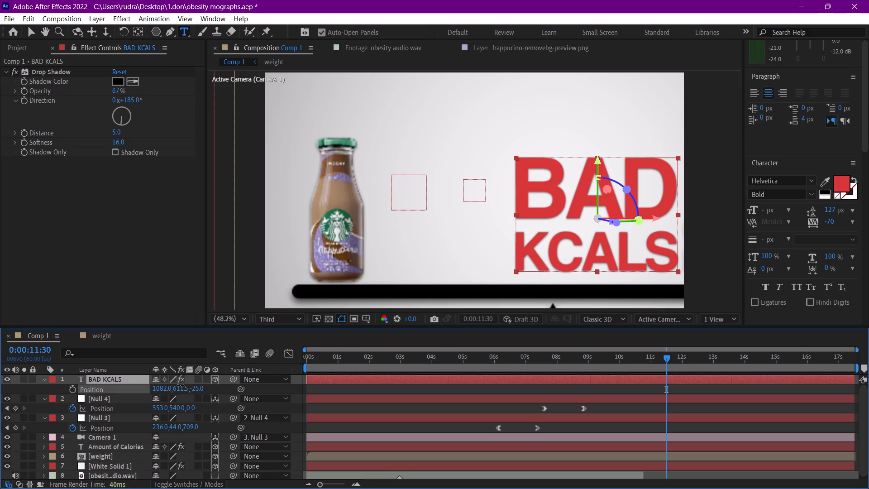
{"action": "left_click_drag", "start_coordinate": [180, 385], "coordinate": [181, 385]}
{"action": "key", "text": "ctrl+z"}
{"action": "left_click_drag", "start_coordinate": [180, 386], "coordinate": [180, 386]}
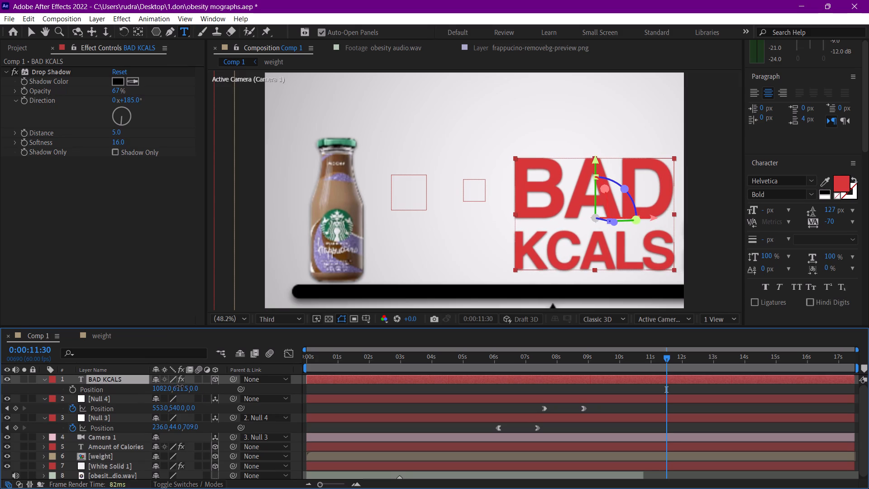
{"action": "left_click_drag", "start_coordinate": [180, 386], "coordinate": [175, 386]}
{"action": "left_click_drag", "start_coordinate": [472, 363], "coordinate": [67, 357]}
{"action": "key", "text": "space"}
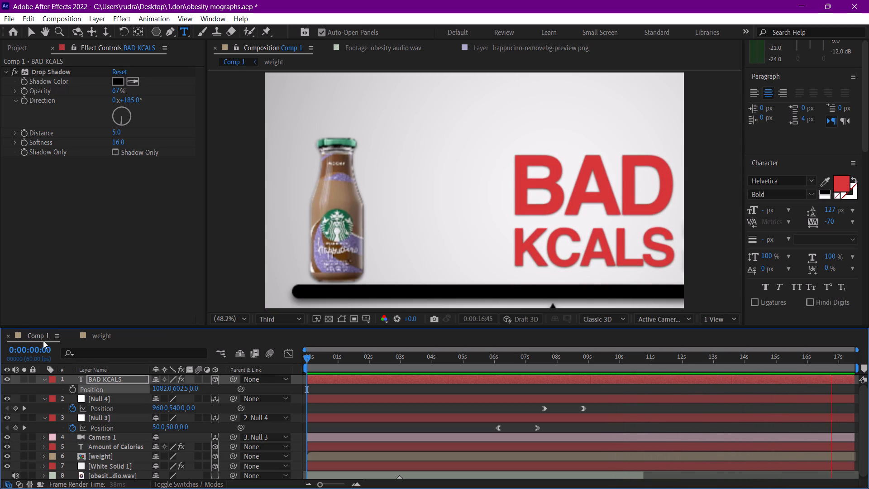
{"action": "key", "text": "space"}
{"action": "key", "text": "space"}
Extend the obesity audio layer, preview it from 0:00:08:59, and trim its end to 0:00:12:44.
{"action": "left_click_drag", "start_coordinate": [573, 357], "coordinate": [583, 360]}
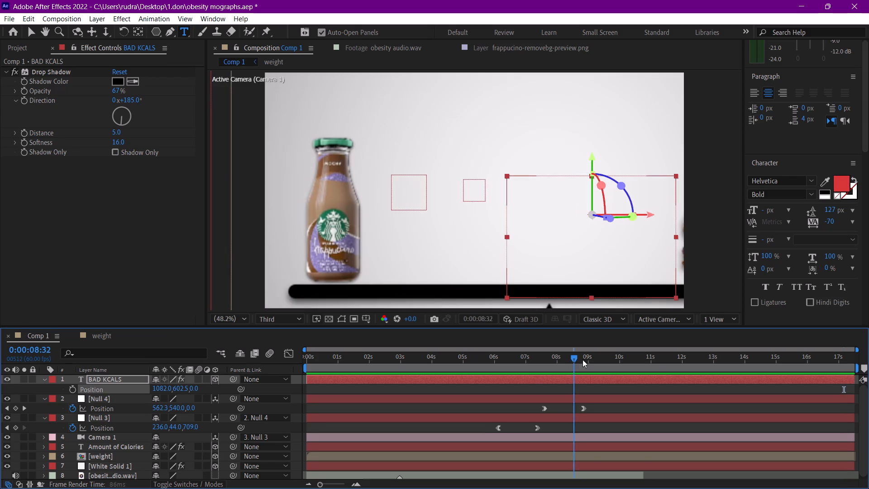
{"action": "left_click_drag", "start_coordinate": [583, 360], "coordinate": [588, 361]}
{"action": "left_click_drag", "start_coordinate": [642, 476], "coordinate": [708, 470]}
{"action": "key", "text": "space"}
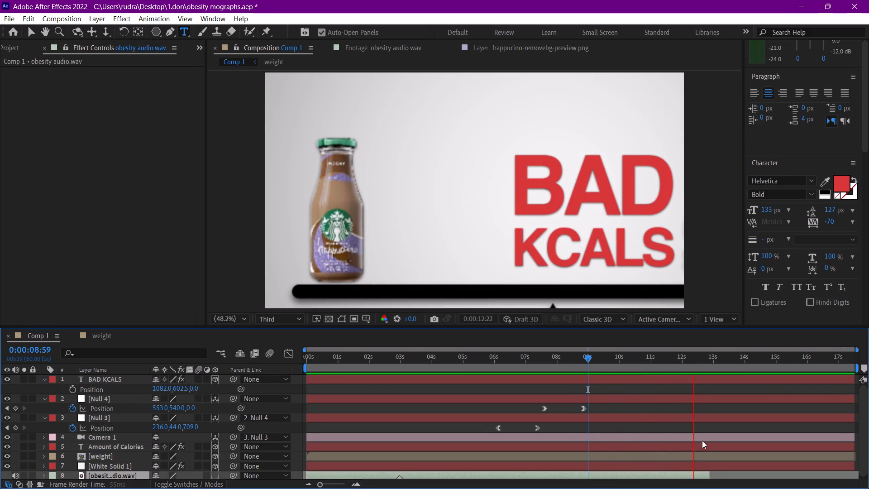
{"action": "key", "text": "space"}
{"action": "left_click_drag", "start_coordinate": [708, 475], "coordinate": [704, 476]}
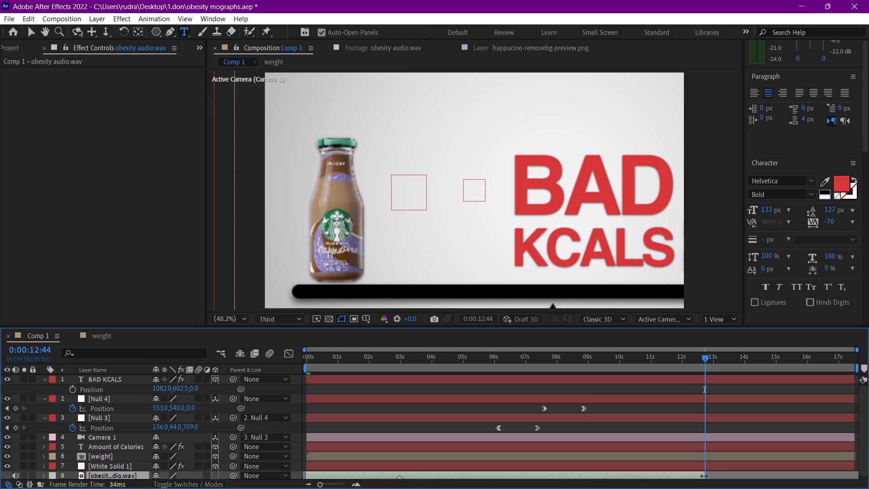
{"action": "left_click_drag", "start_coordinate": [704, 476], "coordinate": [703, 476]}
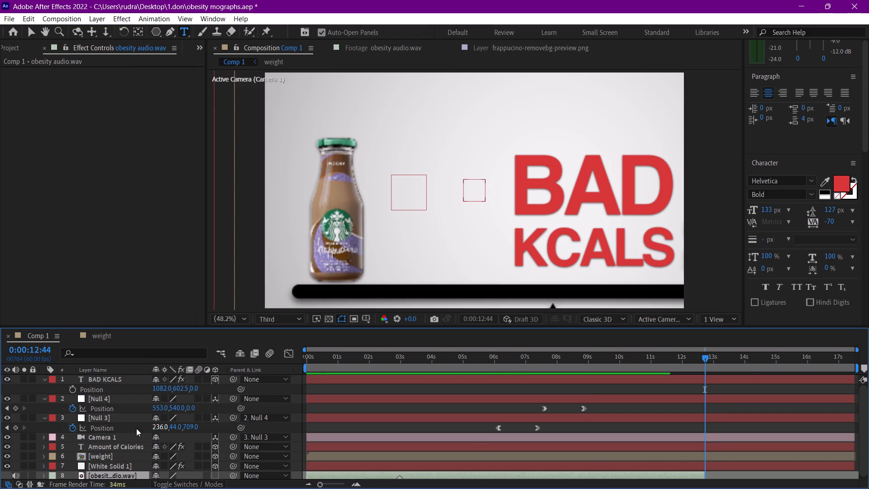
Split the layers from BAD KCALS through White Solid 1 at 0:00:12:44, delete the later pieces, and preview from the start.
{"action": "left_click", "coordinate": [109, 467]}
{"action": "left_click", "coordinate": [110, 380], "text": "shift"}
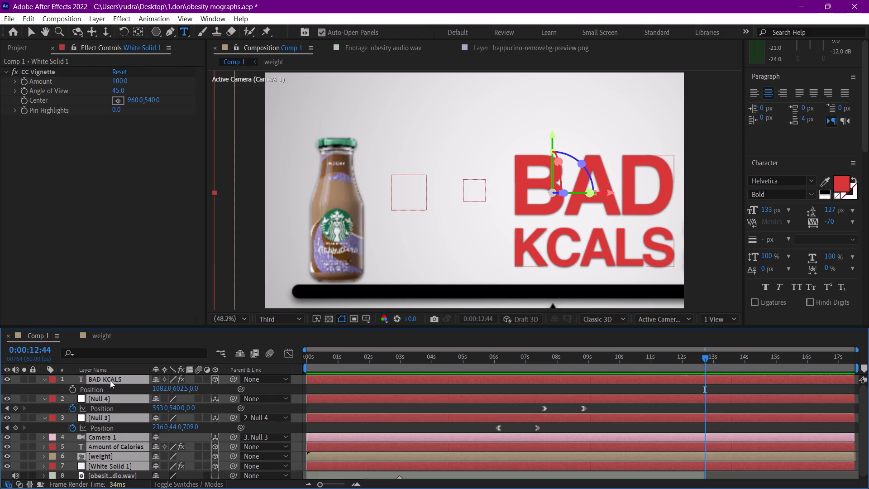
{"action": "key", "text": "ctrl+shift+d"}
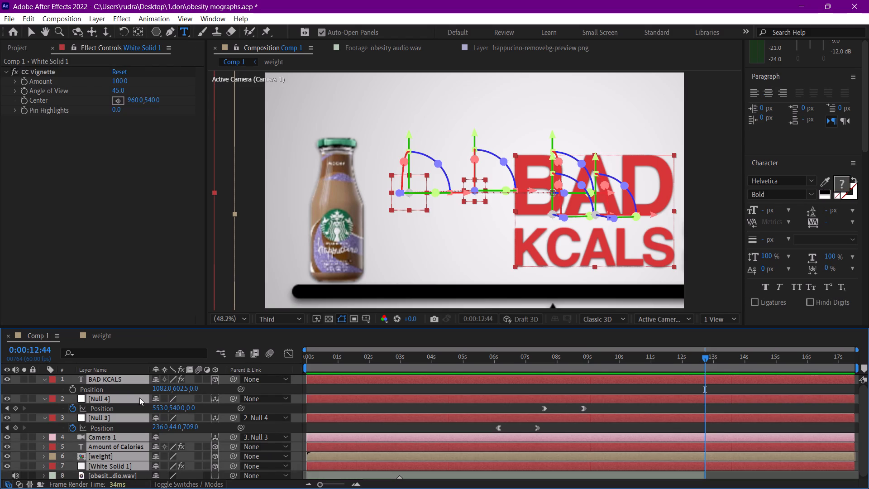
{"action": "key", "text": "Delete"}
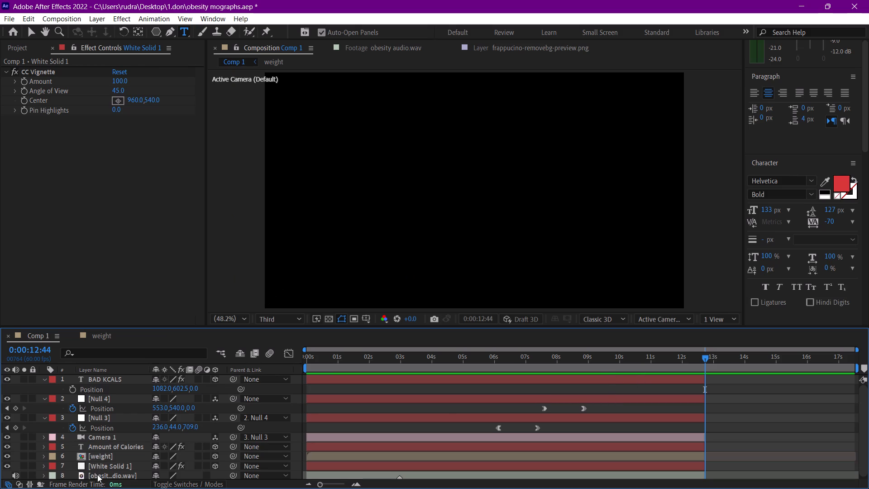
{"action": "left_click_drag", "start_coordinate": [329, 355], "coordinate": [281, 356]}
{"action": "key", "text": "space"}
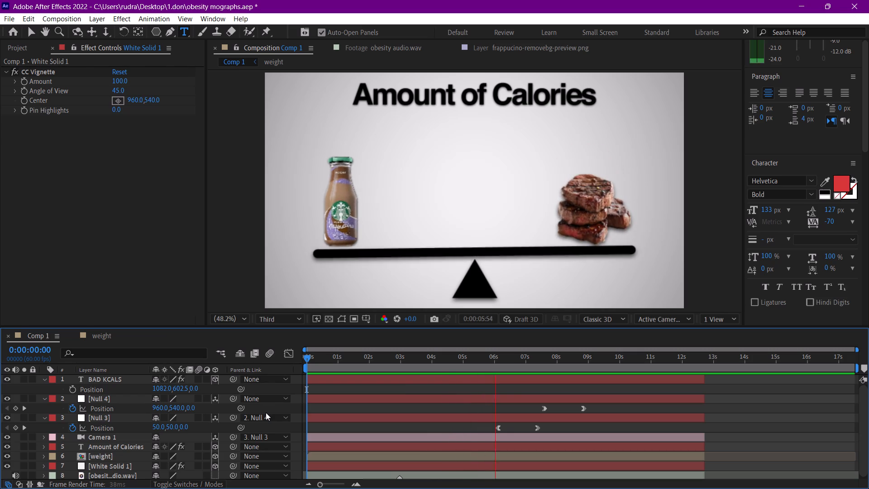
{"action": "key", "text": "space"}
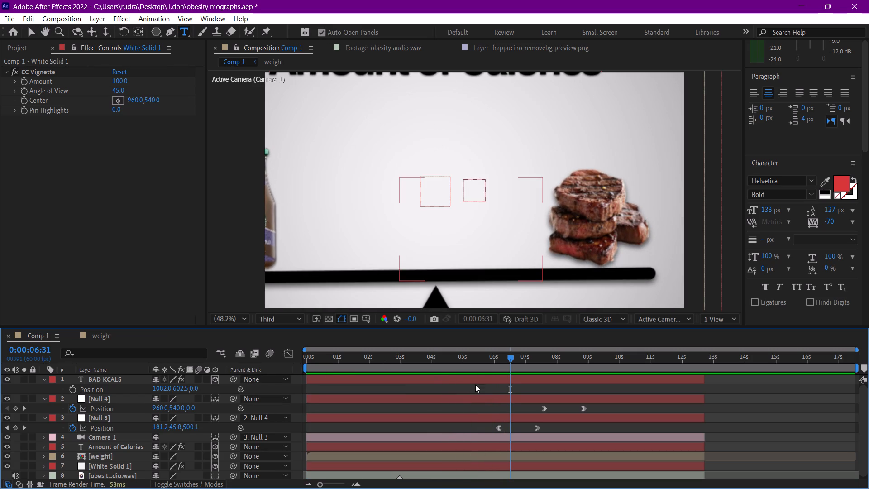
Add a 100% opacity keyframe to the Amount of Calories layer and place it at about 0:00:05:54.
{"action": "left_click", "coordinate": [500, 370]}
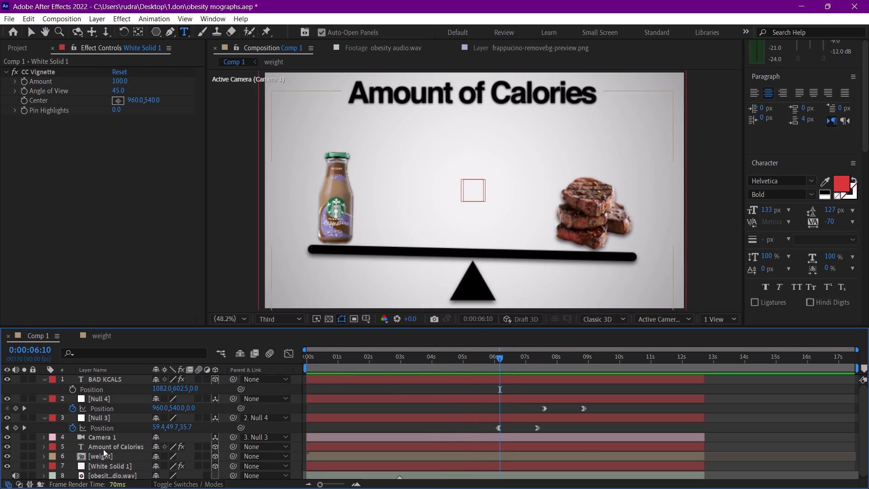
{"action": "left_click", "coordinate": [106, 442]}
{"action": "left_click", "coordinate": [107, 446]}
{"action": "key", "text": "t"}
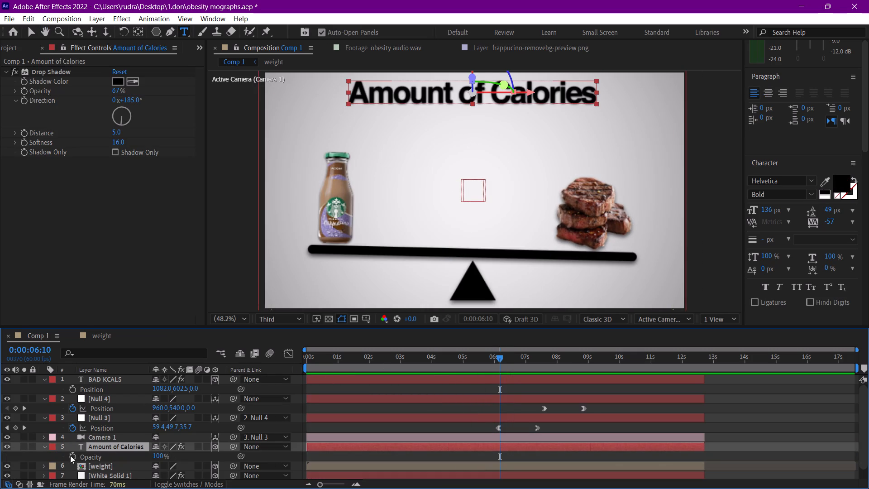
{"action": "left_click", "coordinate": [69, 455]}
{"action": "left_click_drag", "start_coordinate": [500, 455], "coordinate": [497, 455]}
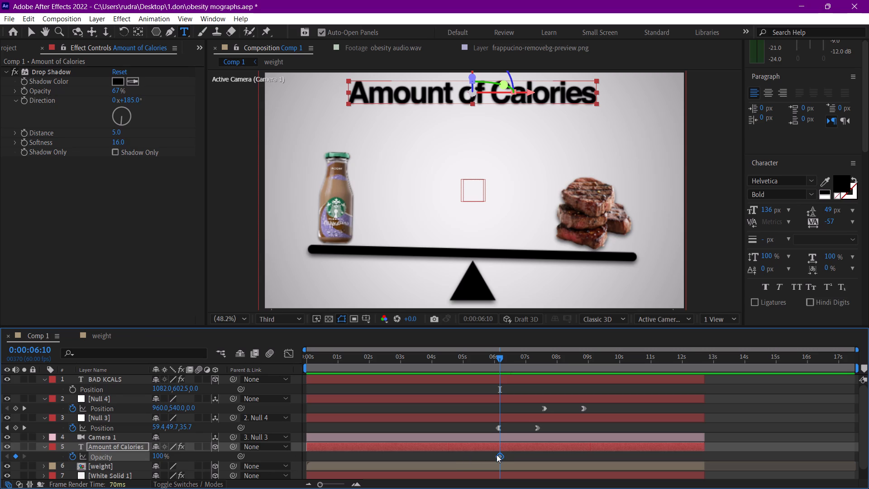
{"action": "left_click_drag", "start_coordinate": [497, 455], "coordinate": [490, 453]}
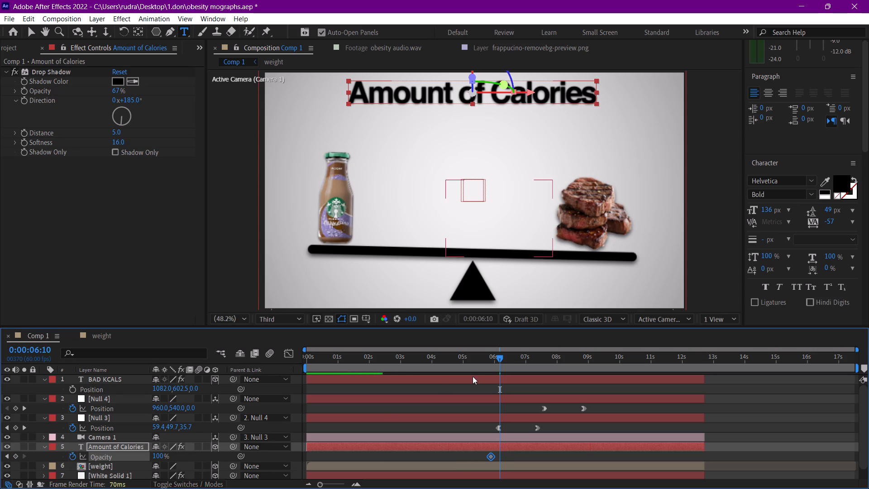
Set the Amount of Calories opacity to 0% at 0:00:06:33 and apply Easy Ease to both opacity keyframes.
{"action": "left_click_drag", "start_coordinate": [501, 361], "coordinate": [516, 359]}
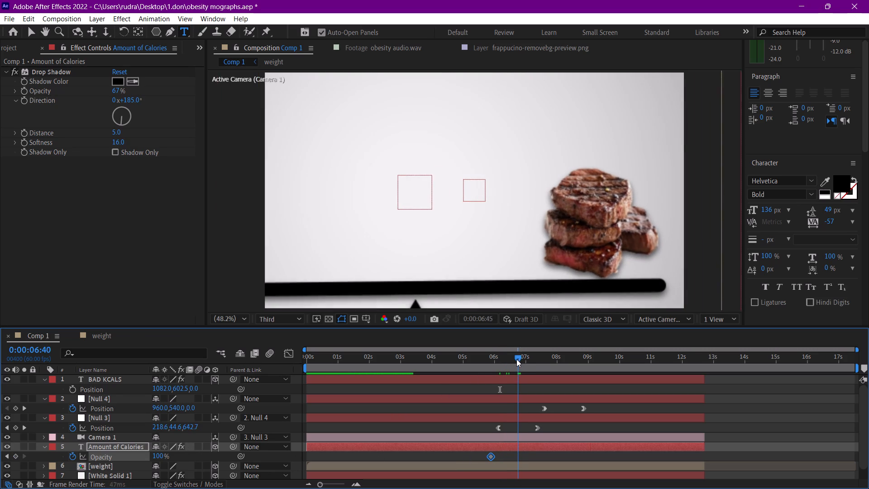
{"action": "left_click_drag", "start_coordinate": [516, 359], "coordinate": [511, 359]}
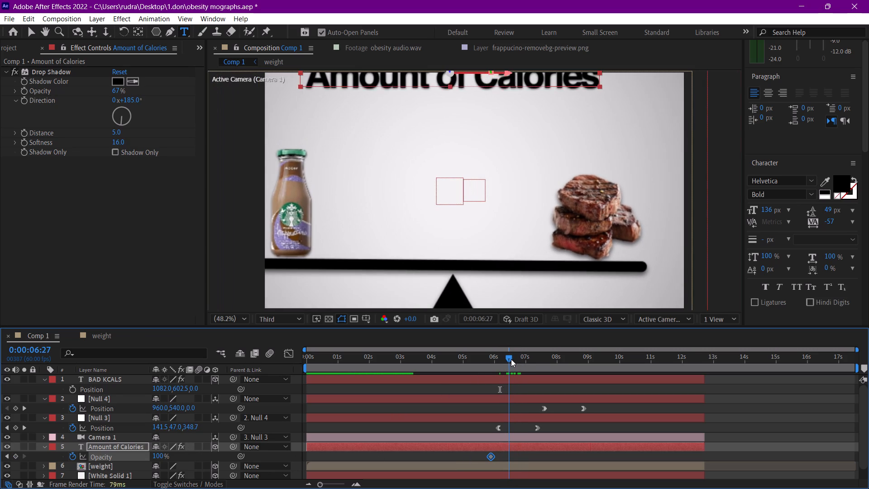
{"action": "left_click_drag", "start_coordinate": [511, 359], "coordinate": [513, 359]}
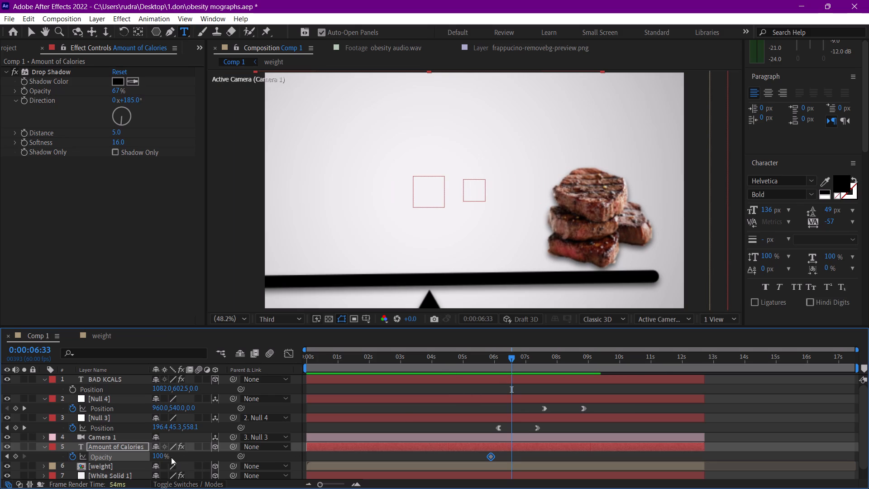
{"action": "left_click_drag", "start_coordinate": [159, 459], "coordinate": [49, 453]}
{"action": "left_click_drag", "start_coordinate": [474, 455], "coordinate": [526, 455]}
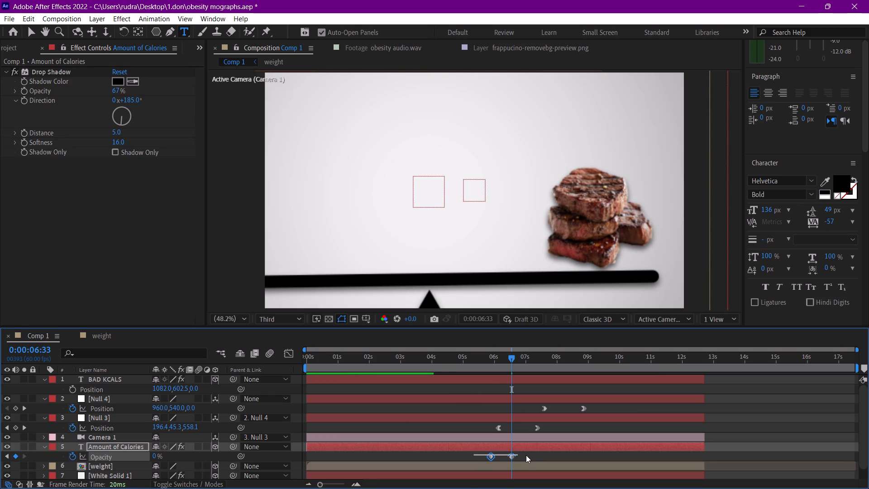
{"action": "left_click_drag", "start_coordinate": [526, 455], "coordinate": [521, 459]}
{"action": "right_click", "coordinate": [512, 455]}
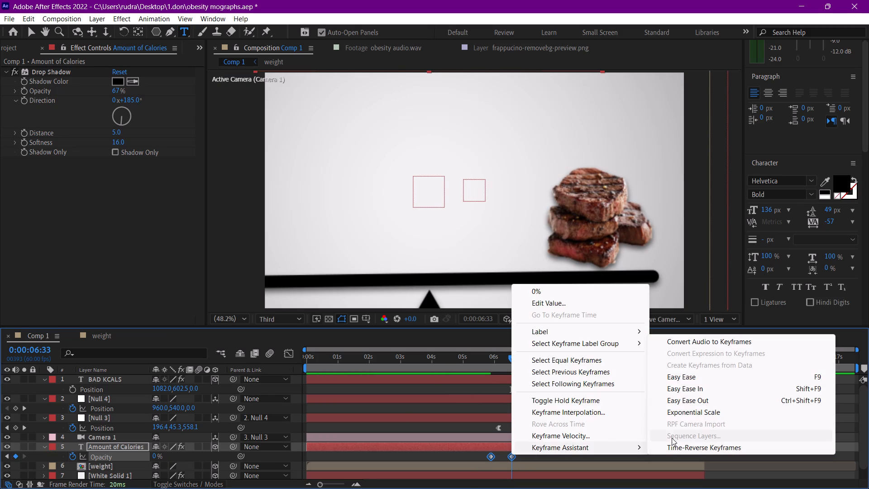
{"action": "left_click", "coordinate": [687, 374]}
Adjust the first opacity keyframe's outgoing ease in the speed graph and preview the title fade from 0:00:05:38.
{"action": "left_click", "coordinate": [286, 354]}
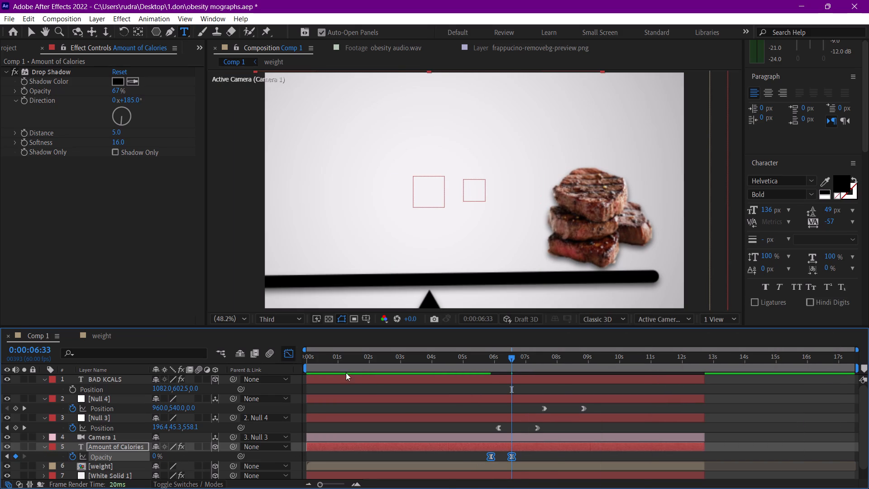
{"action": "left_click", "coordinate": [493, 382]}
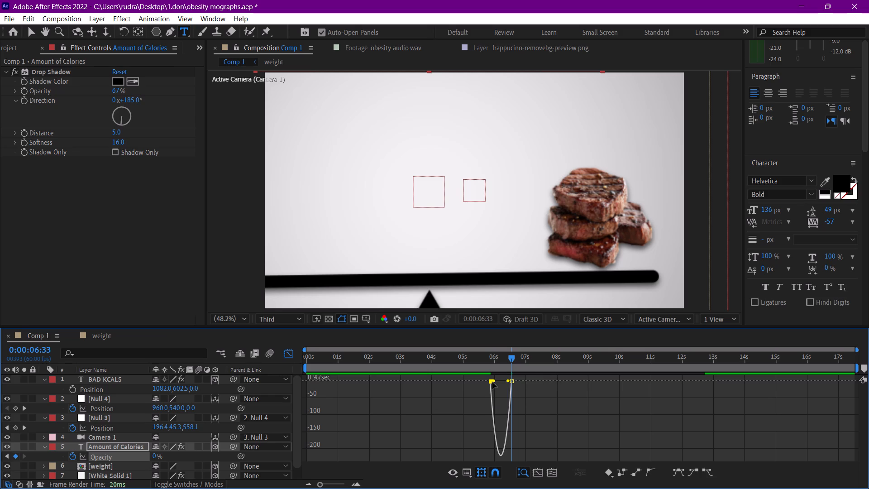
{"action": "left_click_drag", "start_coordinate": [494, 382], "coordinate": [500, 383]}
{"action": "left_click", "coordinate": [287, 352]}
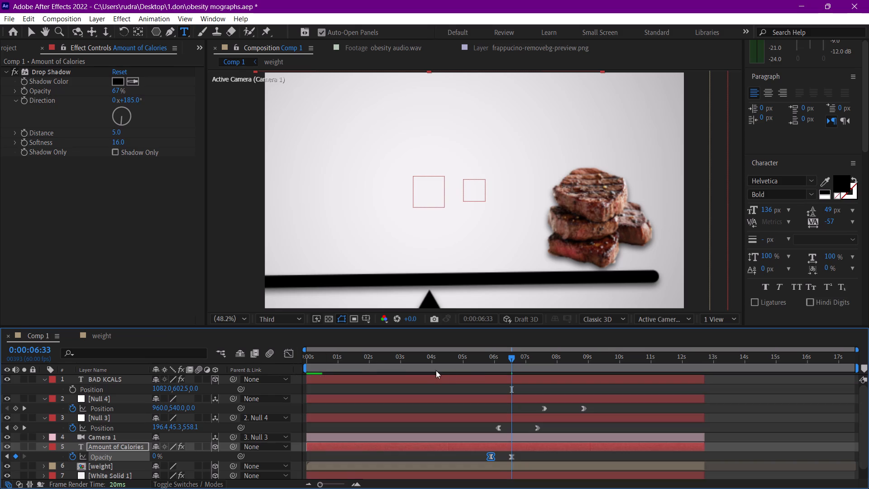
{"action": "left_click", "coordinate": [483, 355]}
{"action": "key", "text": "space"}
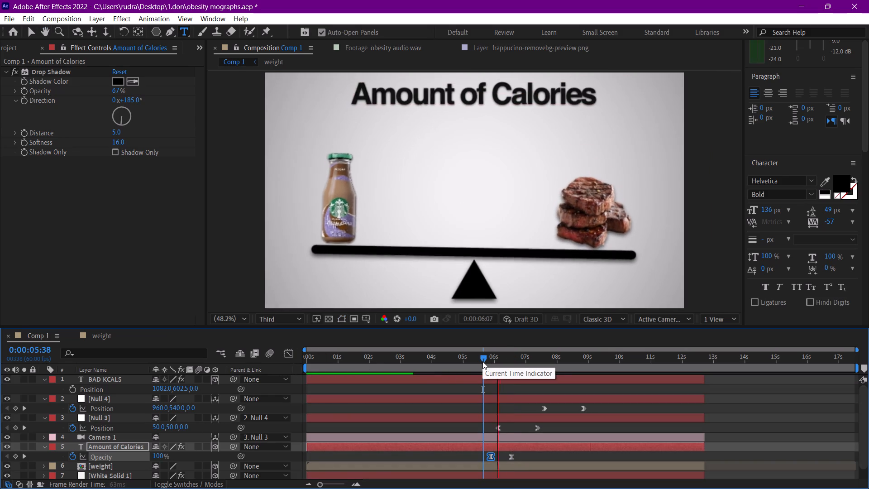
{"action": "key", "text": "space"}
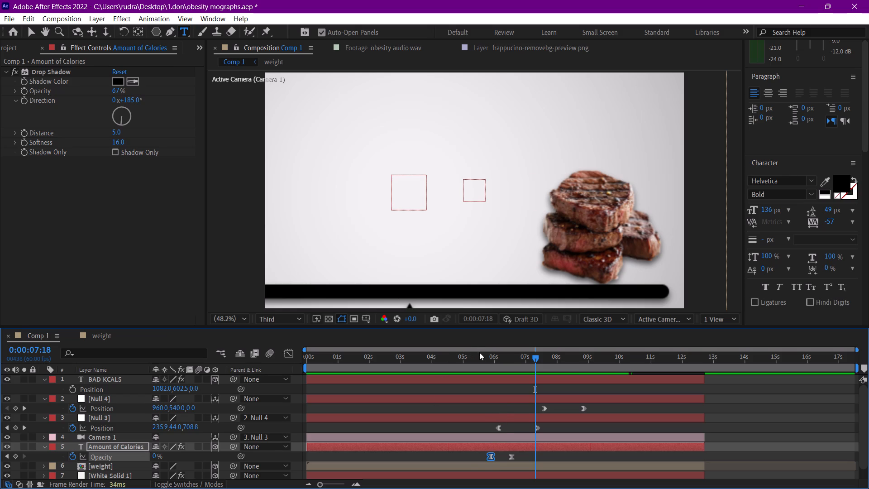
Save the project, preview from 0:00:05:54 to near the end of the layers, and switch to the Selection tool.
{"action": "left_click_drag", "start_coordinate": [480, 354], "coordinate": [491, 358]}
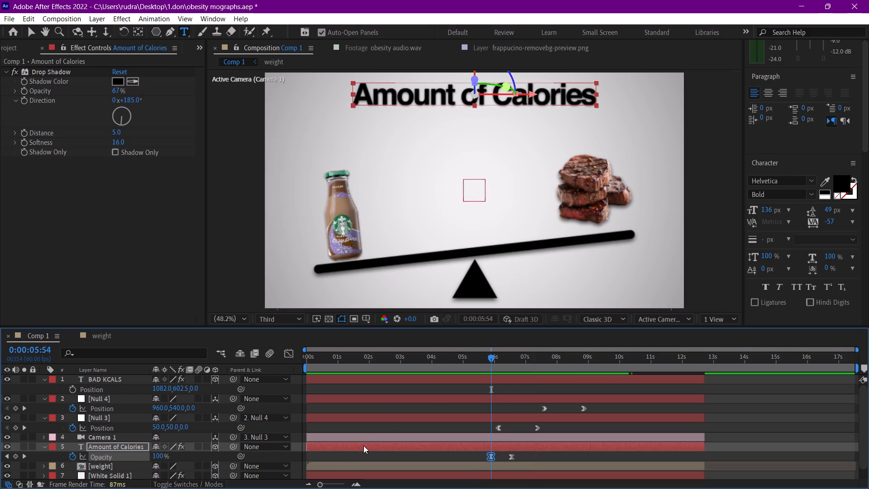
{"action": "key", "text": "ctrl+s"}
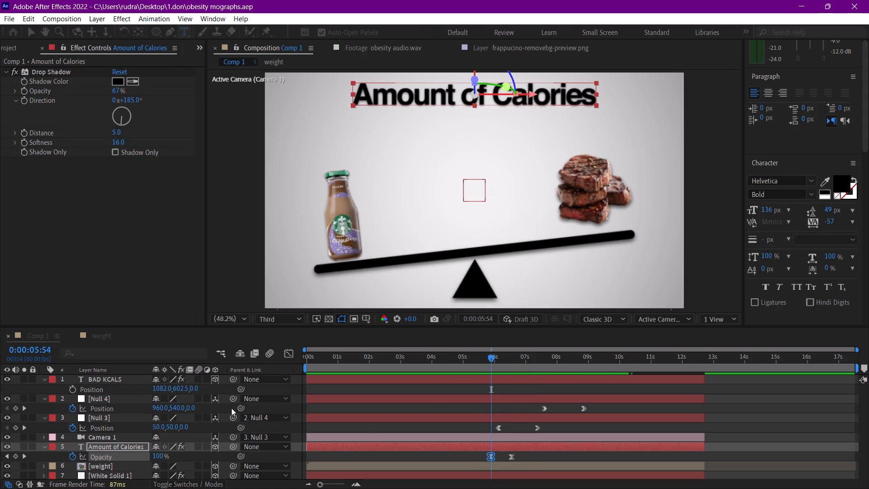
{"action": "key", "text": "space"}
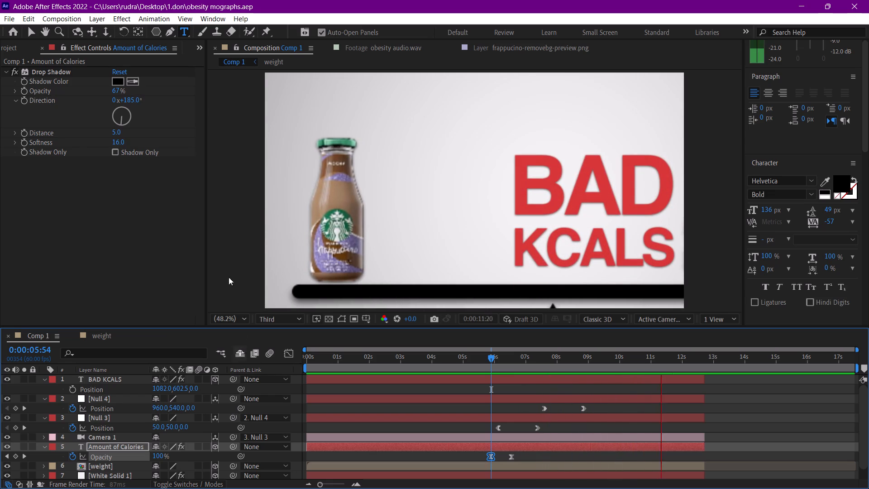
{"action": "key", "text": "space"}
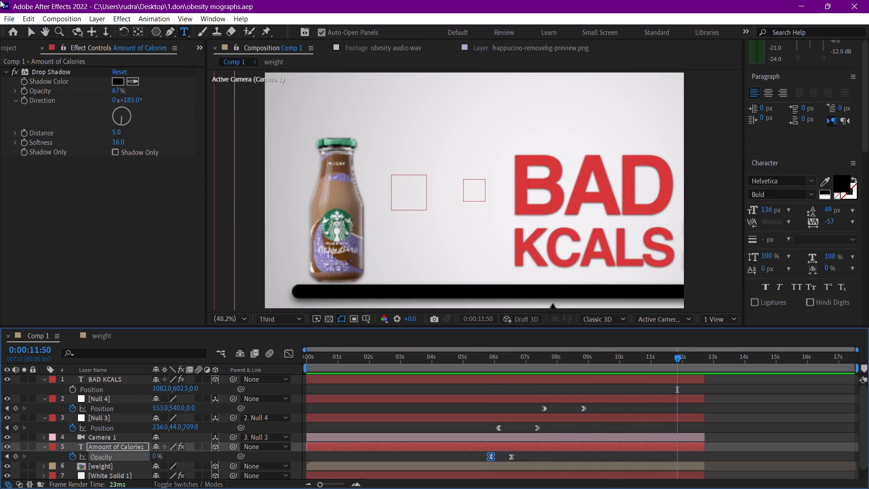
{"action": "left_click", "coordinate": [31, 31]}
{"action": "key", "text": "space"}
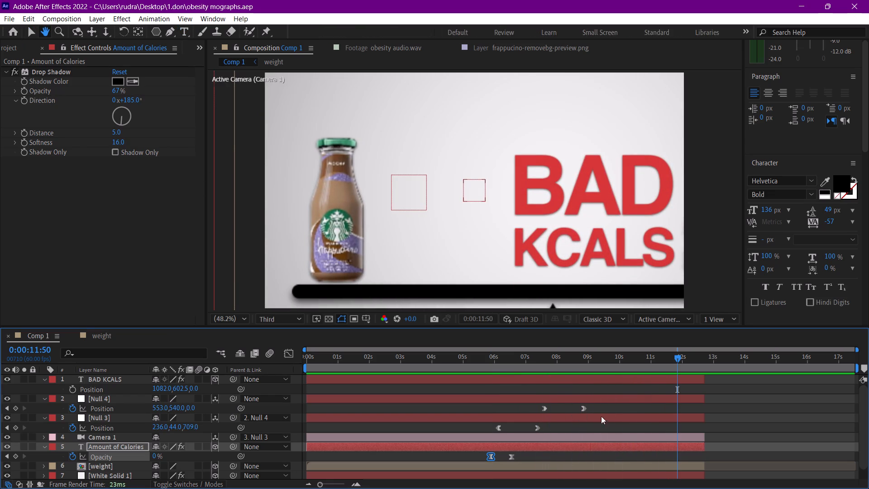
{"action": "key", "text": "space"}
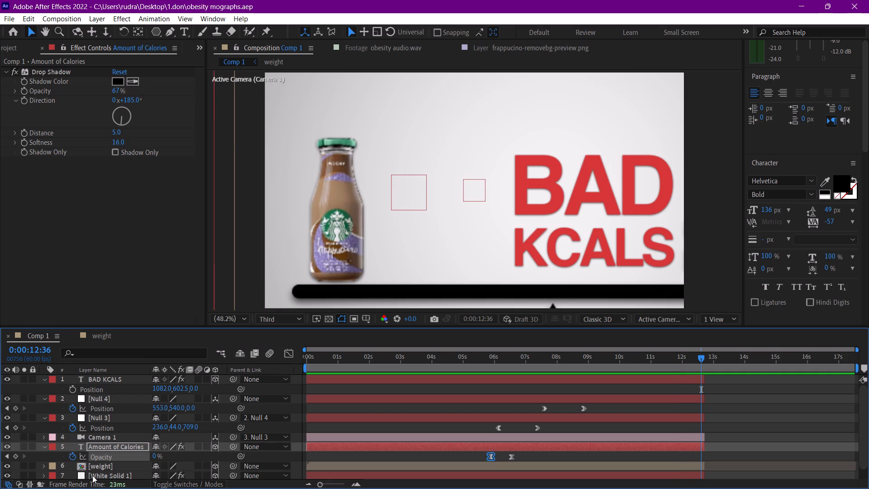
Pre-compose all Comp 1 layers, from BAD KCALS to the obesity audio, as mo1 with all attributes moved, and save the project.
{"action": "left_click", "coordinate": [93, 477]}
{"action": "scroll", "coordinate": [115, 459], "scroll_direction": "down", "scroll_amount": 4}
{"action": "left_click", "coordinate": [99, 473]}
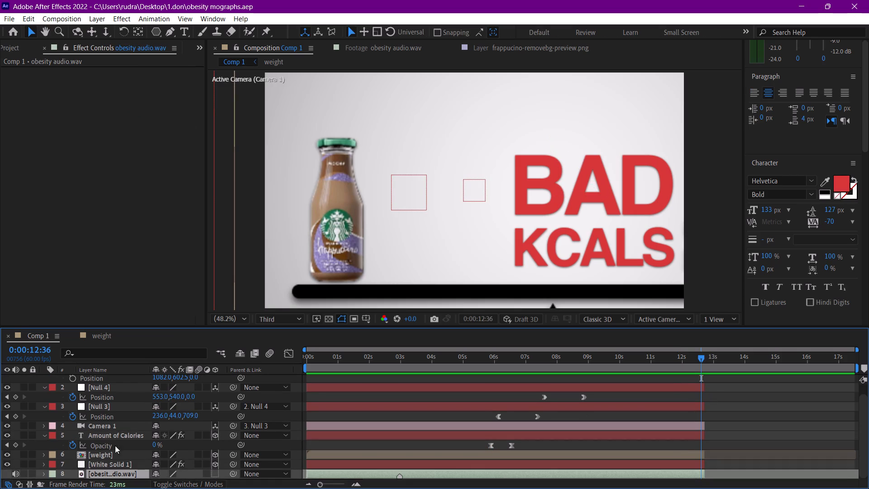
{"action": "scroll", "coordinate": [123, 414], "scroll_direction": "up", "scroll_amount": 4}
{"action": "left_click", "coordinate": [121, 379], "text": "shift"}
{"action": "right_click", "coordinate": [121, 379]}
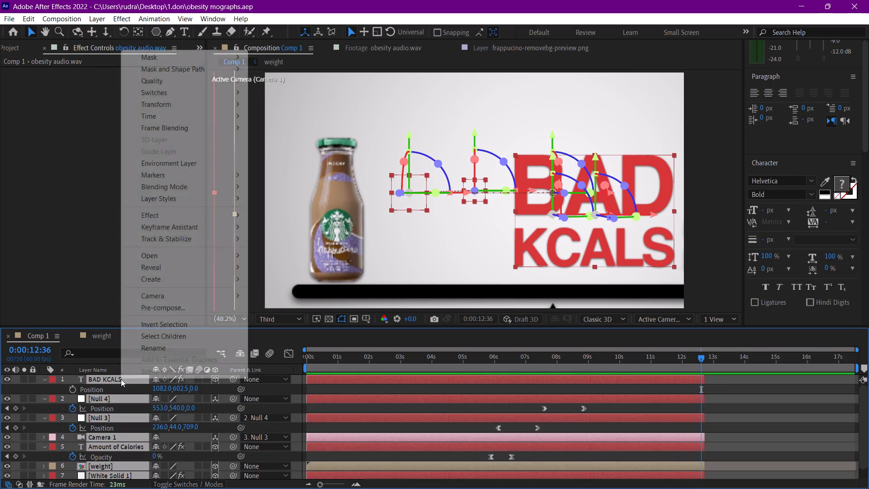
{"action": "left_click", "coordinate": [158, 306]}
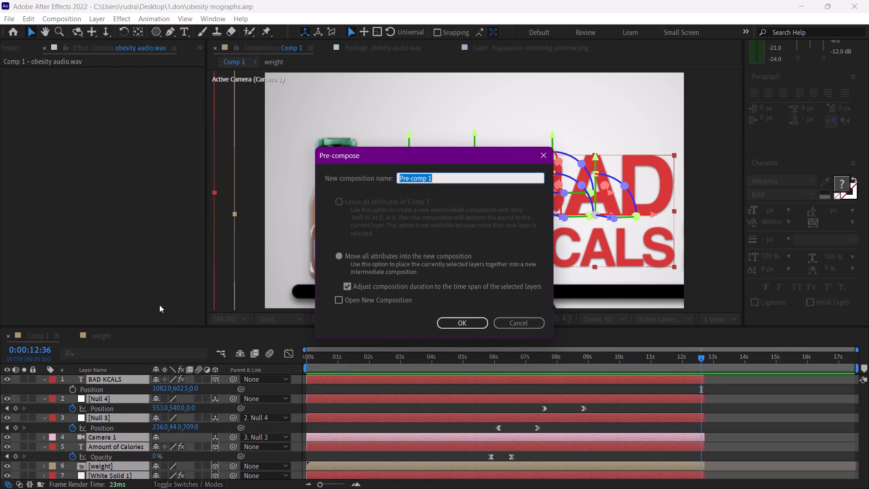
{"action": "key", "text": "m"}
{"action": "type", "text": "o1"}
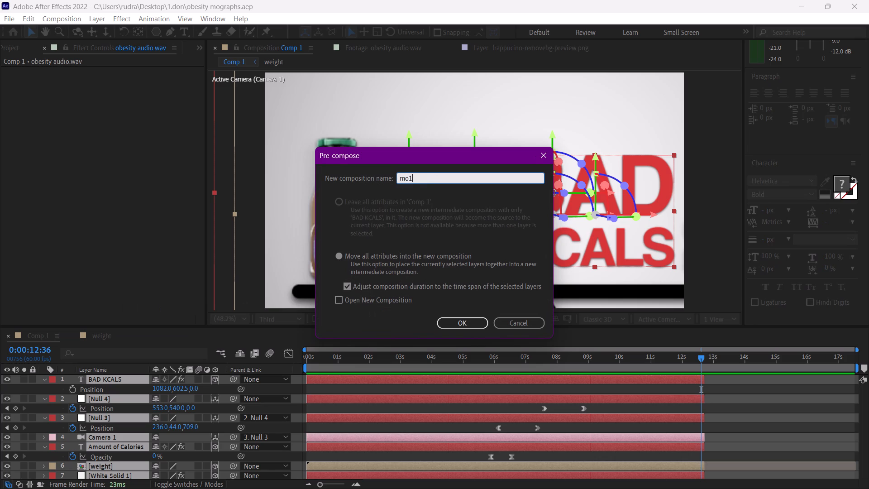
{"action": "key", "text": "Return"}
{"action": "key", "text": "ctrl+s"}
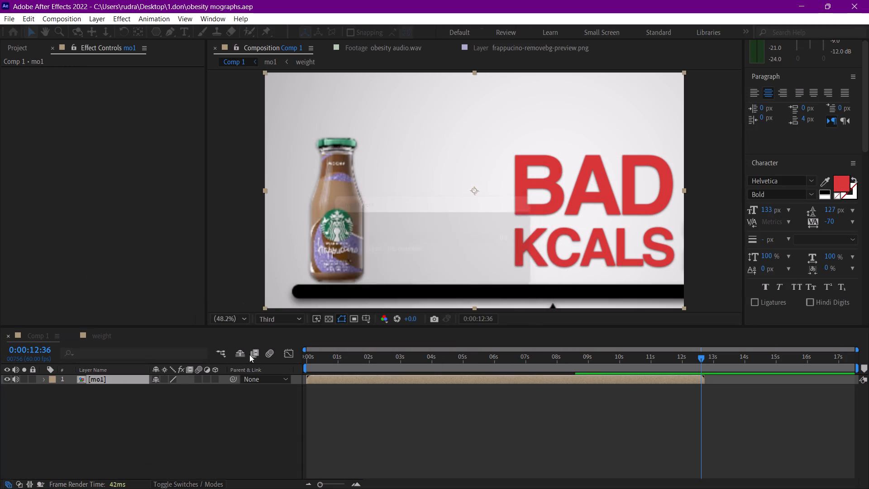
Briefly preview Comp 1 from the start, and enable motion blur on all the visual layers inside the mo1 pre-comp.
{"action": "left_click_drag", "start_coordinate": [320, 364], "coordinate": [287, 362]}
{"action": "key", "text": "space"}
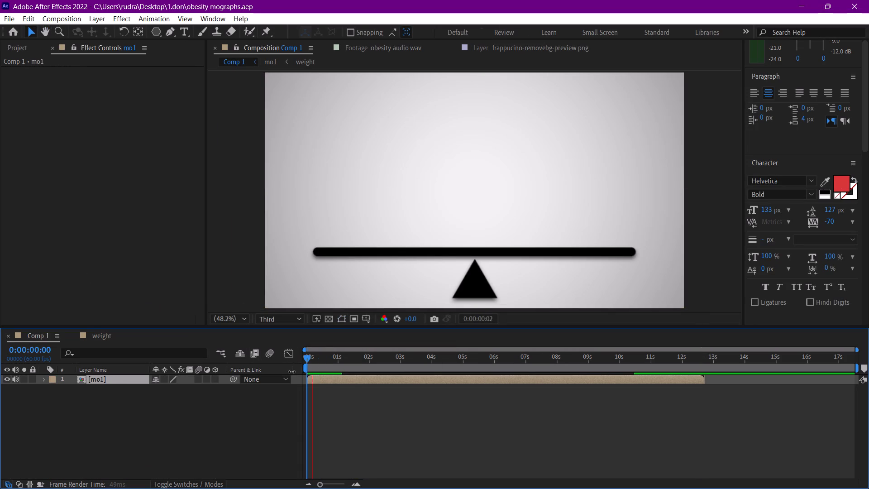
{"action": "key", "text": "space"}
{"action": "double_click", "coordinate": [100, 382]}
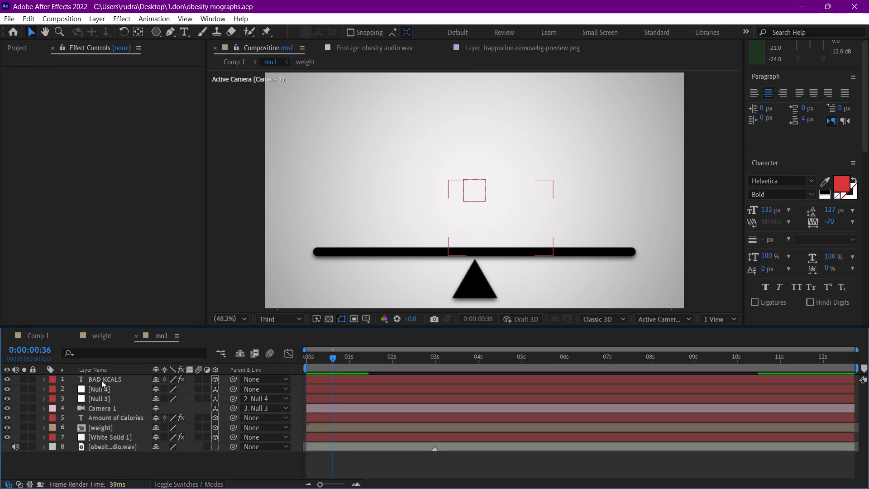
{"action": "left_click", "coordinate": [101, 380]}
{"action": "left_click", "coordinate": [105, 446], "text": "shift"}
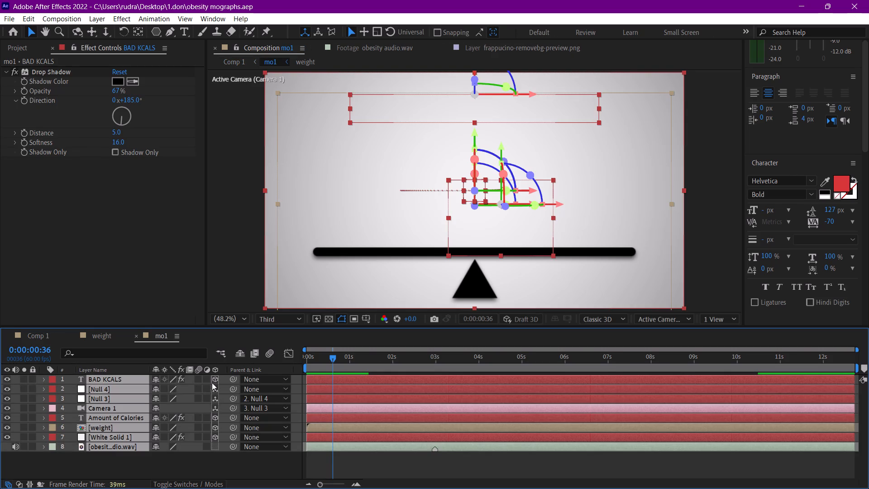
{"action": "left_click", "coordinate": [195, 378]}
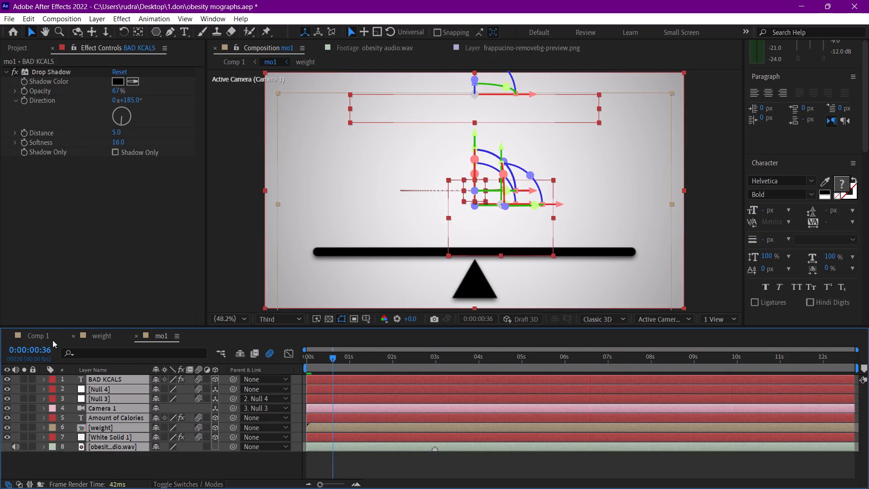
Return to Comp 1, preview it from the start to about 0:00:07:47, and enable motion blur on the mo1 layer.
{"action": "left_click", "coordinate": [42, 340]}
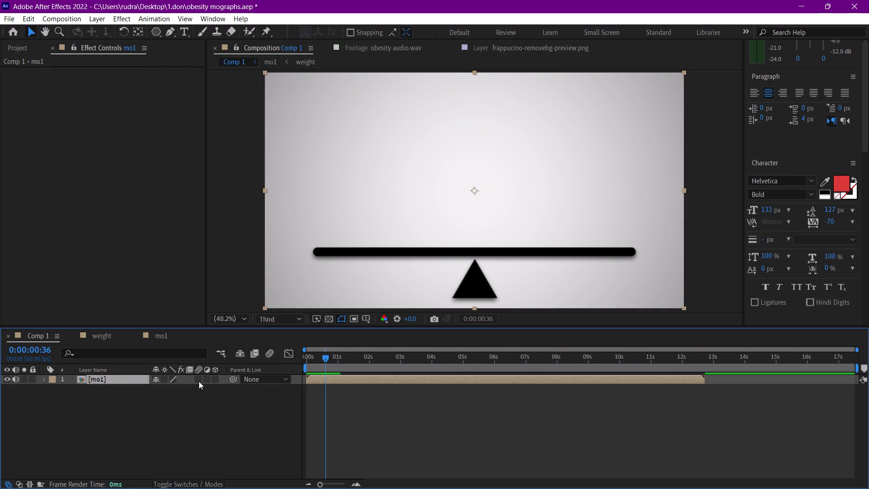
{"action": "left_click_drag", "start_coordinate": [322, 367], "coordinate": [305, 364]}
{"action": "key", "text": "space"}
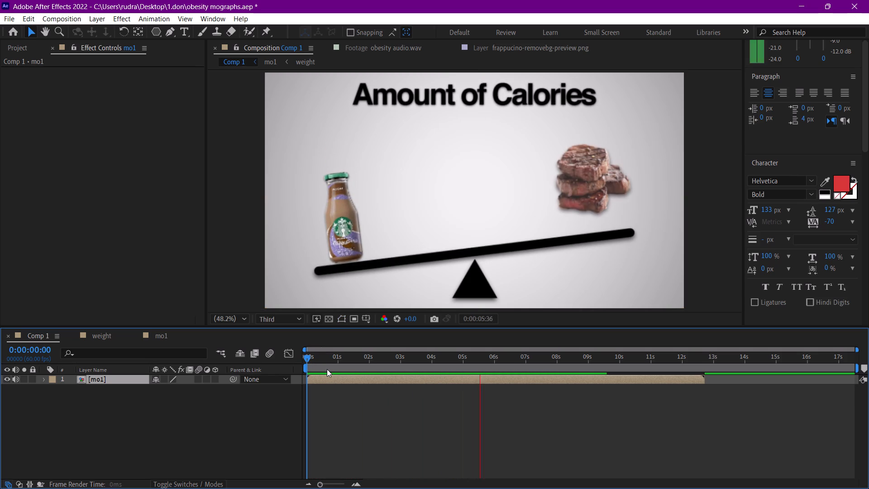
{"action": "key", "text": "space"}
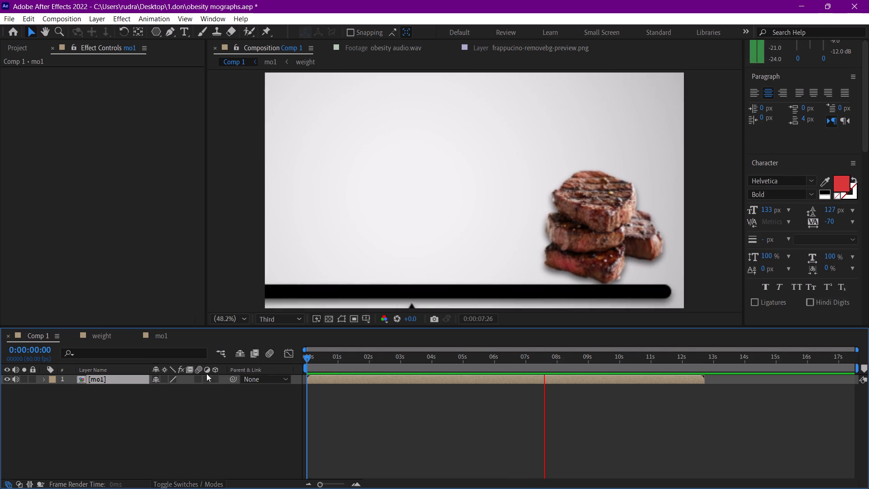
{"action": "left_click", "coordinate": [197, 384]}
{"action": "left_click", "coordinate": [201, 379]}
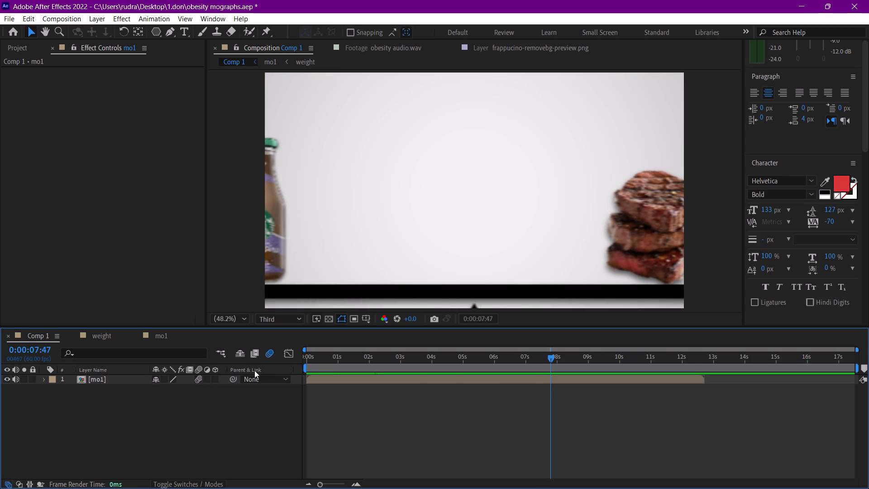
Preview Comp 1 from the start to 0:00:13:06, past the mo1 layer, and turn off the composition-wide motion blur.
{"action": "left_click_drag", "start_coordinate": [317, 358], "coordinate": [244, 367]}
{"action": "key", "text": "space"}
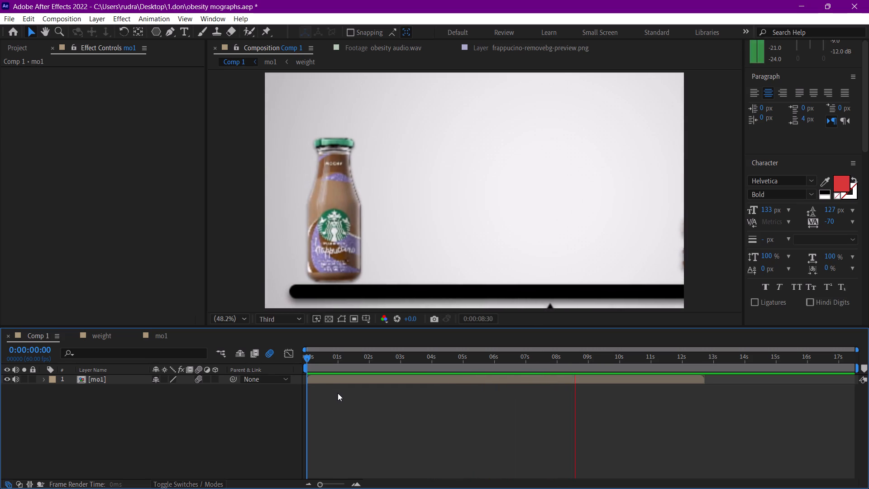
{"action": "key", "text": "space"}
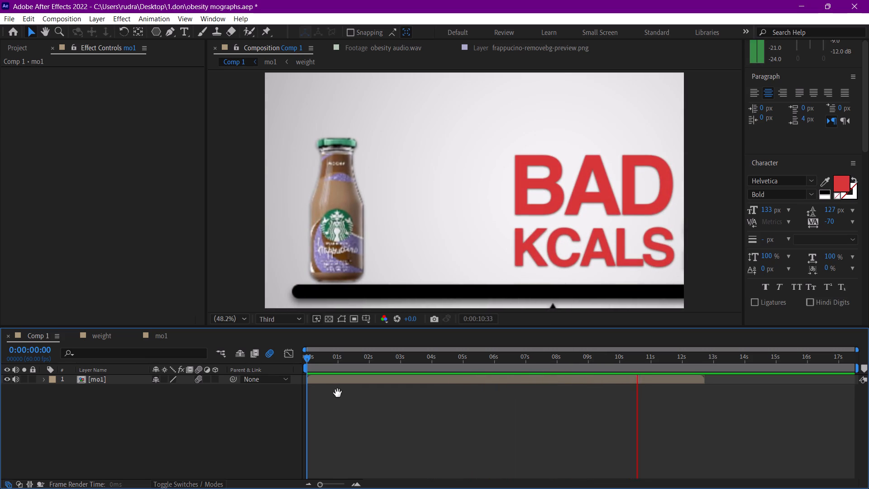
{"action": "key", "text": "space"}
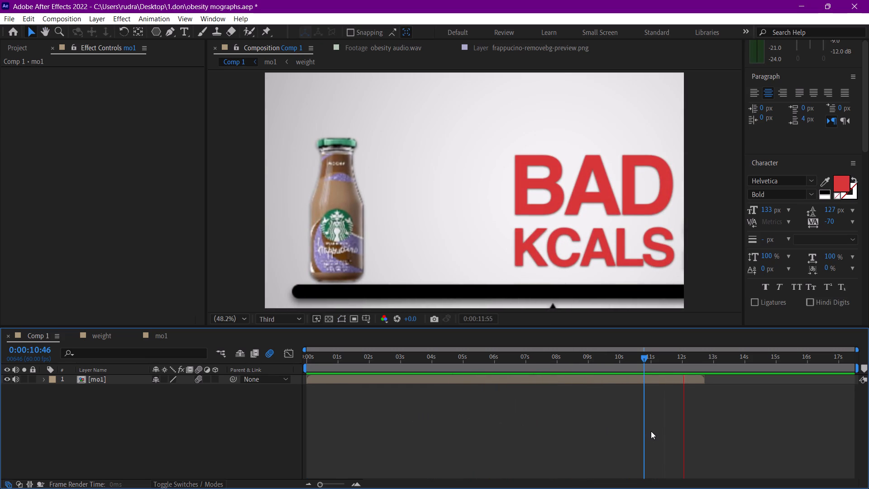
{"action": "key", "text": "space"}
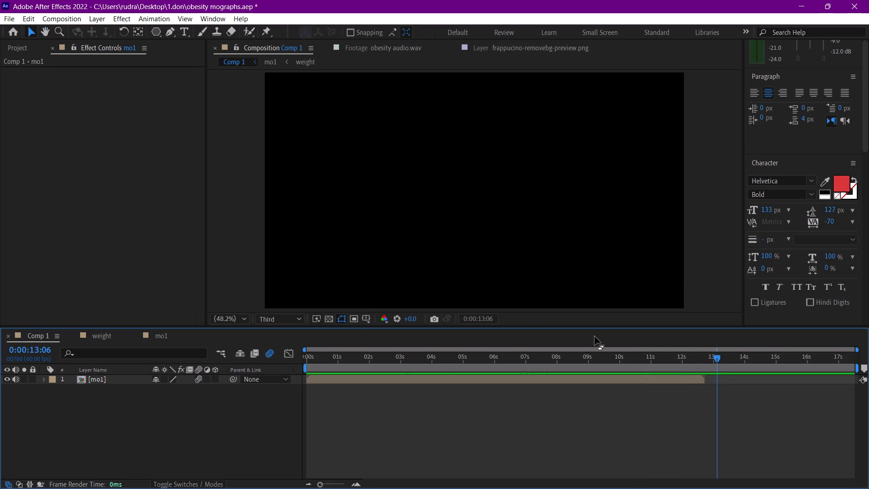
{"action": "left_click", "coordinate": [271, 355]}
Set Comp 1's time to 0:00:12:45, open the obesity audio.wav footage and move its time to about 0:02:14:01.
{"action": "left_click", "coordinate": [709, 360]}
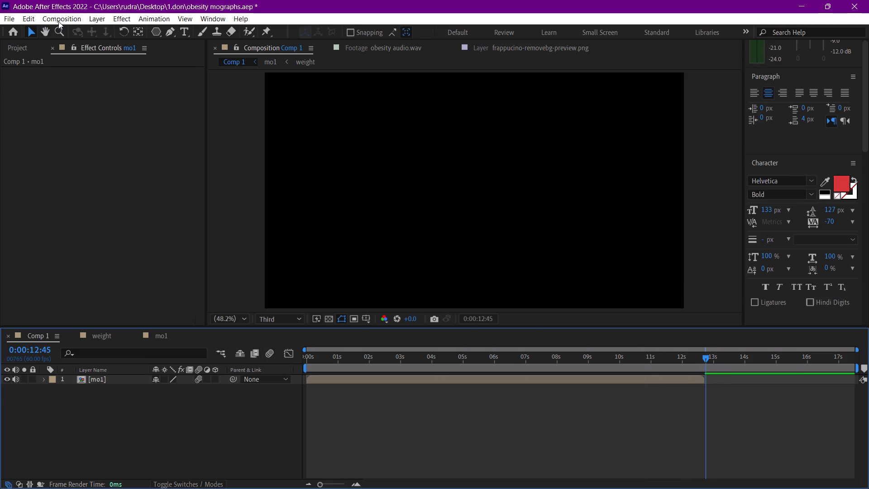
{"action": "left_click", "coordinate": [27, 47]}
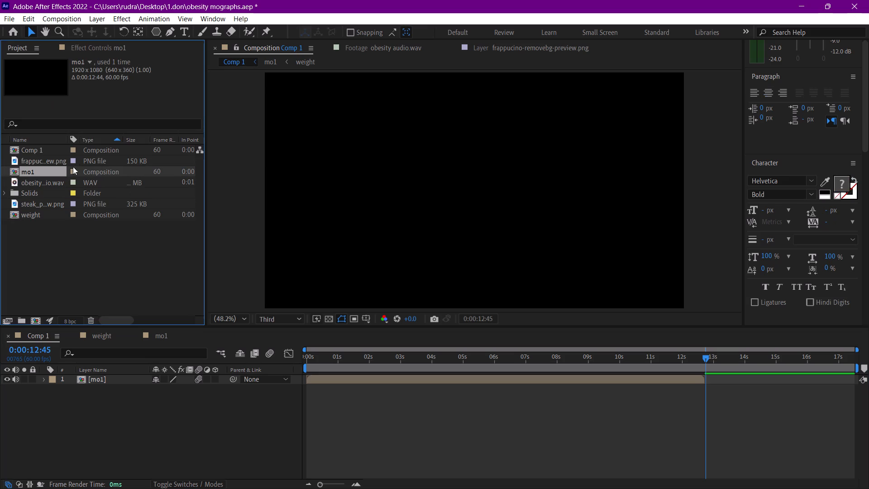
{"action": "double_click", "coordinate": [41, 183]}
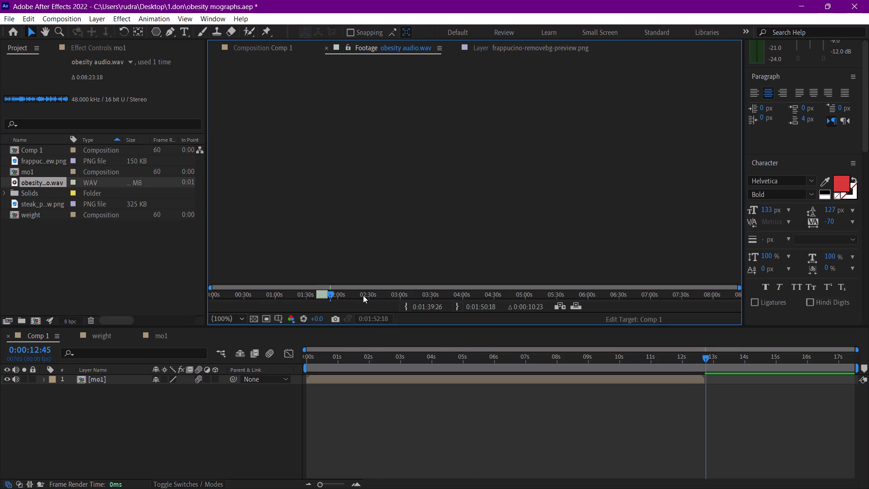
{"action": "left_click_drag", "start_coordinate": [345, 291], "coordinate": [352, 292]}
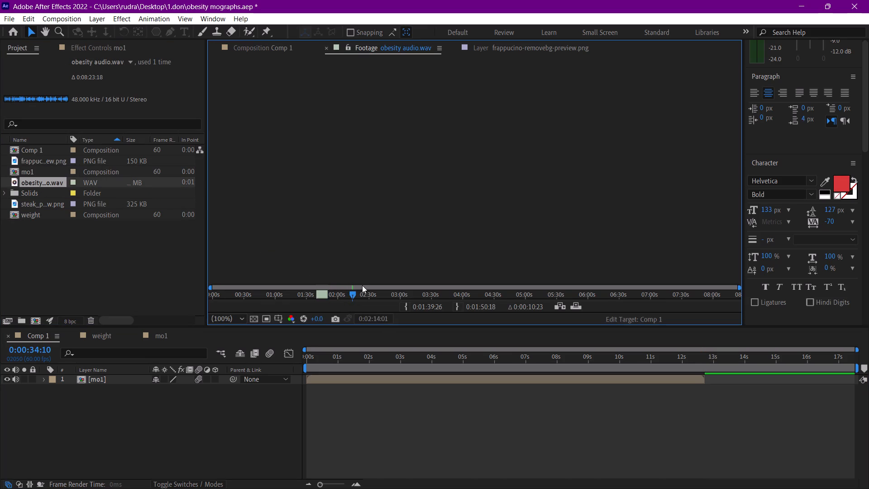
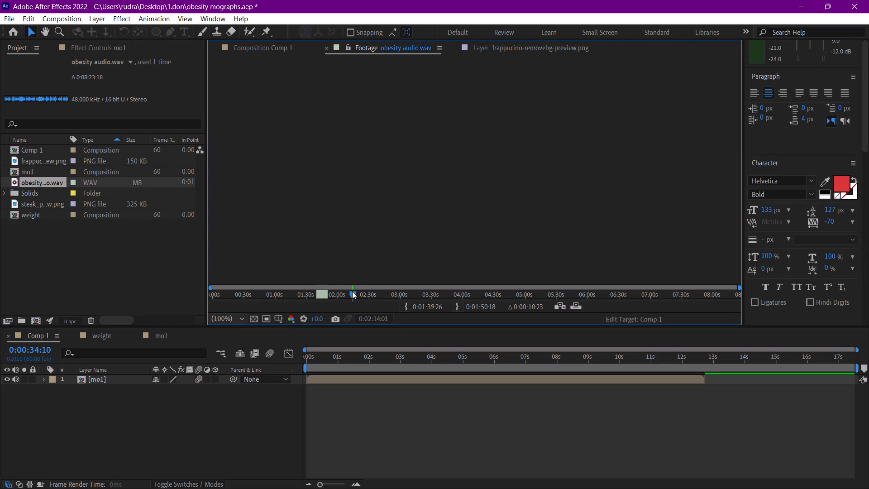
Move the in point of the obesity audio.wav footage to 0:02:22:05, where the next narration segment starts.
{"action": "key", "text": "space"}
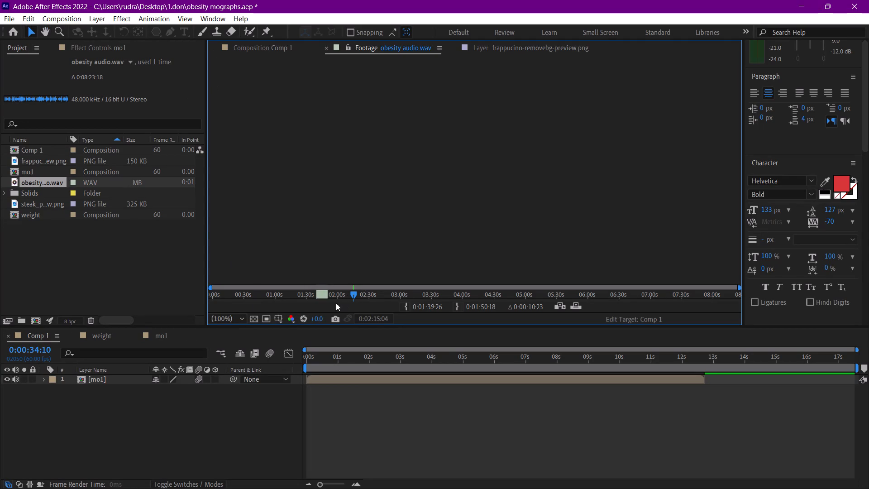
{"action": "left_click", "coordinate": [406, 305]}
{"action": "left_click", "coordinate": [406, 305]}
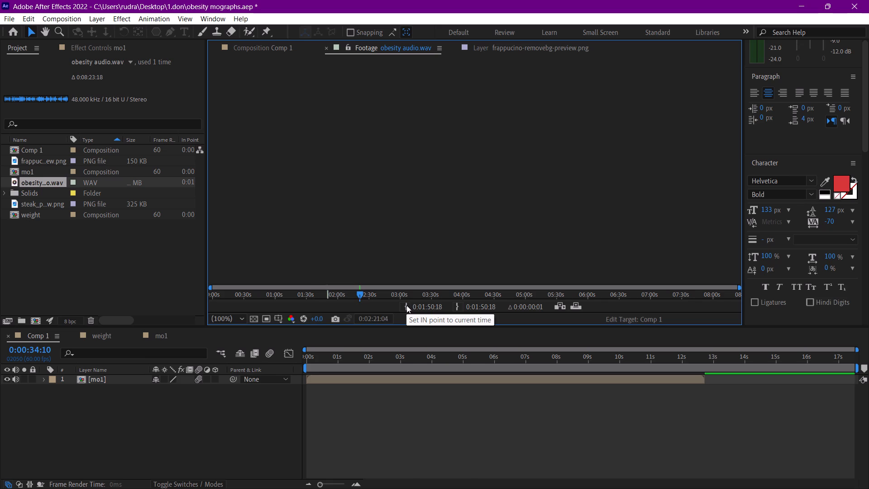
{"action": "key", "text": "space"}
{"action": "left_click_drag", "start_coordinate": [328, 293], "coordinate": [343, 293]}
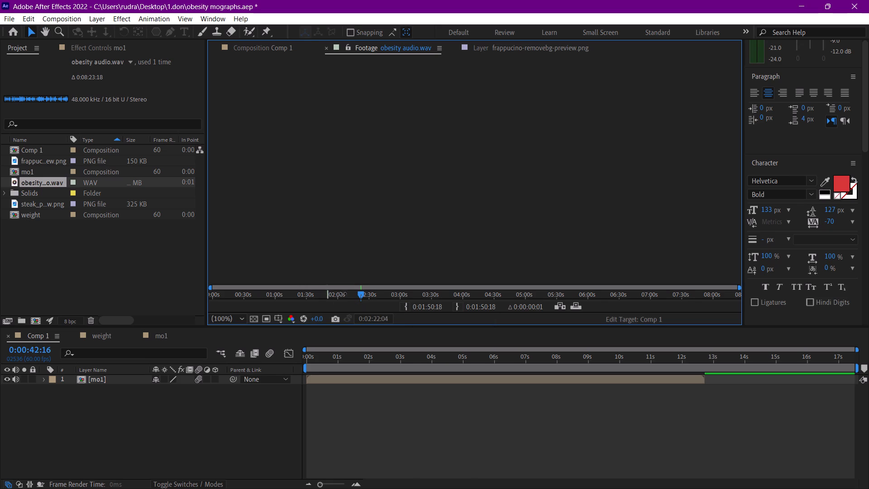
{"action": "left_click_drag", "start_coordinate": [343, 293], "coordinate": [298, 296]}
{"action": "left_click_drag", "start_coordinate": [313, 292], "coordinate": [348, 292]}
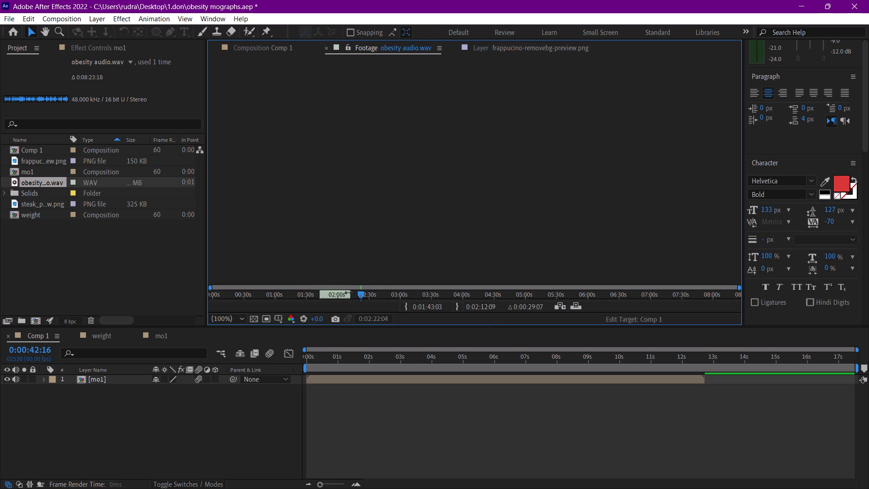
{"action": "left_click_drag", "start_coordinate": [348, 292], "coordinate": [376, 294]}
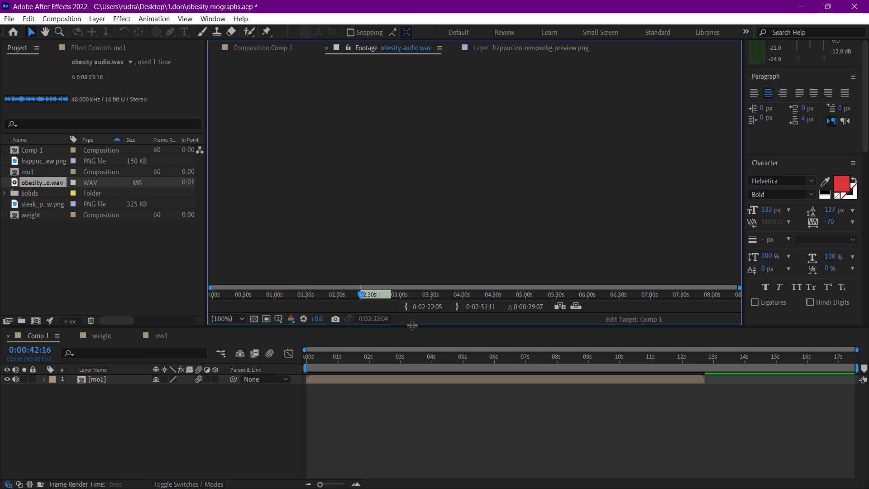
Set the footage's out point to 0:02:33:16 and listen to the trimmed narration segment.
{"action": "key", "text": "space"}
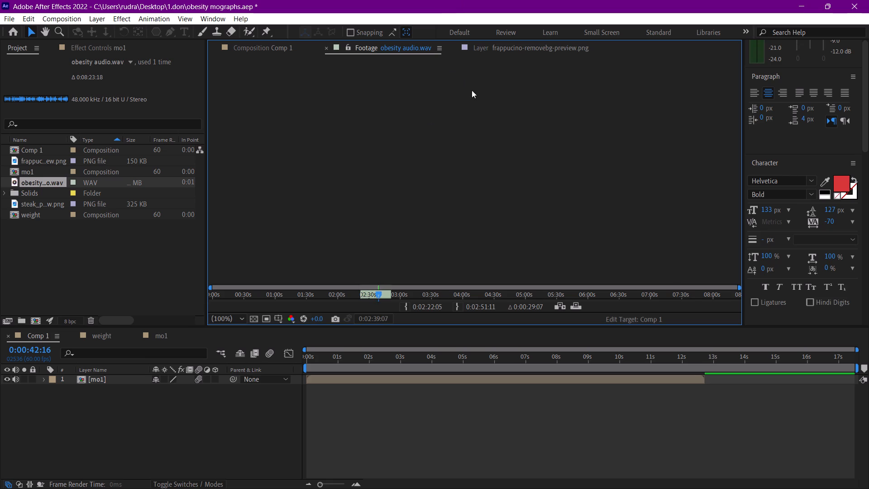
{"action": "key", "text": "space"}
{"action": "left_click_drag", "start_coordinate": [391, 295], "coordinate": [372, 297]}
{"action": "left_click", "coordinate": [352, 287]}
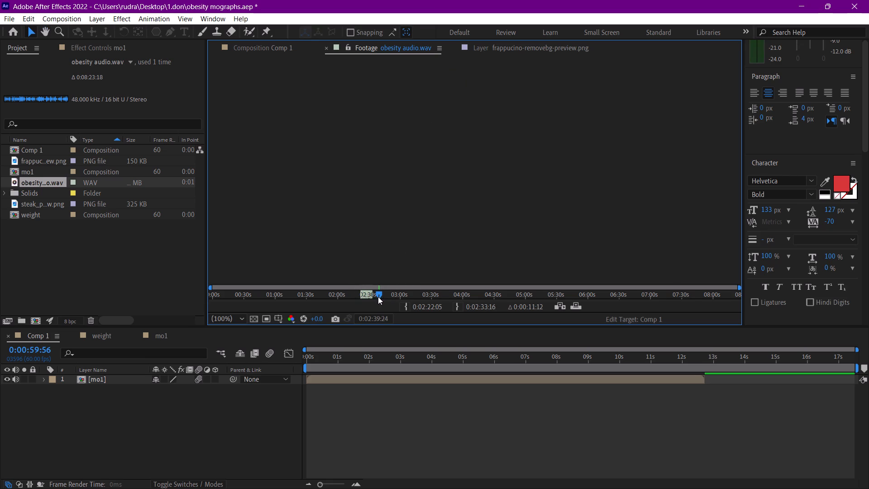
{"action": "left_click_drag", "start_coordinate": [378, 297], "coordinate": [359, 295]}
{"action": "key", "text": "space"}
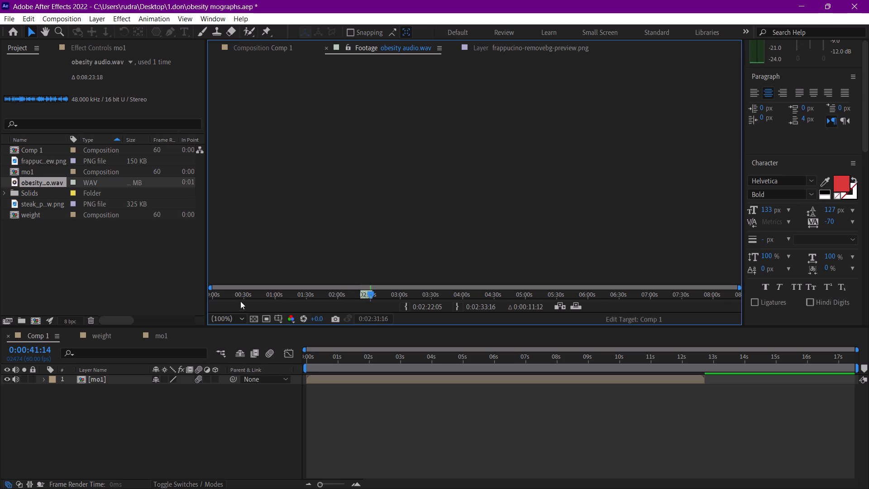
{"action": "key", "text": "space"}
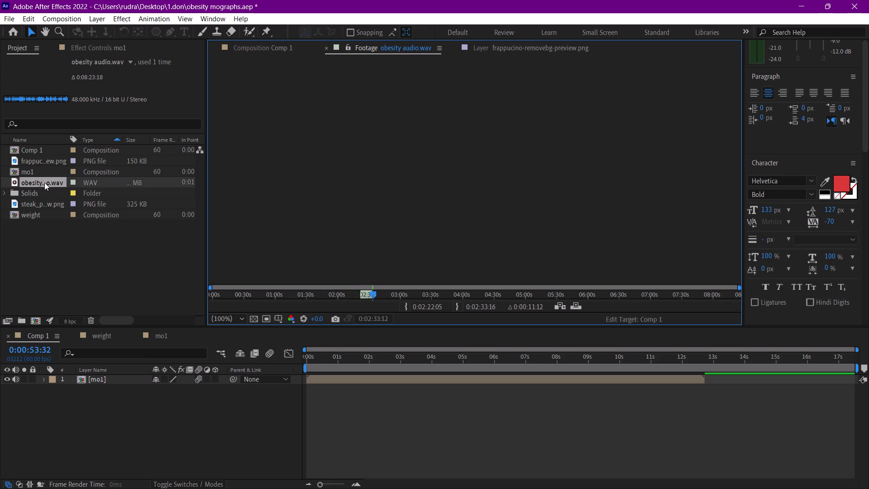
Add the trimmed obesity audio to Comp 1 as a layer below mo1 and preview from the start.
{"action": "left_click_drag", "start_coordinate": [44, 182], "coordinate": [59, 390]}
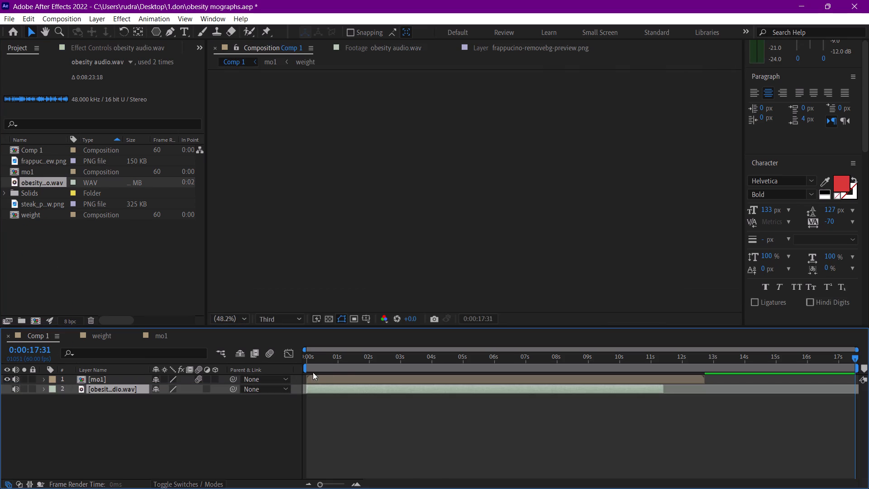
{"action": "left_click_drag", "start_coordinate": [330, 354], "coordinate": [258, 352]}
{"action": "key", "text": "space"}
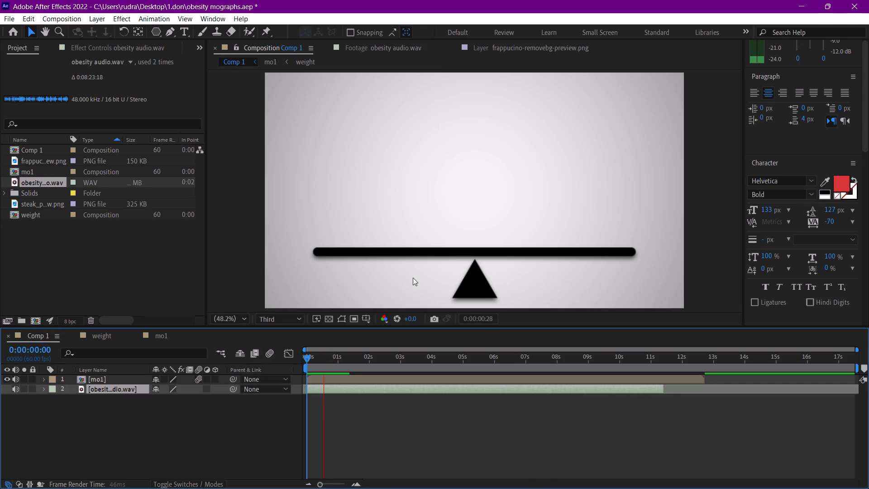
{"action": "key", "text": "space"}
Mute the audio of the mo1 layer and preview Comp 1.
{"action": "left_click", "coordinate": [15, 379]}
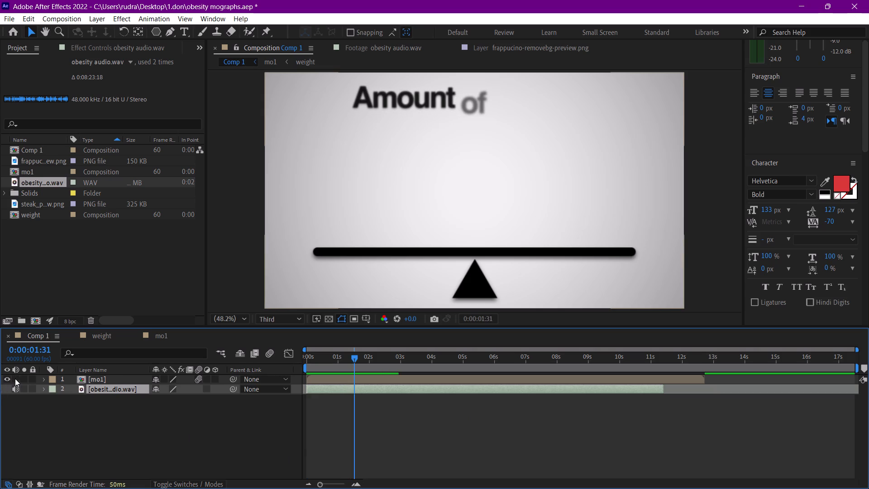
{"action": "key", "text": "space"}
{"action": "key", "text": "space"}
Move the obesity audio layer to start just after mo1 ends, at about 0:00:12:50, and preview the transition.
{"action": "left_click_drag", "start_coordinate": [351, 393], "coordinate": [746, 390]}
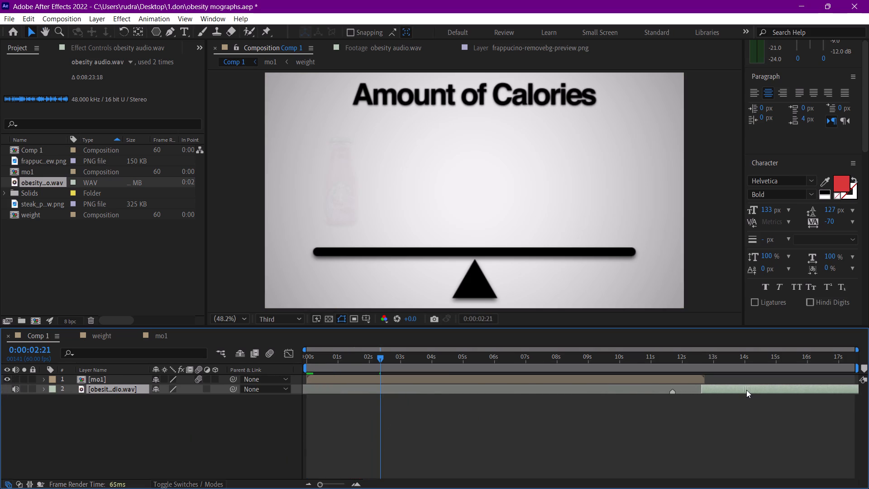
{"action": "left_click_drag", "start_coordinate": [746, 390], "coordinate": [751, 390]}
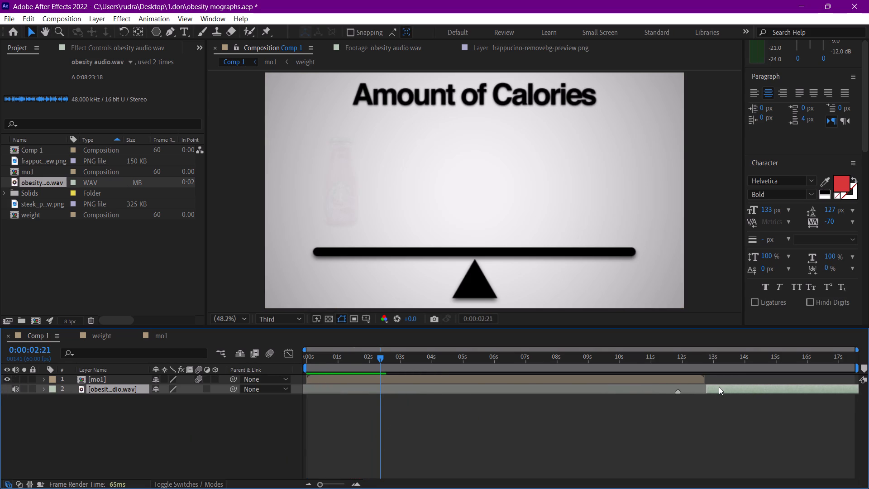
{"action": "left_click", "coordinate": [718, 388]}
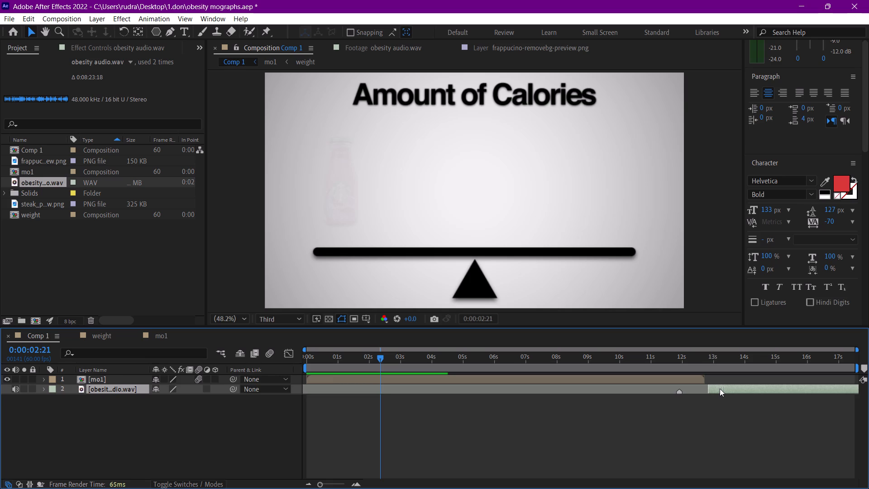
{"action": "left_click", "coordinate": [702, 356]}
{"action": "key", "text": "space"}
{"action": "scroll", "coordinate": [736, 447], "scroll_direction": "down", "scroll_amount": 3}
{"action": "key", "text": "space"}
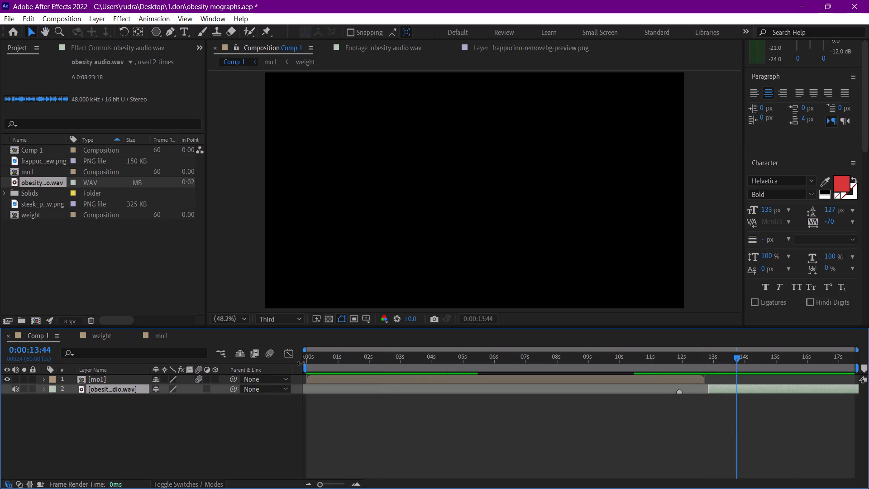
Start the work area at the end of the mo1 layer and set the current time to 0:00:12:50.
{"action": "left_click_drag", "start_coordinate": [305, 364], "coordinate": [705, 369]}
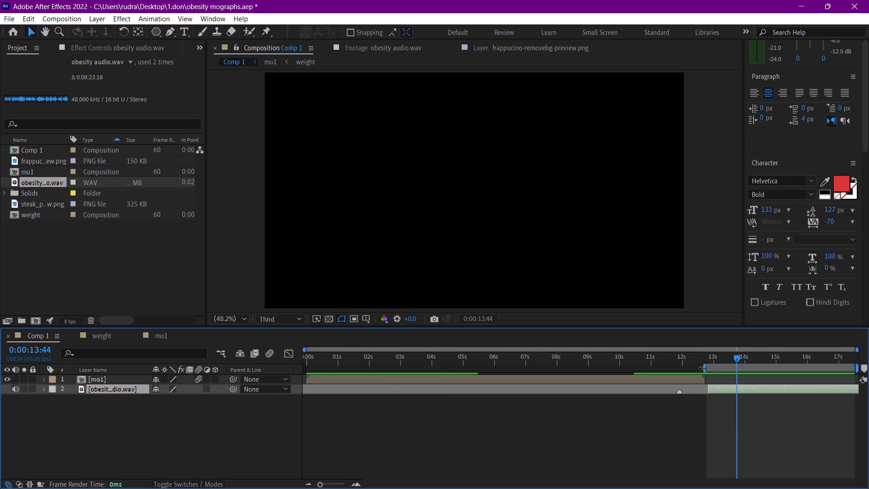
{"action": "left_click_drag", "start_coordinate": [705, 369], "coordinate": [702, 369]}
{"action": "left_click_drag", "start_coordinate": [304, 351], "coordinate": [509, 358]}
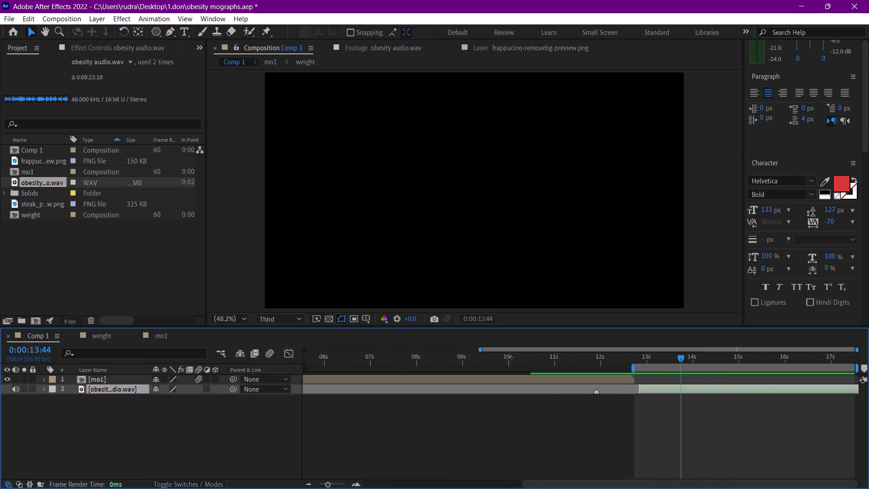
{"action": "left_click_drag", "start_coordinate": [509, 358], "coordinate": [567, 358]}
{"action": "left_click_drag", "start_coordinate": [581, 359], "coordinate": [578, 359]}
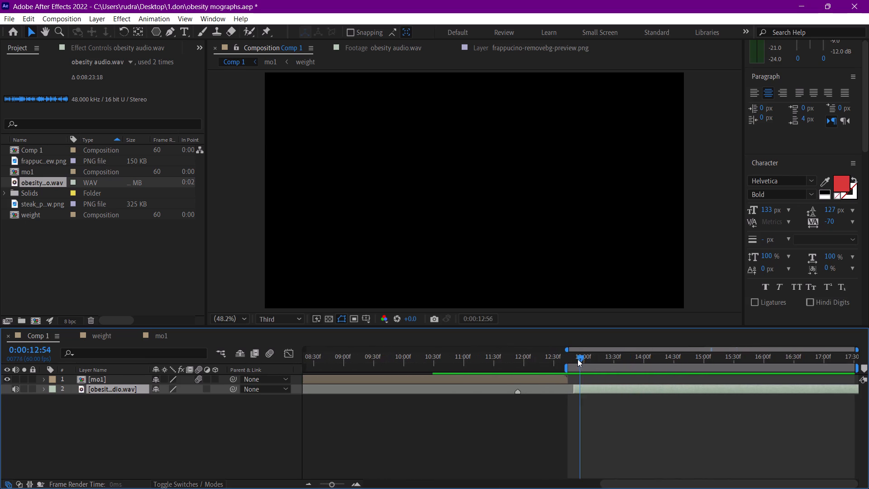
{"action": "left_click_drag", "start_coordinate": [578, 359], "coordinate": [574, 359]}
Set the duration of Comp 1 to 0:00:45:31 in the composition settings.
{"action": "left_click", "coordinate": [55, 15]}
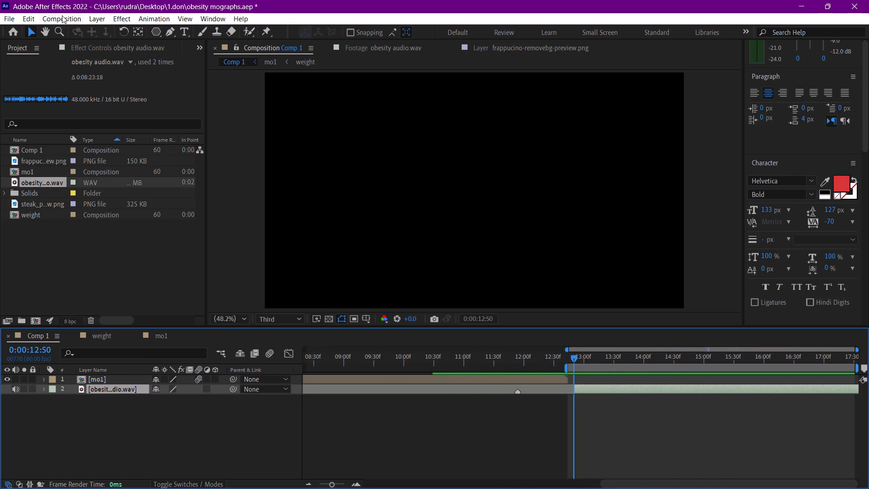
{"action": "left_click", "coordinate": [101, 50]}
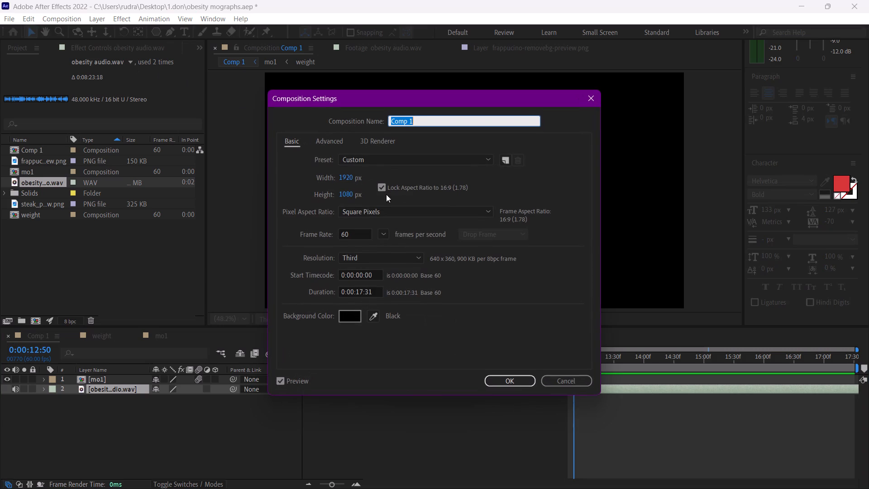
{"action": "double_click", "coordinate": [359, 292]}
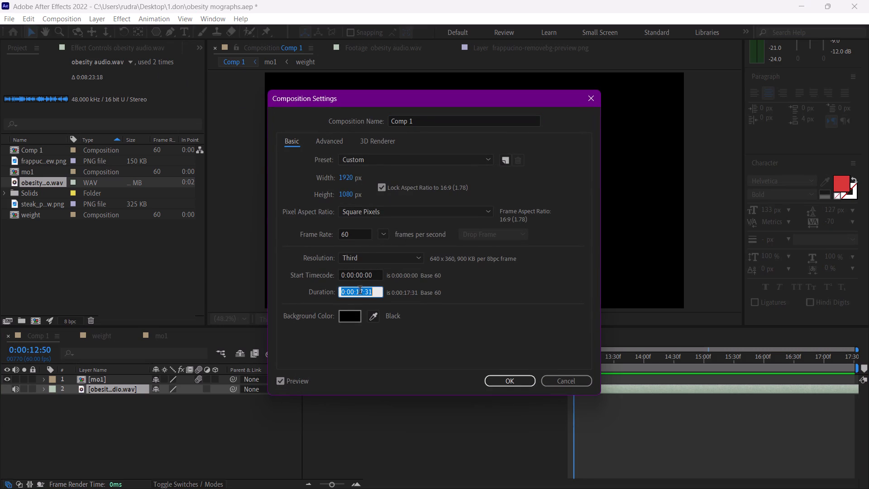
{"action": "left_click", "coordinate": [360, 292]}
{"action": "key", "text": "Right"}
{"action": "key", "text": "BackSpace"}
{"action": "key", "text": "BackSpace"}
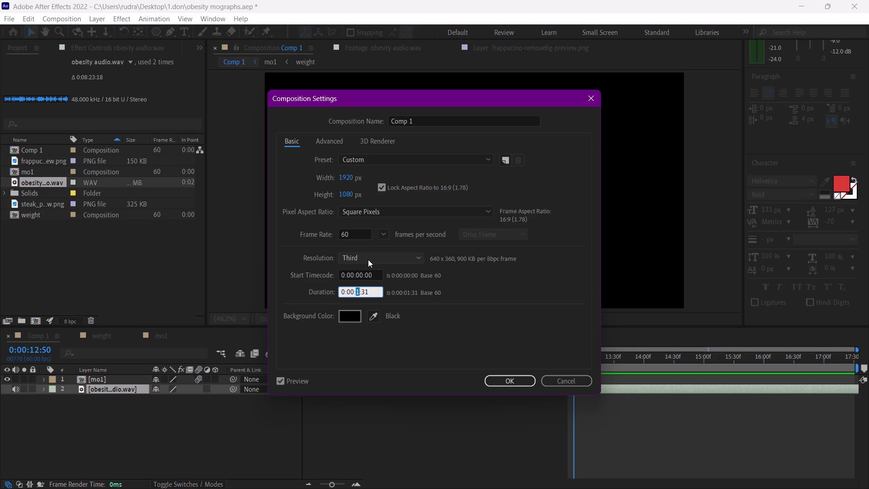
{"action": "type", "text": "45"}
{"action": "left_click", "coordinate": [507, 381]}
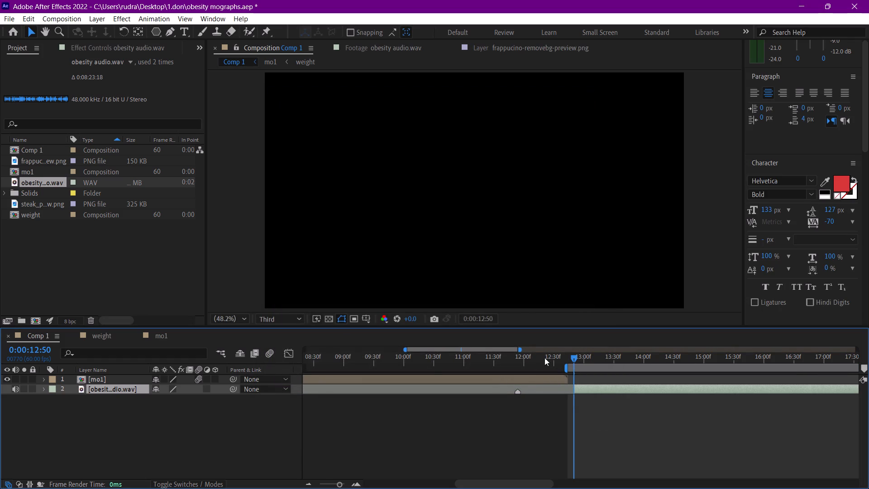
Preview the beginning of the newly placed audio segment and save the project.
{"action": "left_click_drag", "start_coordinate": [520, 349], "coordinate": [753, 349]}
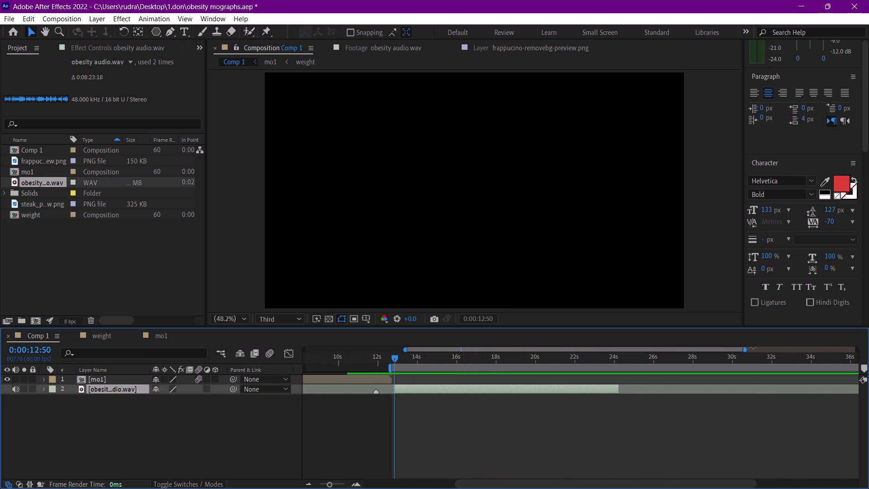
{"action": "left_click_drag", "start_coordinate": [753, 349], "coordinate": [605, 346]}
{"action": "key", "text": "space"}
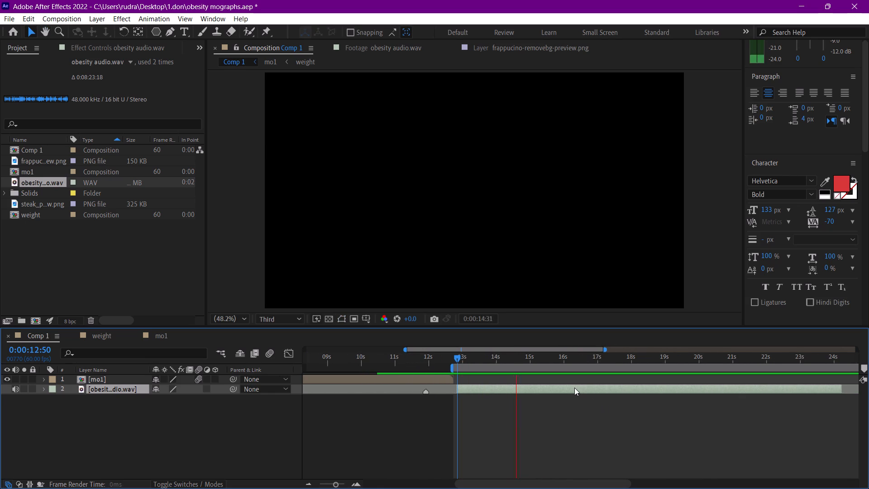
{"action": "key", "text": "ctrl+s"}
{"action": "key", "text": "space"}
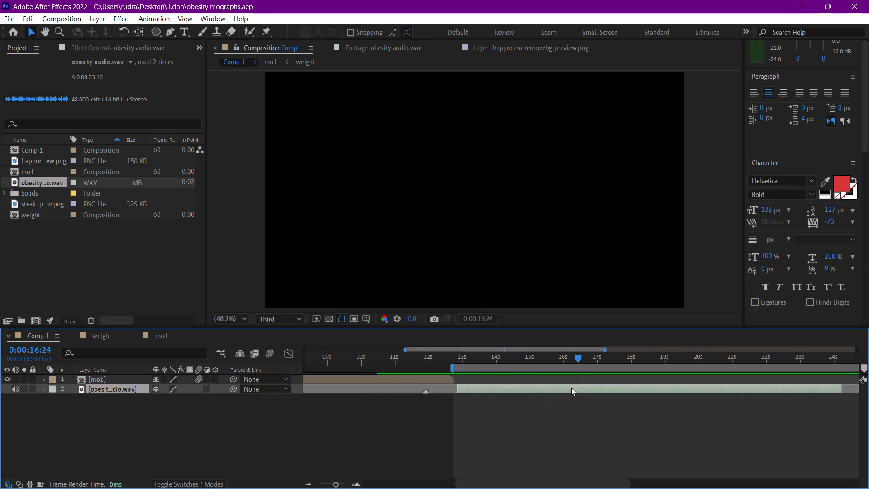
Listen to the rest of the audio segment and return the current time to 0:00:12:49.
{"action": "key", "text": "space"}
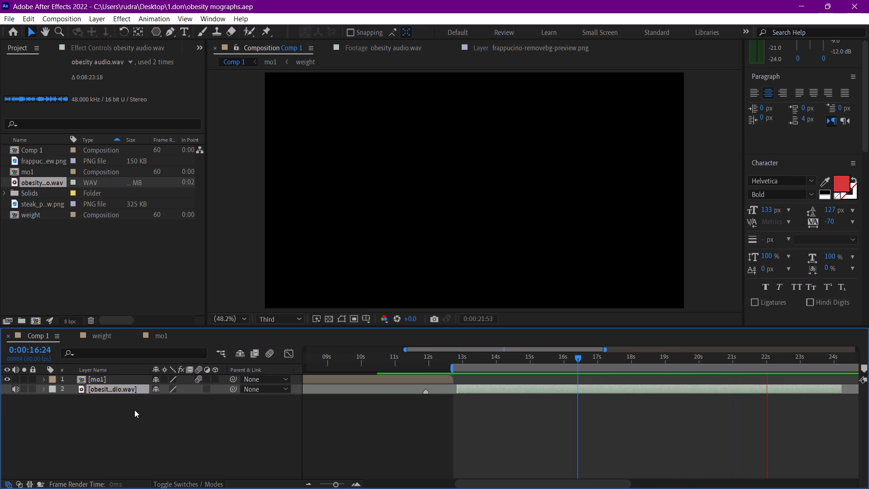
{"action": "key", "text": "space"}
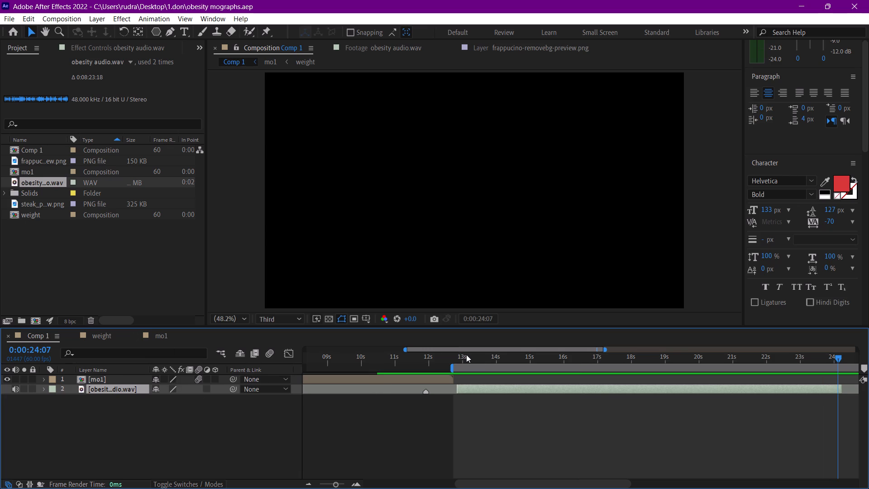
{"action": "left_click_drag", "start_coordinate": [466, 355], "coordinate": [457, 355]}
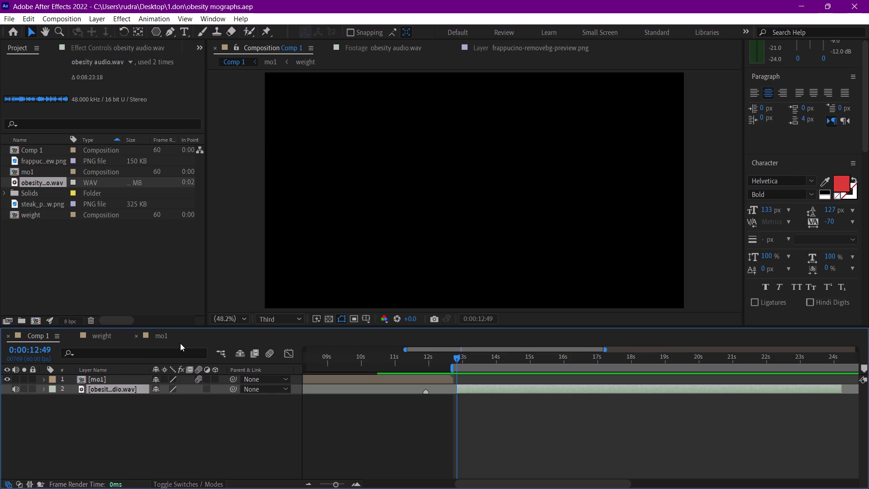
Close After Effects.
{"action": "left_click", "coordinate": [868, 0]}
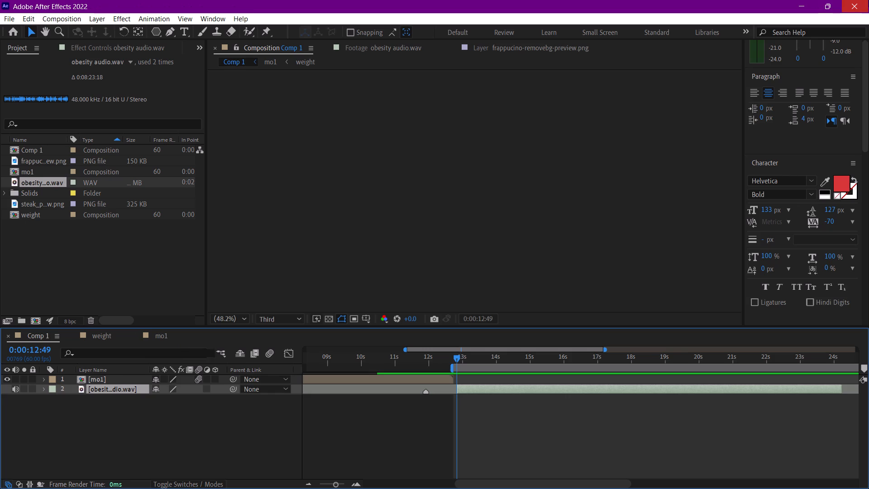